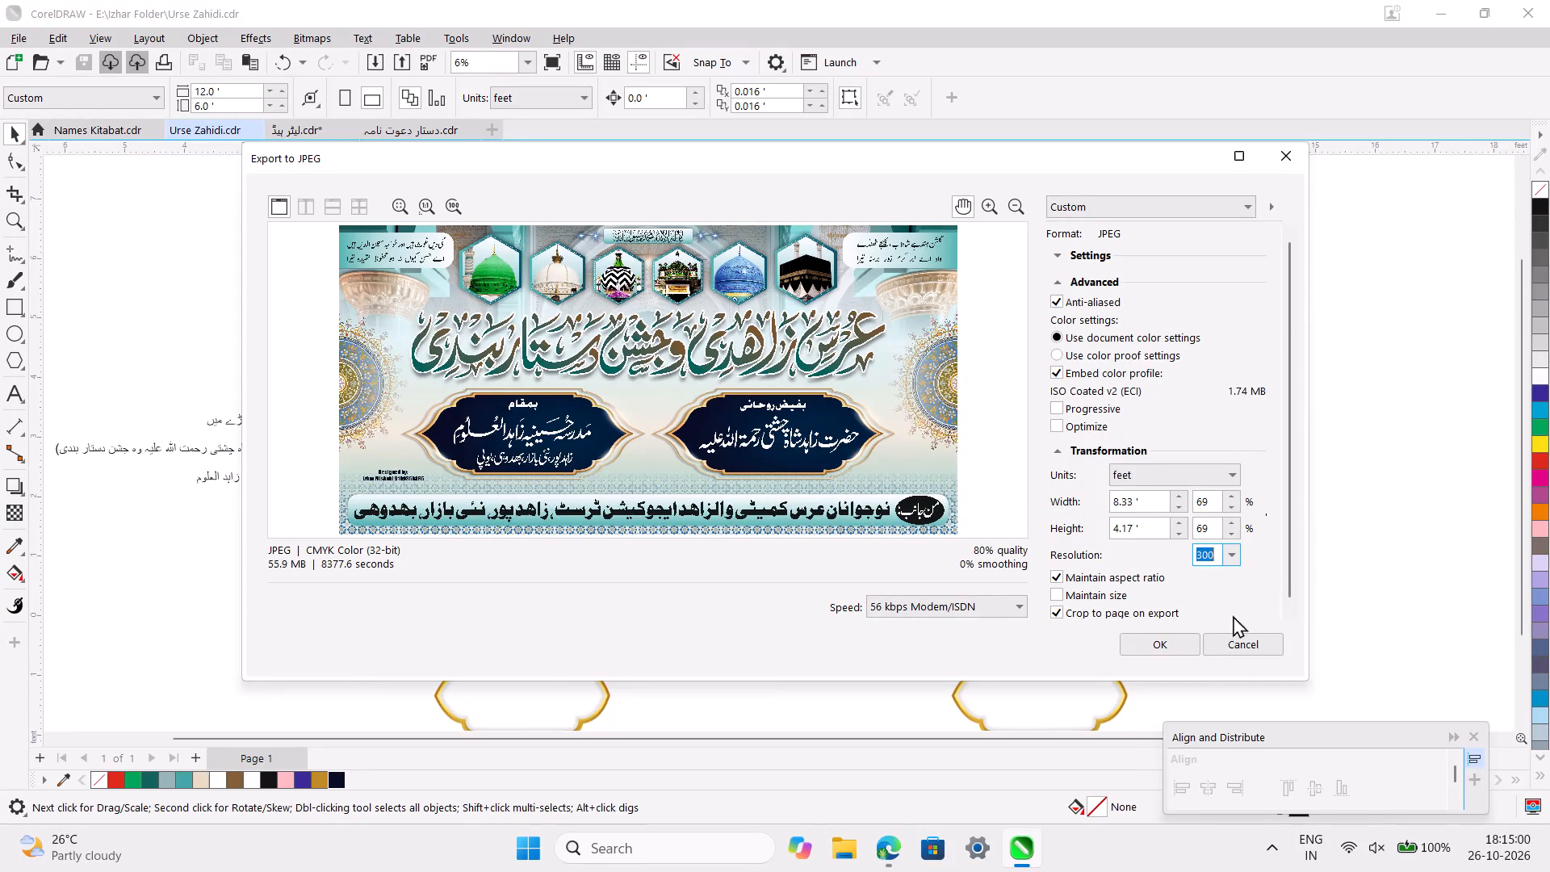
Export the banner to JPEG at 8.33 by 4.17 feet and 300 resolution, with cropping to the page.
{"action": "left_click", "coordinate": [1154, 635]}
{"action": "left_click", "coordinate": [1166, 641]}
{"action": "left_click", "coordinate": [1210, 551]}
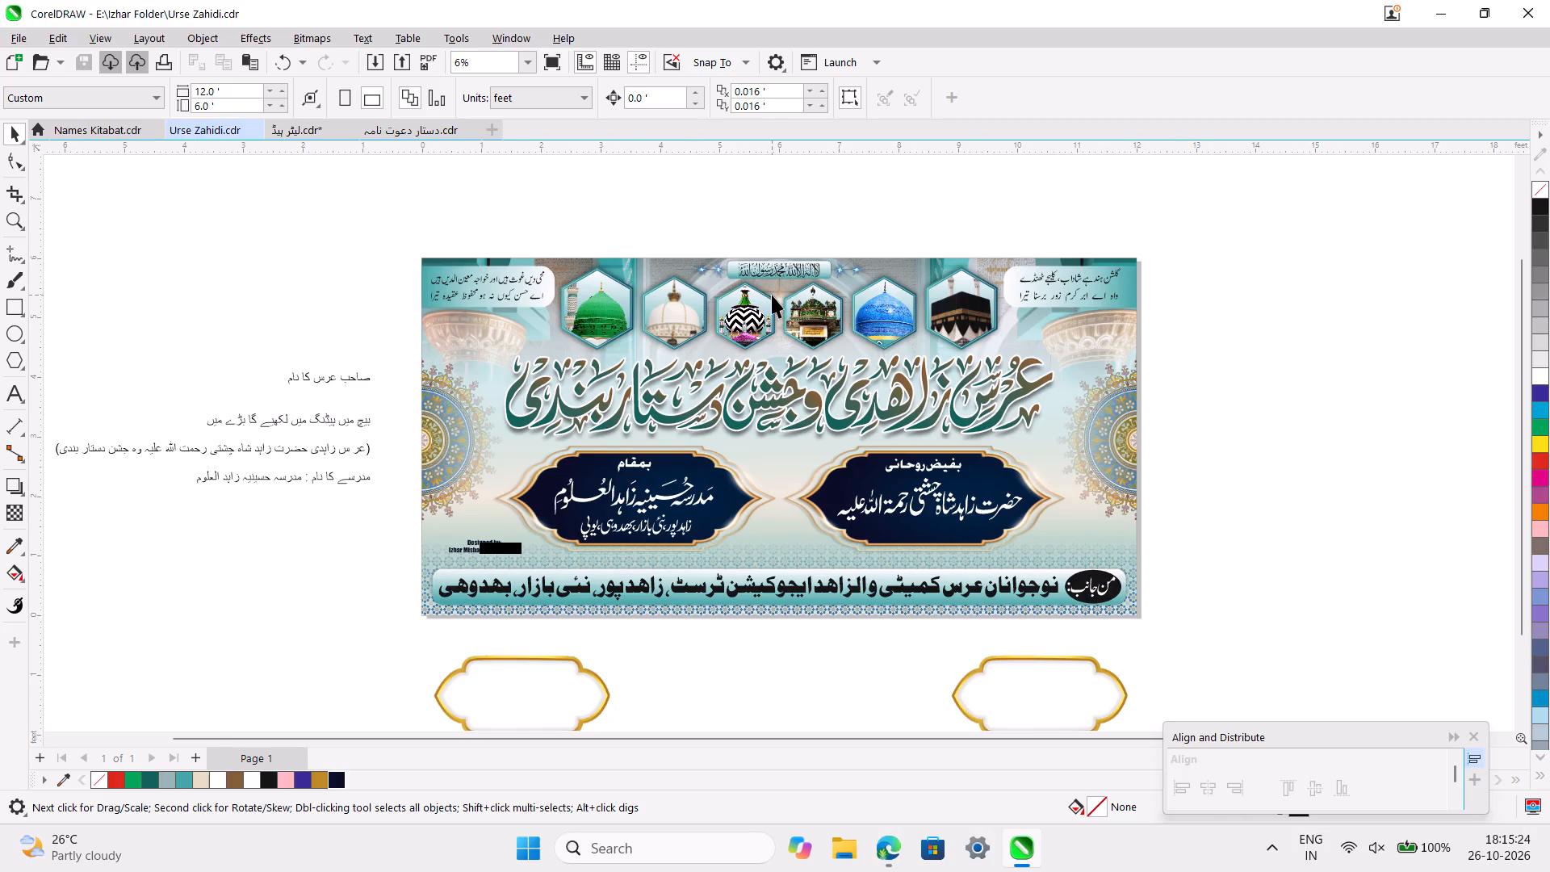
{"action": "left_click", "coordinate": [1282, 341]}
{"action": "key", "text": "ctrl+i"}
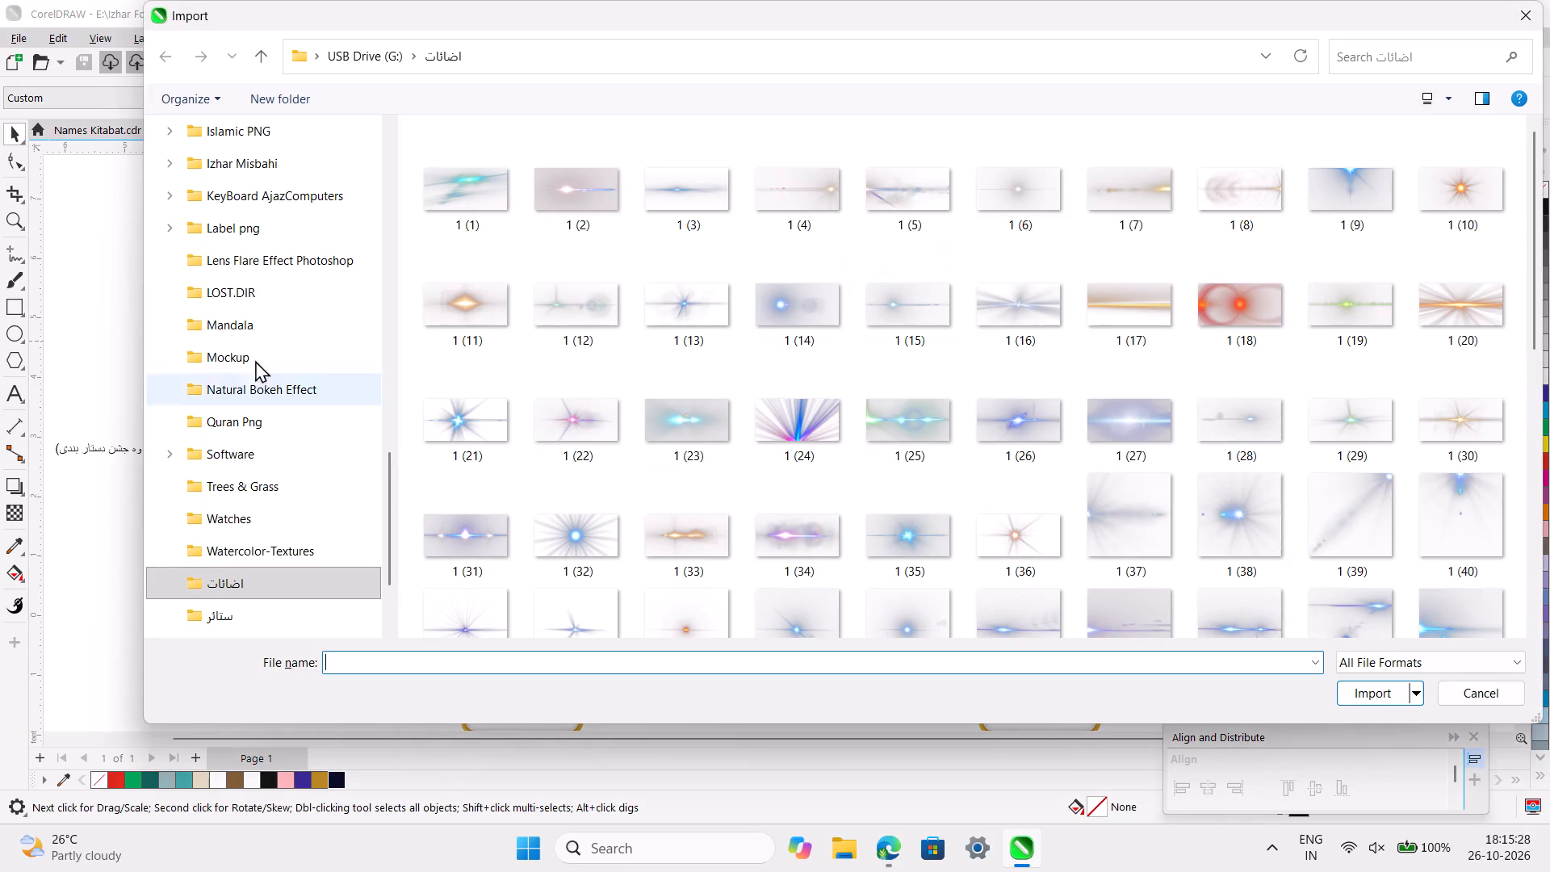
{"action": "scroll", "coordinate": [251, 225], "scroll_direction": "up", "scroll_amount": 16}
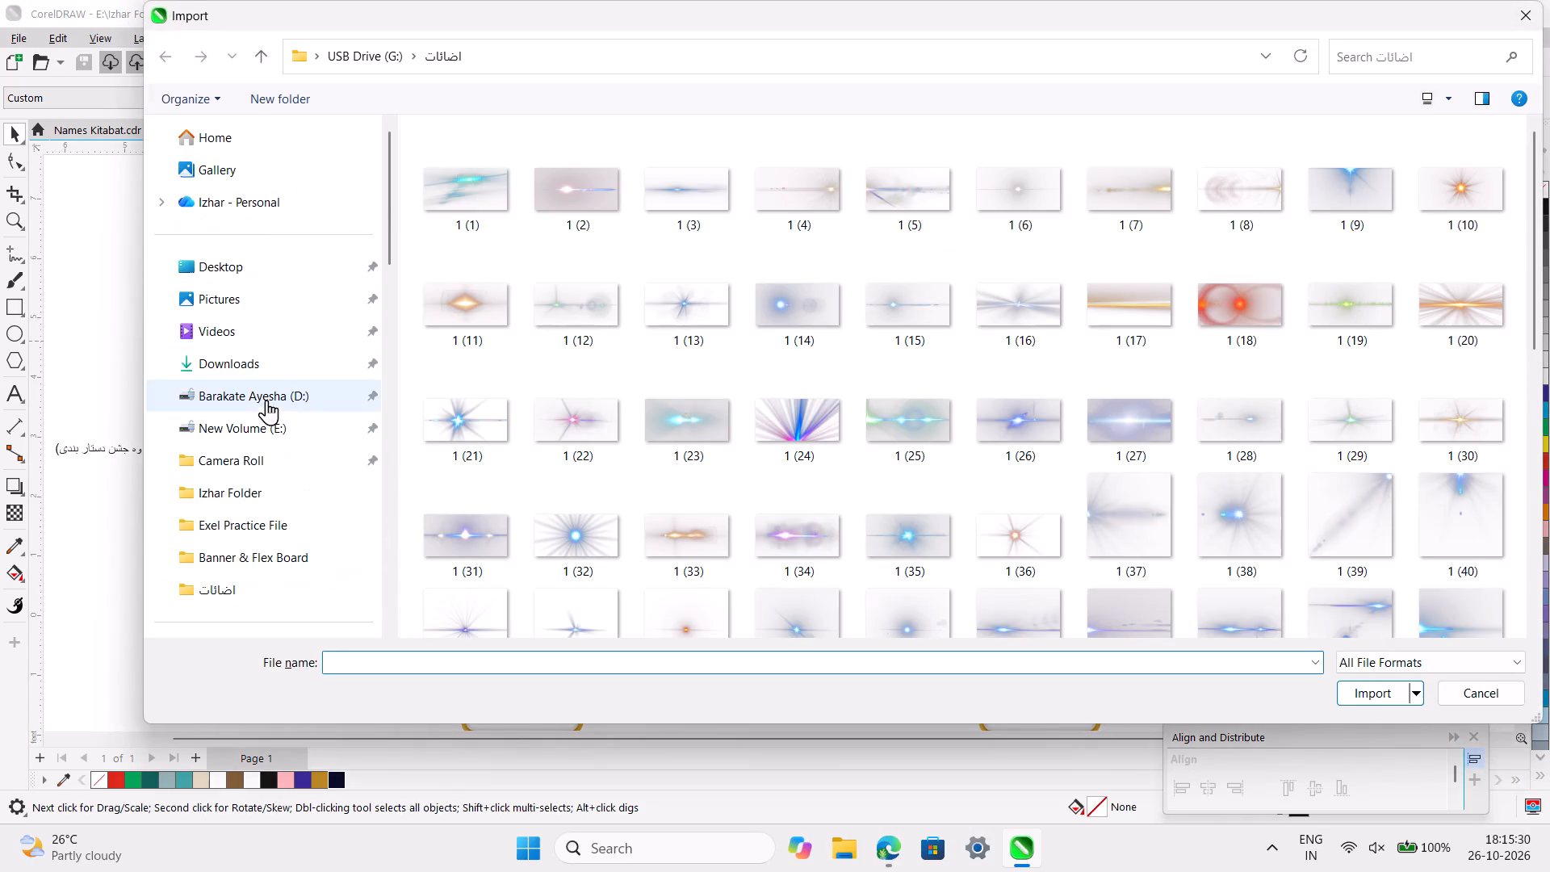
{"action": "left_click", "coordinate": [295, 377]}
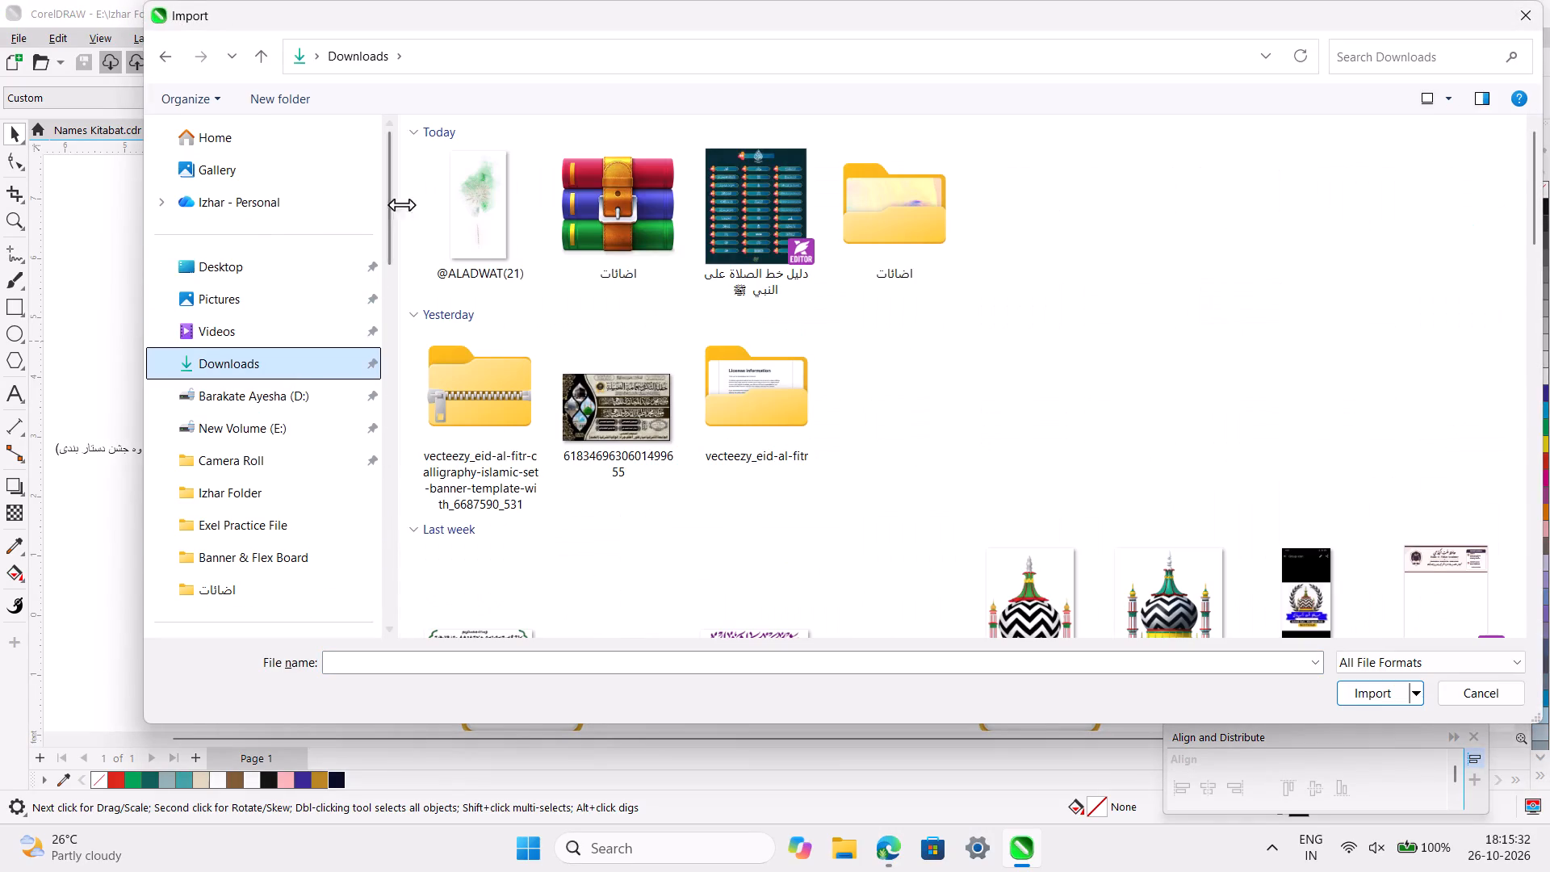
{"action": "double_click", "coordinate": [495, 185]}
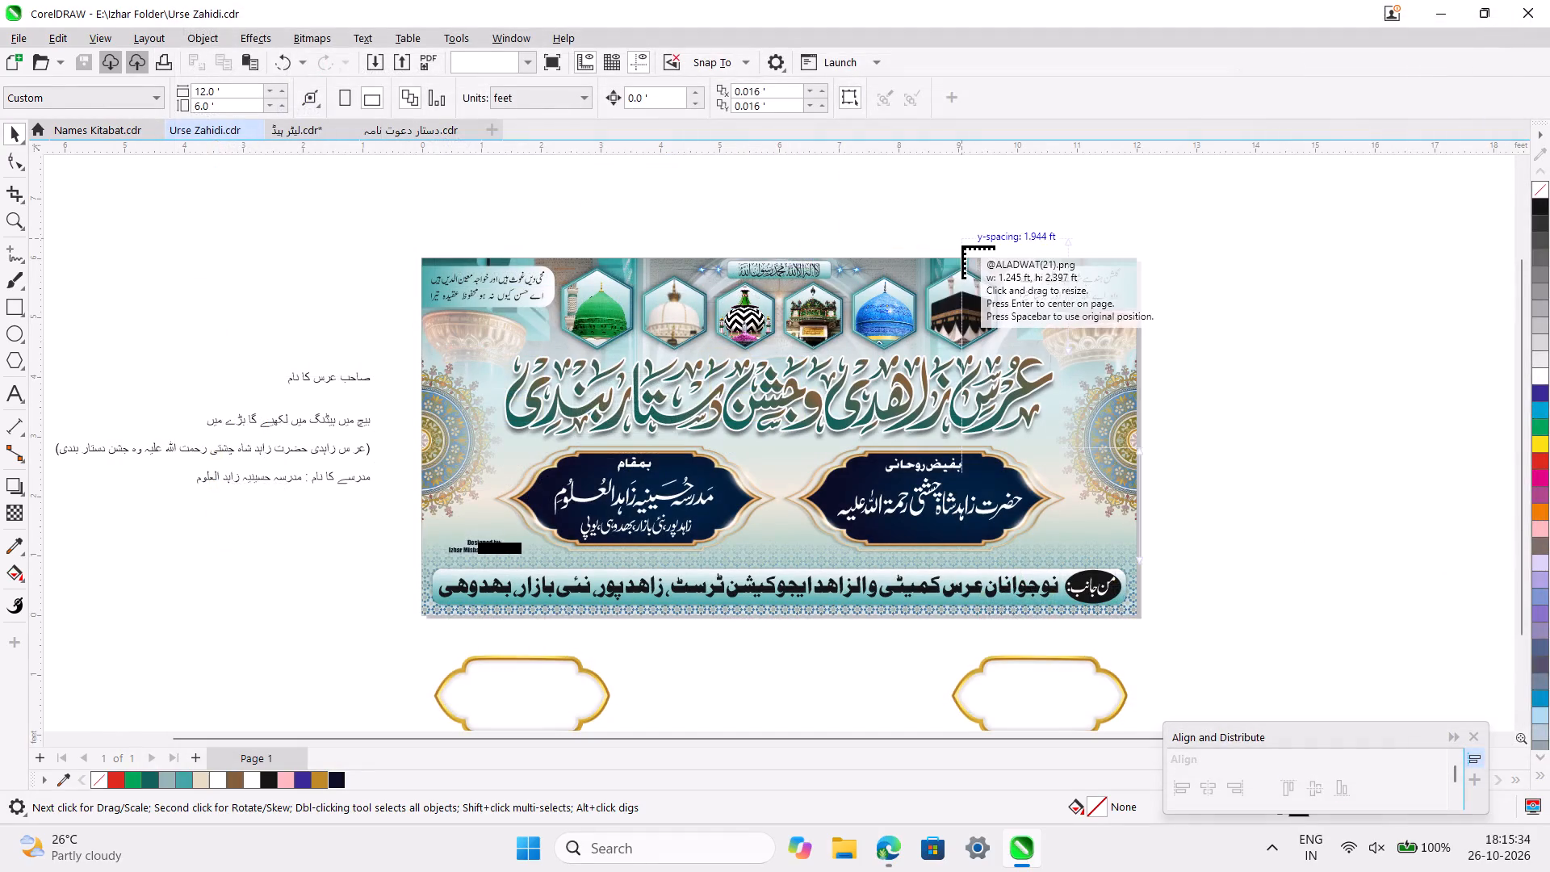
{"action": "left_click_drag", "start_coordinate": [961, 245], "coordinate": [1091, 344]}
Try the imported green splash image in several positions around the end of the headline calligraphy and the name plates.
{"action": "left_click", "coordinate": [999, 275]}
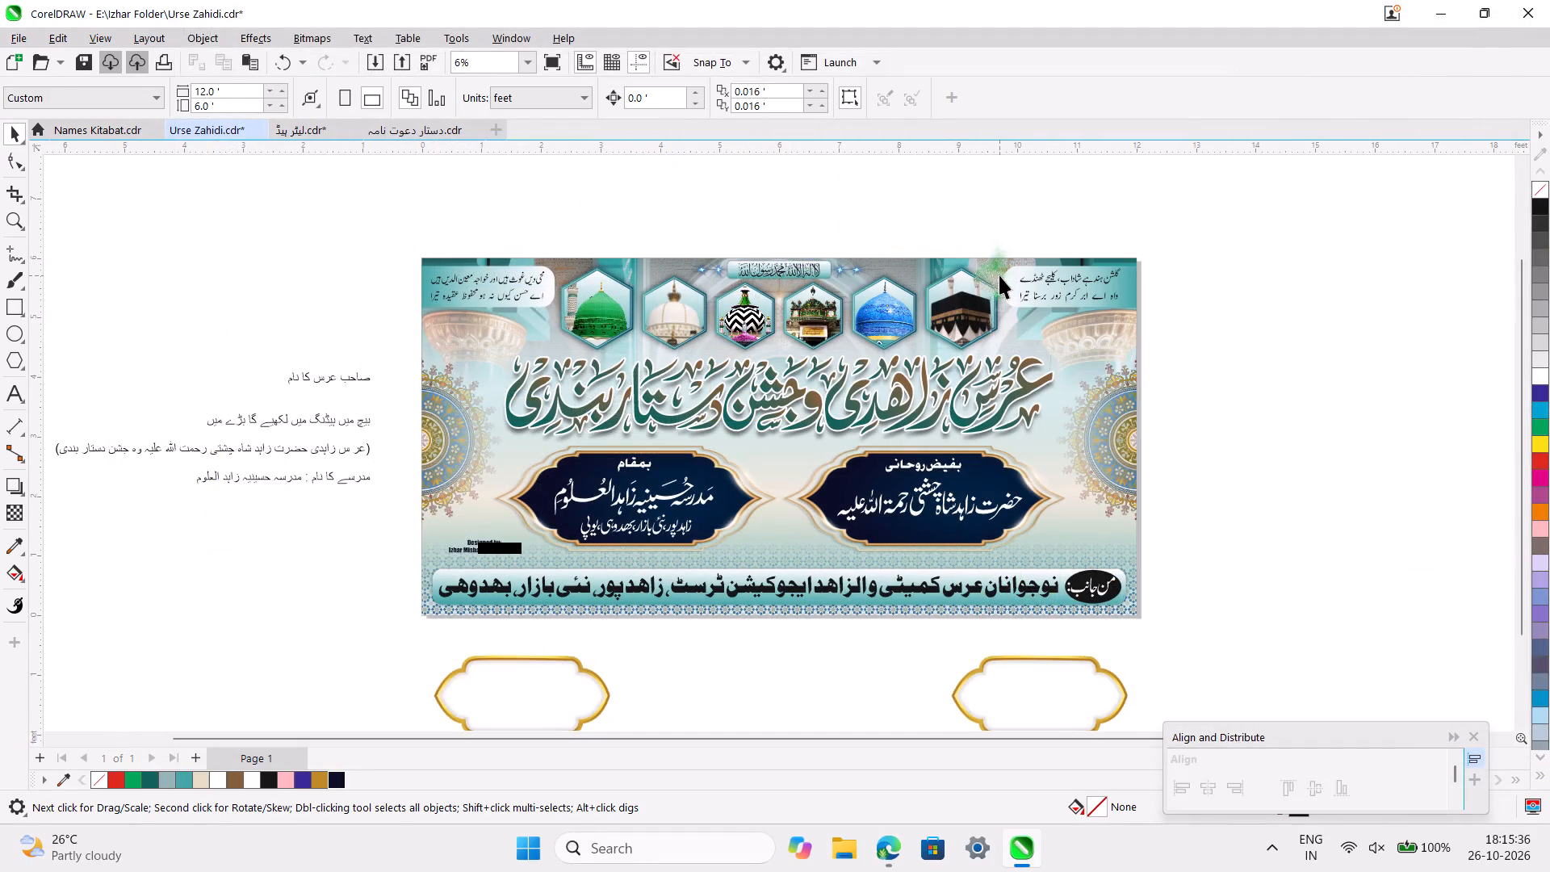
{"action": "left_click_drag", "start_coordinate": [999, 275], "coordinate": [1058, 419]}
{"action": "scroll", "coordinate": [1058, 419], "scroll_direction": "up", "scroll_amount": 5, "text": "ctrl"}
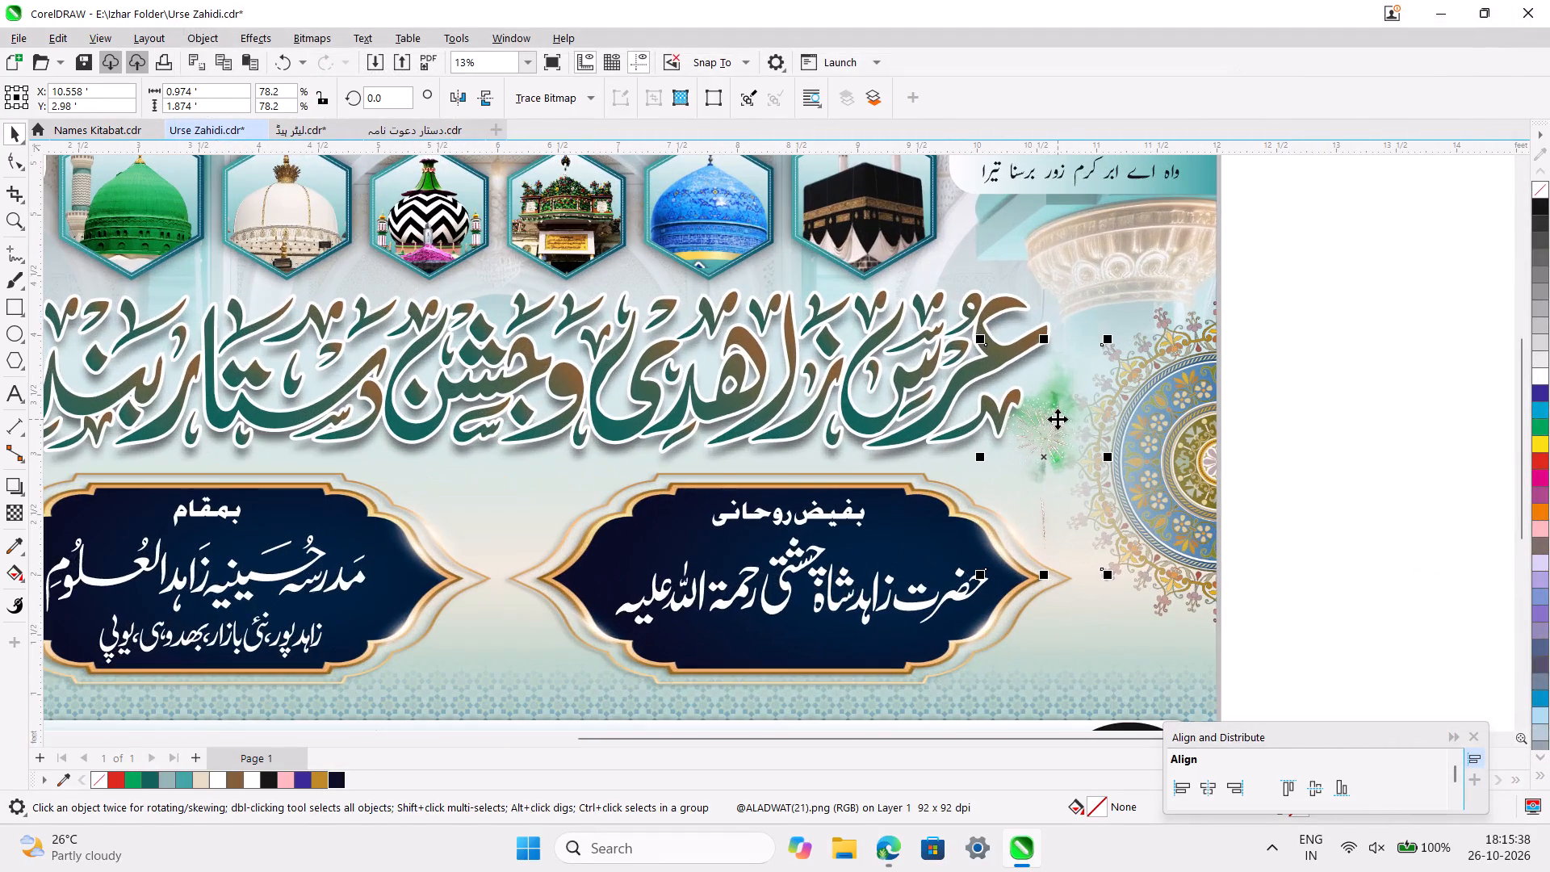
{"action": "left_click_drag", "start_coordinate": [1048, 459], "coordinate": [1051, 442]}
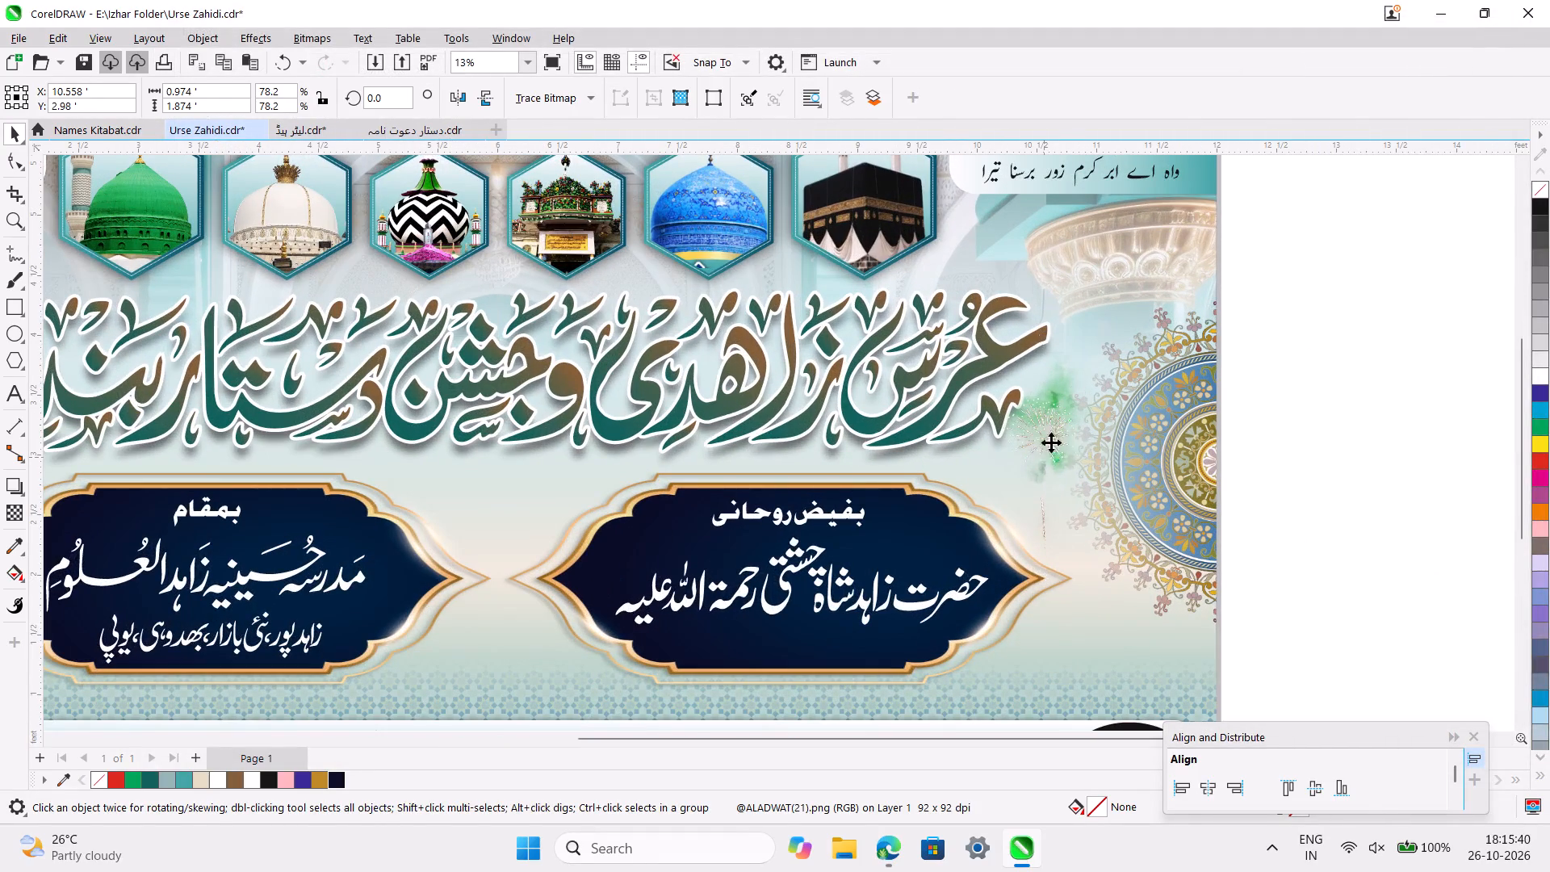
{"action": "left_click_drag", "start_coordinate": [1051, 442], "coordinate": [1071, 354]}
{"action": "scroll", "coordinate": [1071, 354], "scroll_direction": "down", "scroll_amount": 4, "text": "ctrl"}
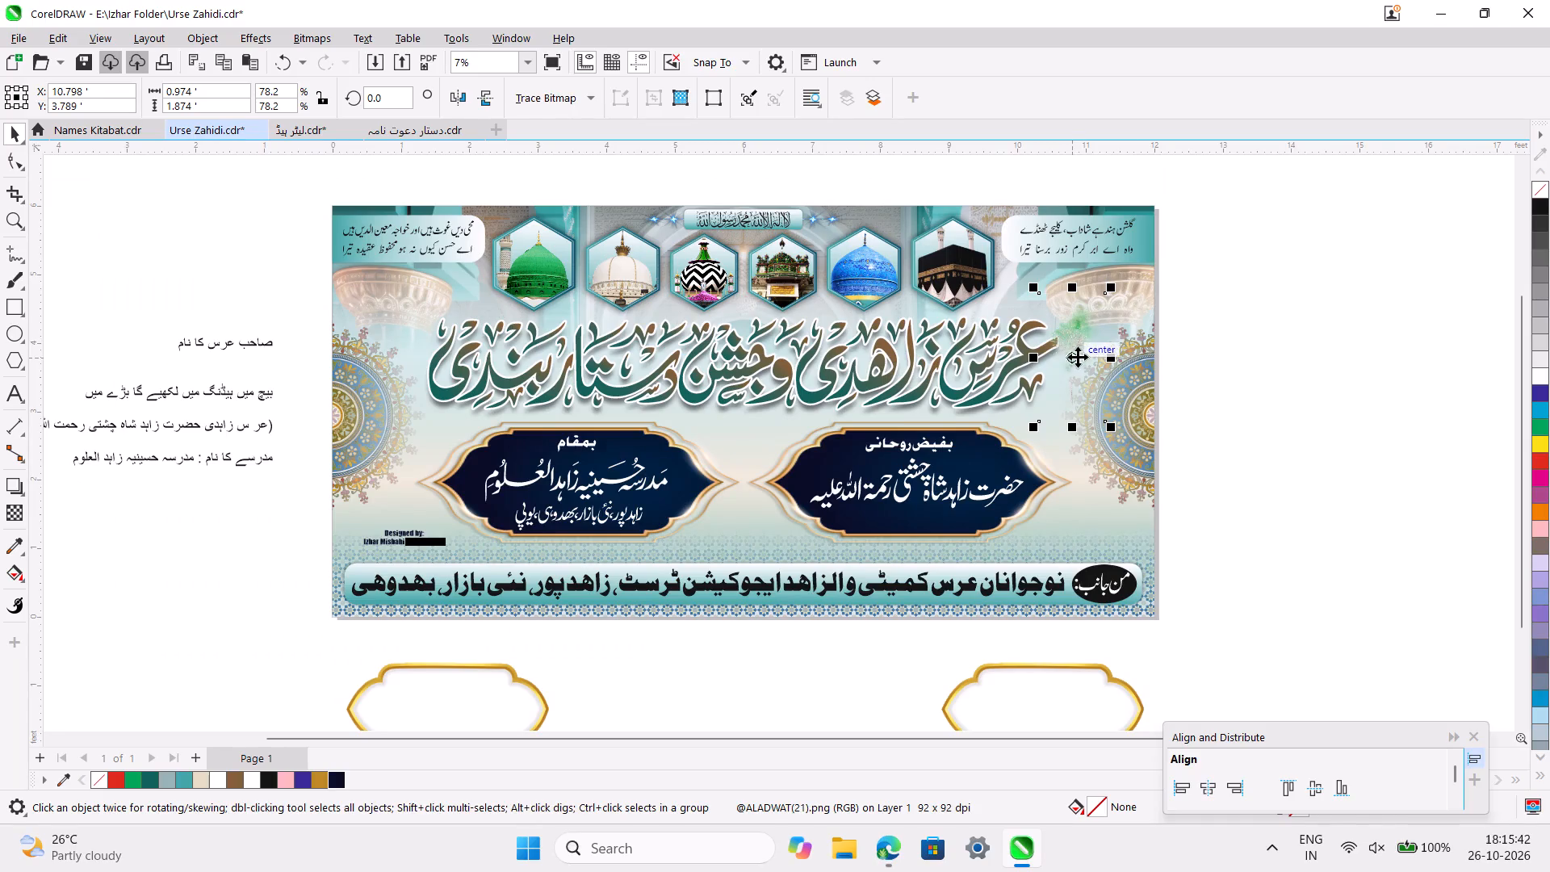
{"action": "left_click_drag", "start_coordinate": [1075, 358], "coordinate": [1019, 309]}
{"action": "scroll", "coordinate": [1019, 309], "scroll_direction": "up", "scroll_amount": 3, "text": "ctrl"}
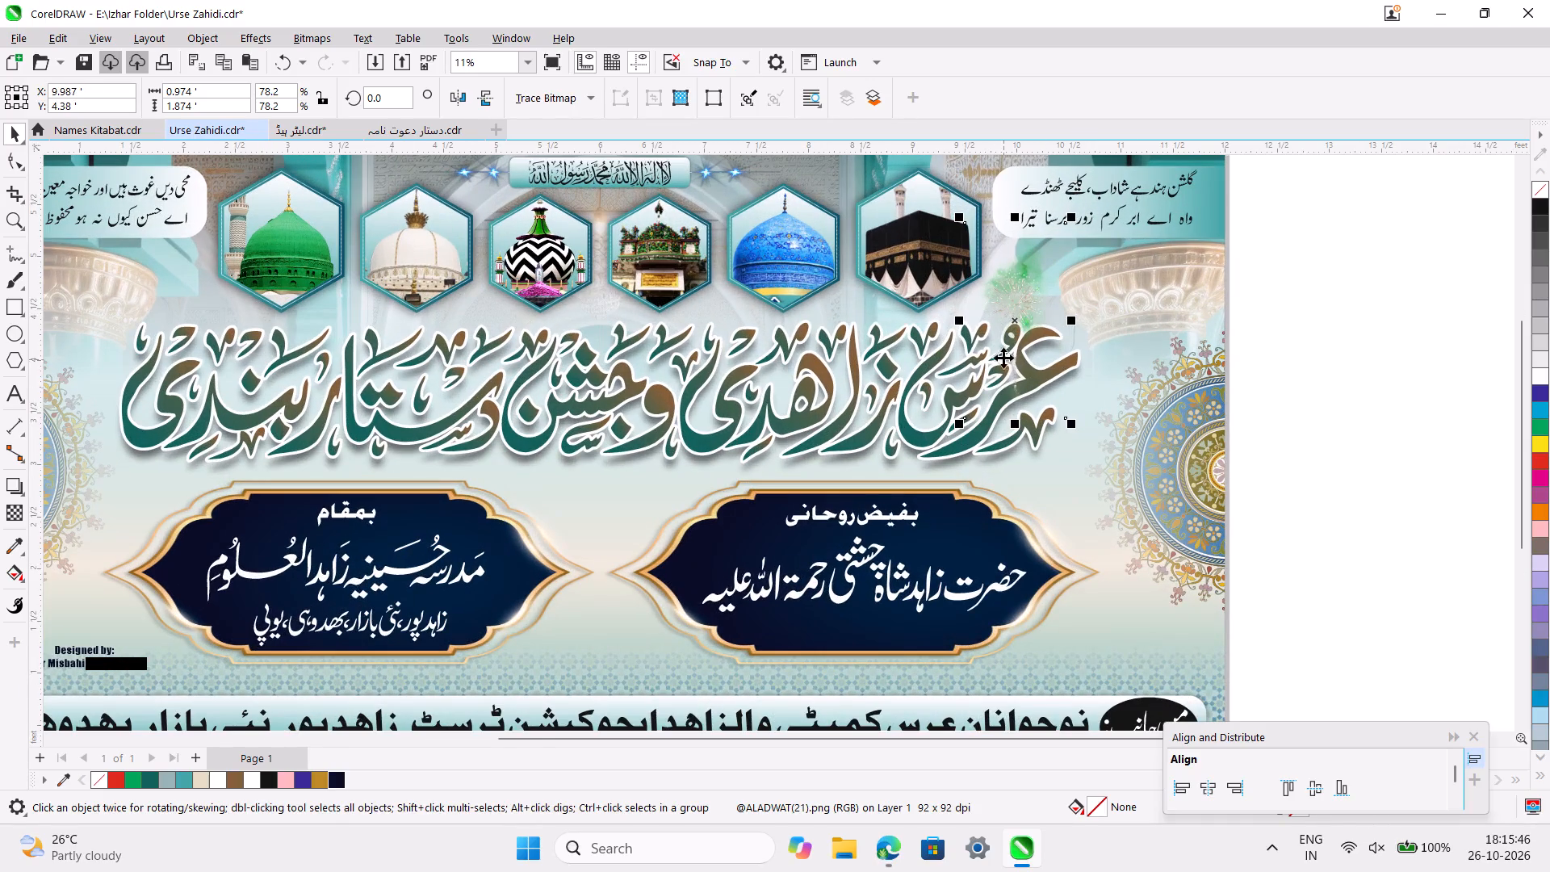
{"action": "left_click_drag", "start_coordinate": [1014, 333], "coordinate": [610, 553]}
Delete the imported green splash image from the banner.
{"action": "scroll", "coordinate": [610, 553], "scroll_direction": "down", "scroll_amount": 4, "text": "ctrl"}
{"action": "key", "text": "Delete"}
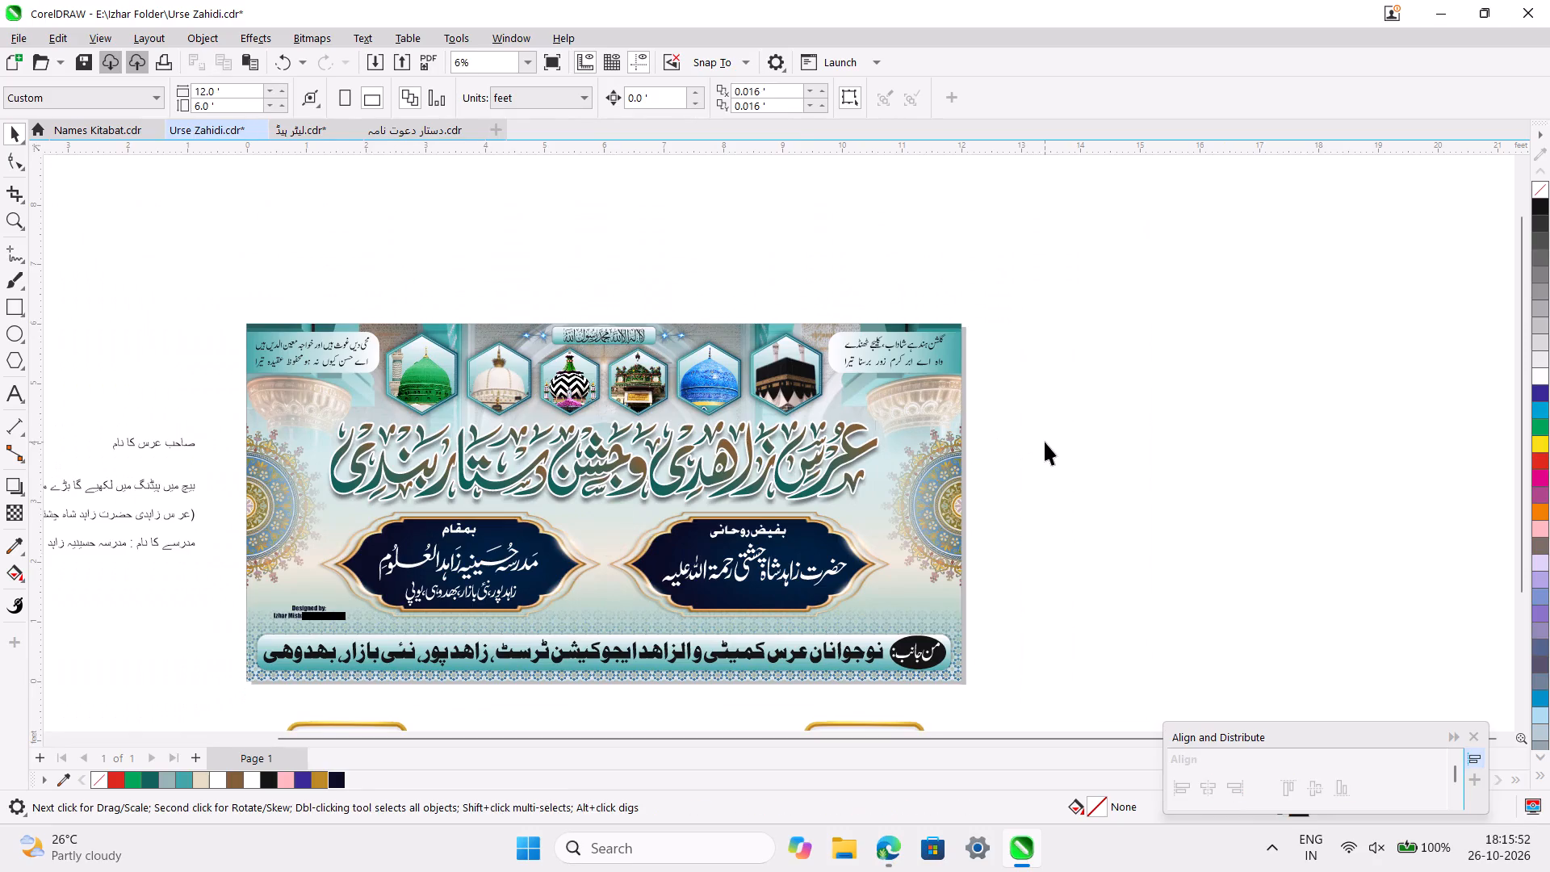
Look through the Flowers PNG folder on USB Drive (G:) for a flower image to import.
{"action": "key", "text": "ctrl+i"}
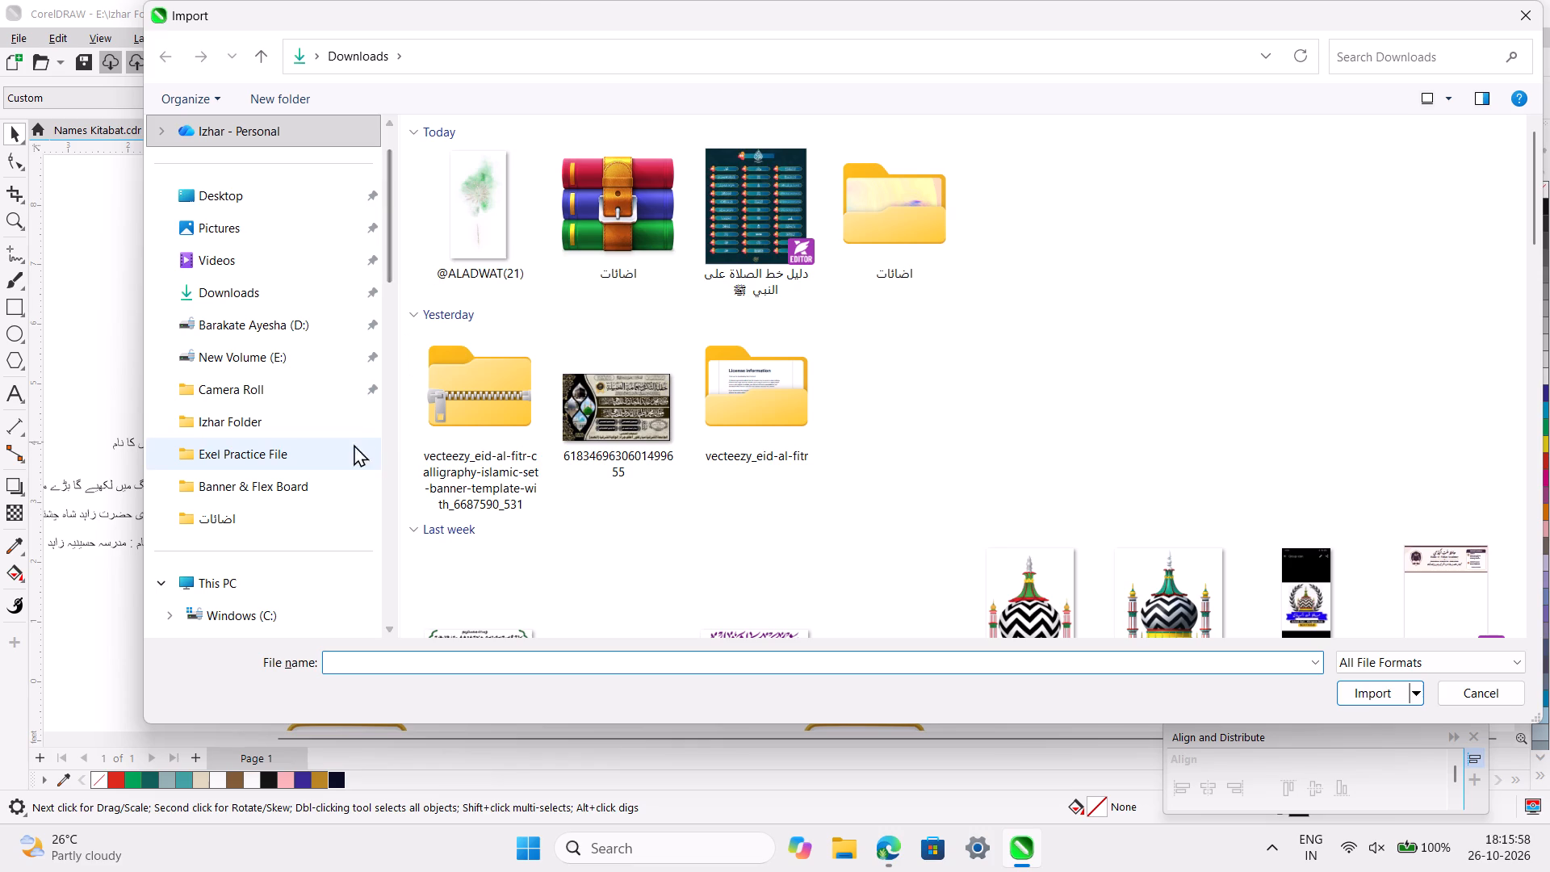
{"action": "scroll", "coordinate": [341, 502], "scroll_direction": "down", "scroll_amount": 2}
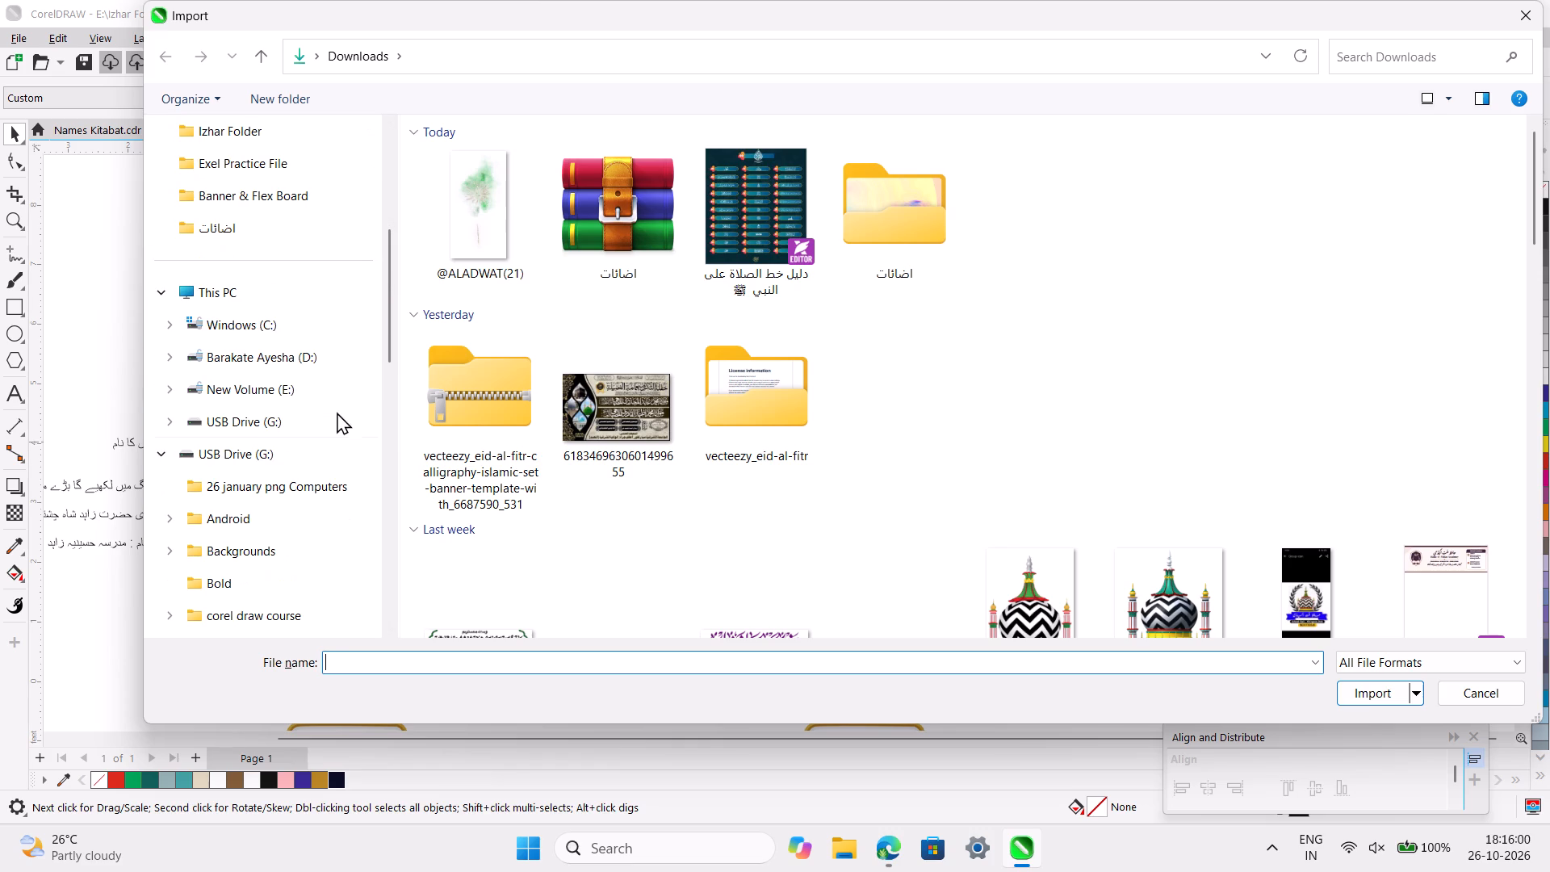
{"action": "left_click", "coordinate": [320, 430]}
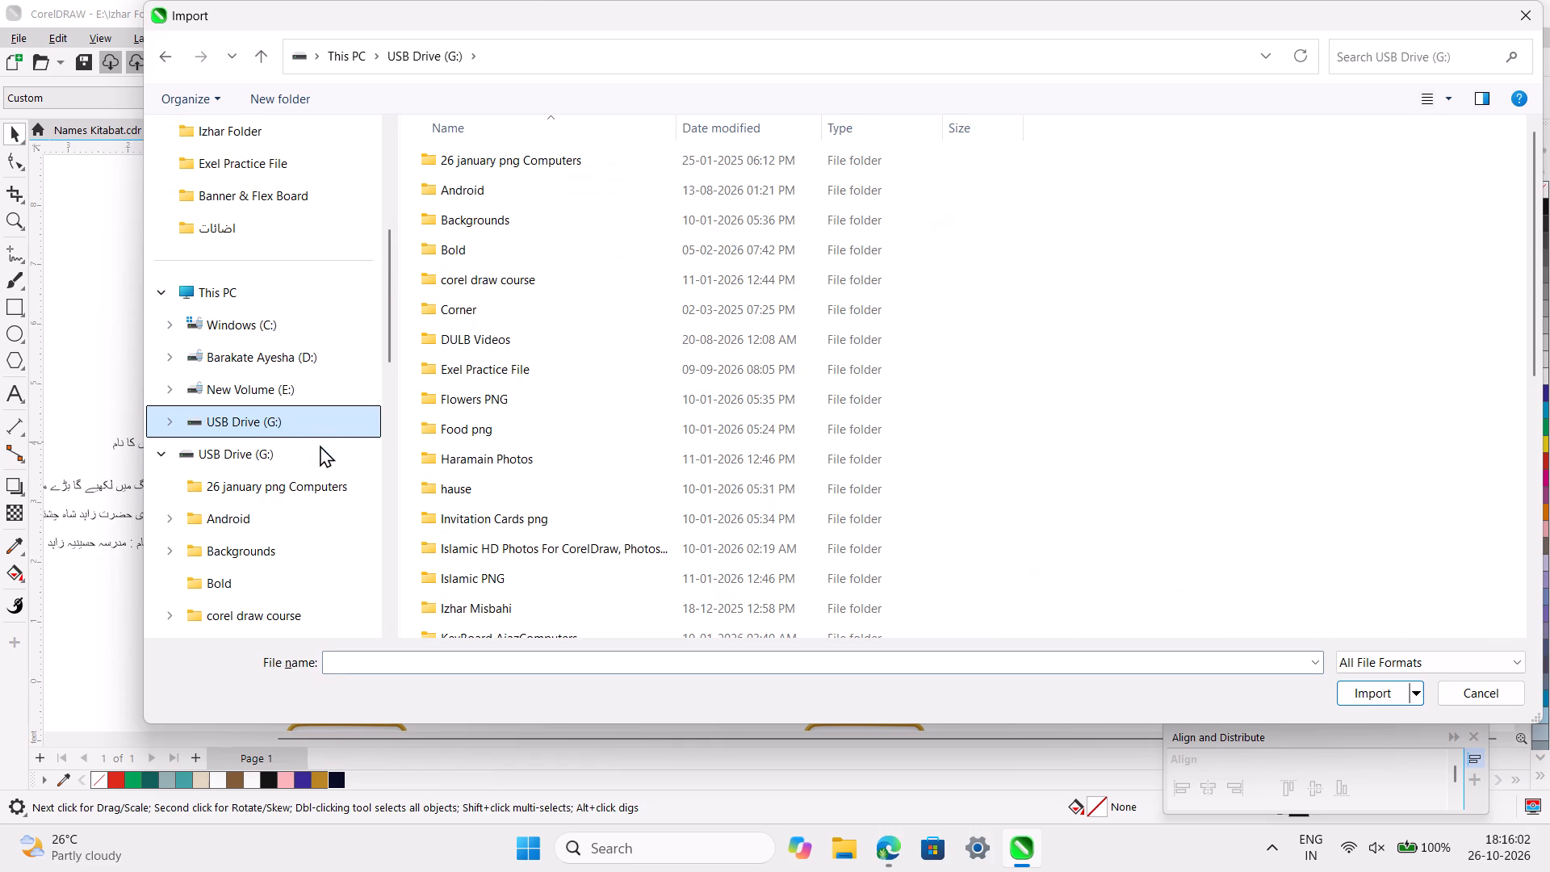
{"action": "scroll", "coordinate": [576, 396], "scroll_direction": "down", "scroll_amount": 2}
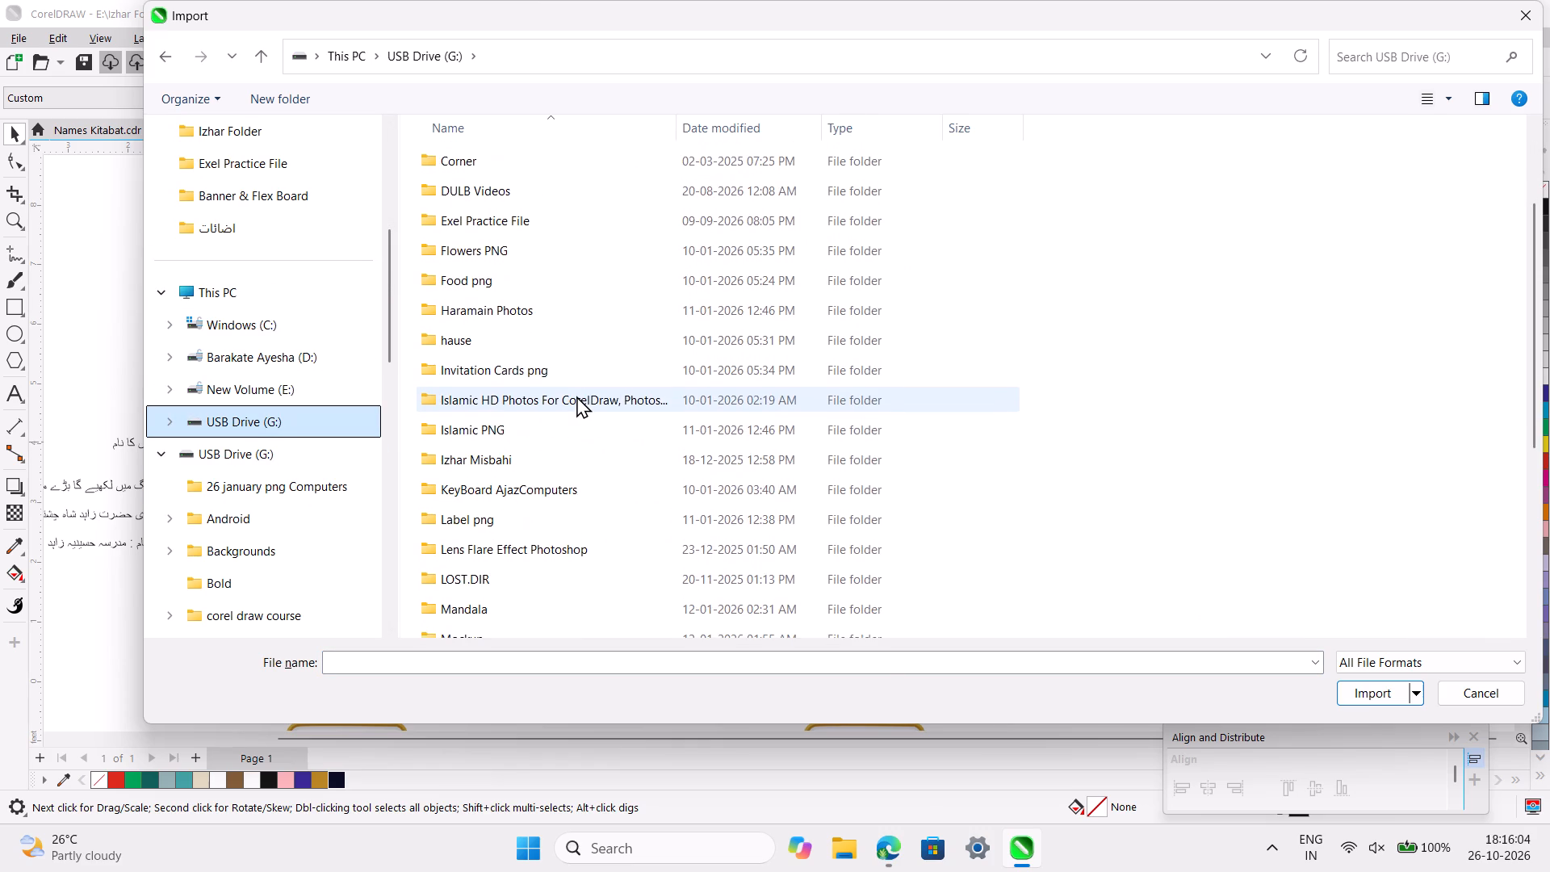
{"action": "scroll", "coordinate": [576, 396], "scroll_direction": "down", "scroll_amount": 5}
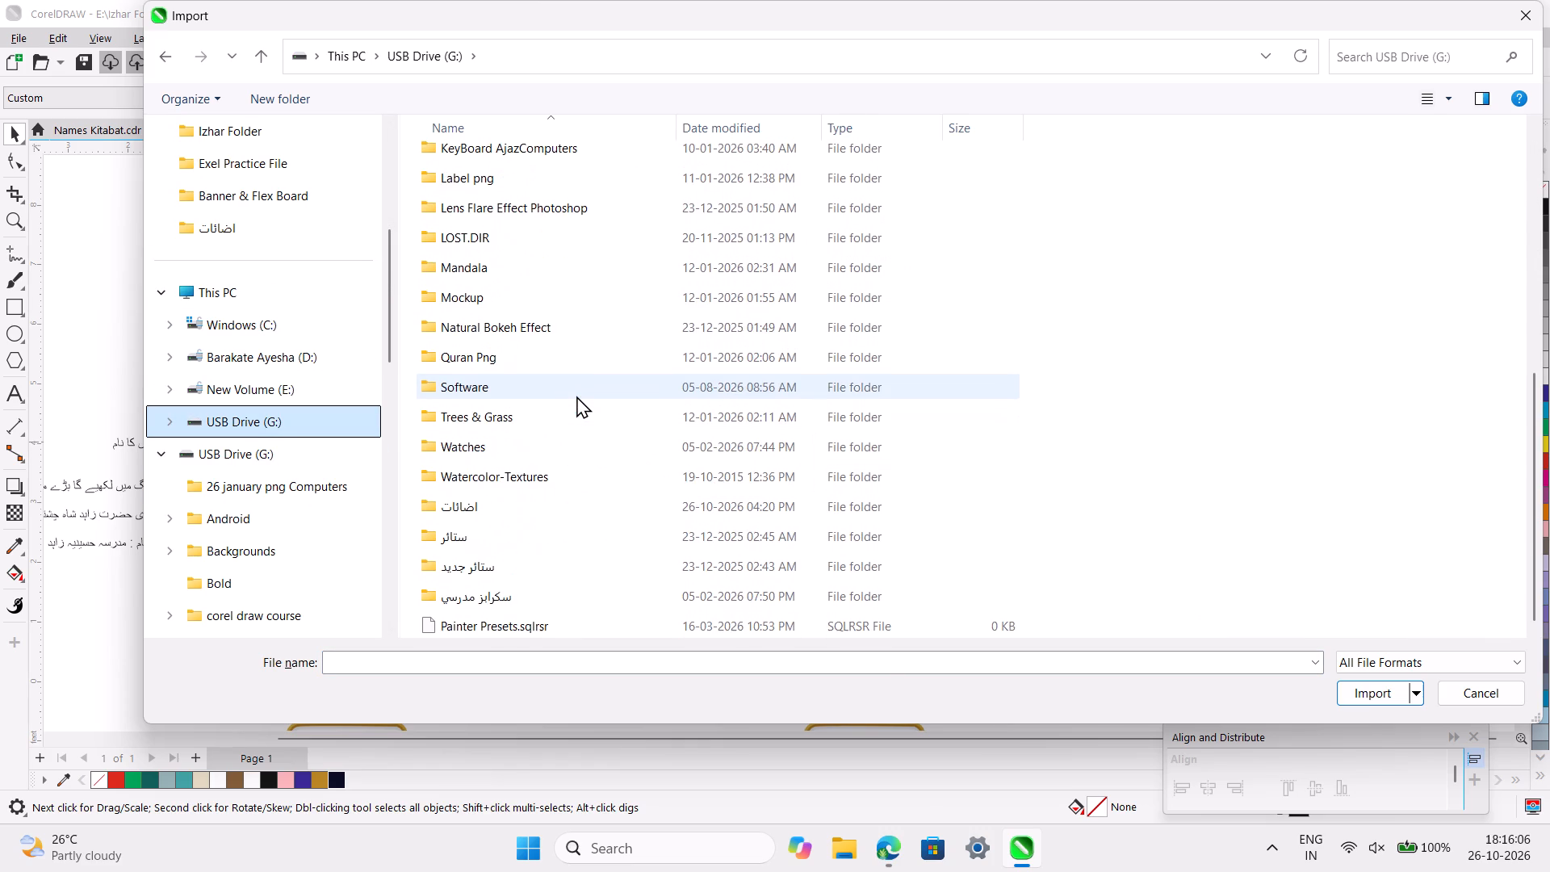
{"action": "scroll", "coordinate": [576, 396], "scroll_direction": "up", "scroll_amount": 12}
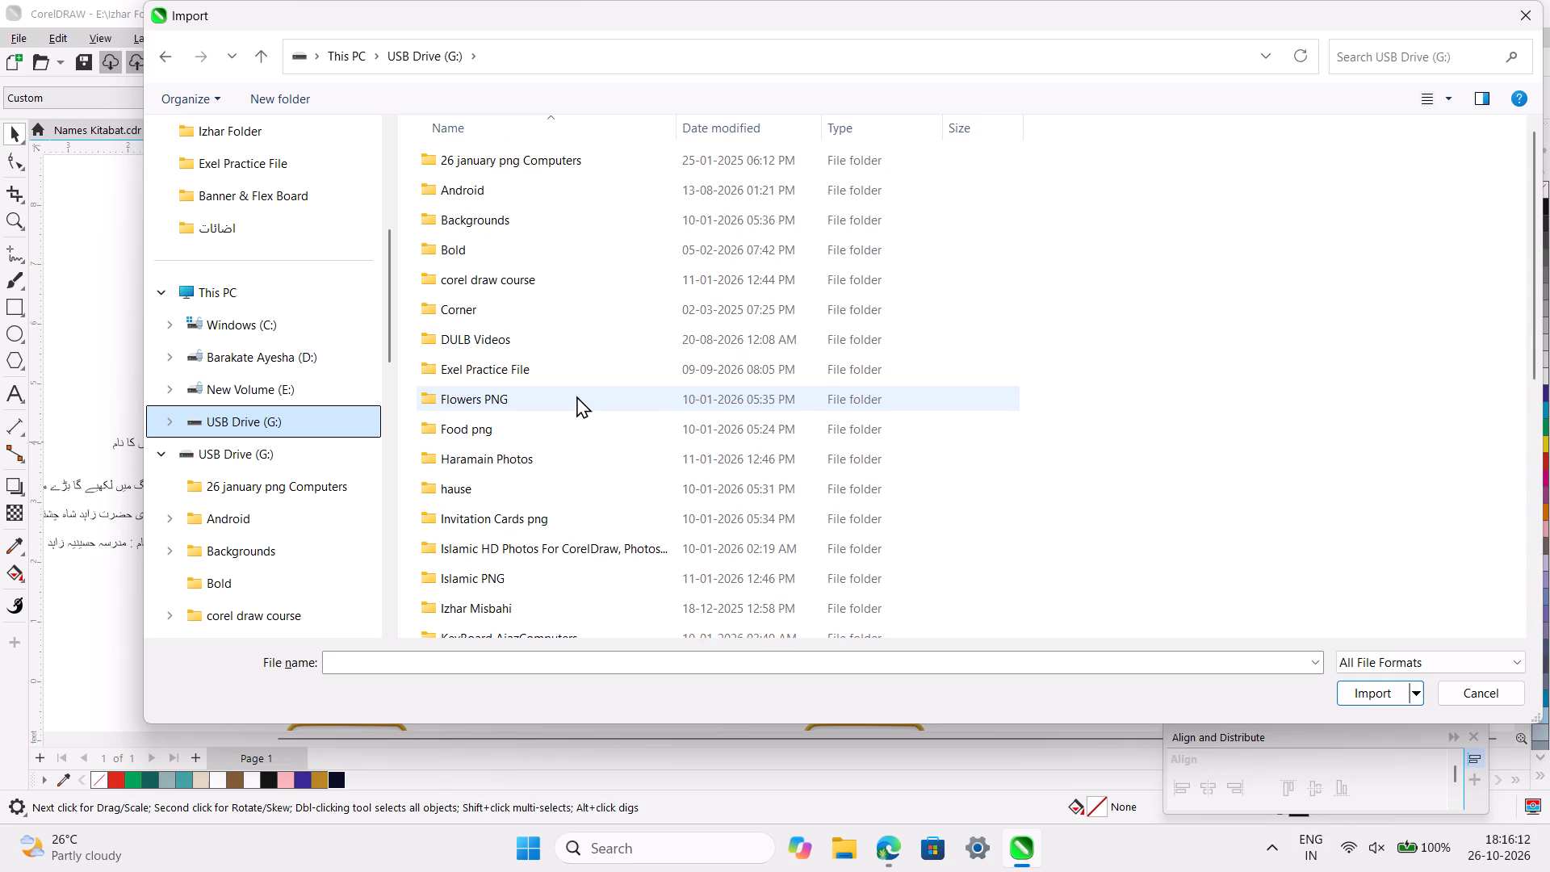
{"action": "double_click", "coordinate": [576, 396]}
{"action": "scroll", "coordinate": [1203, 392], "scroll_direction": "up", "scroll_amount": 11, "text": "ctrl"}
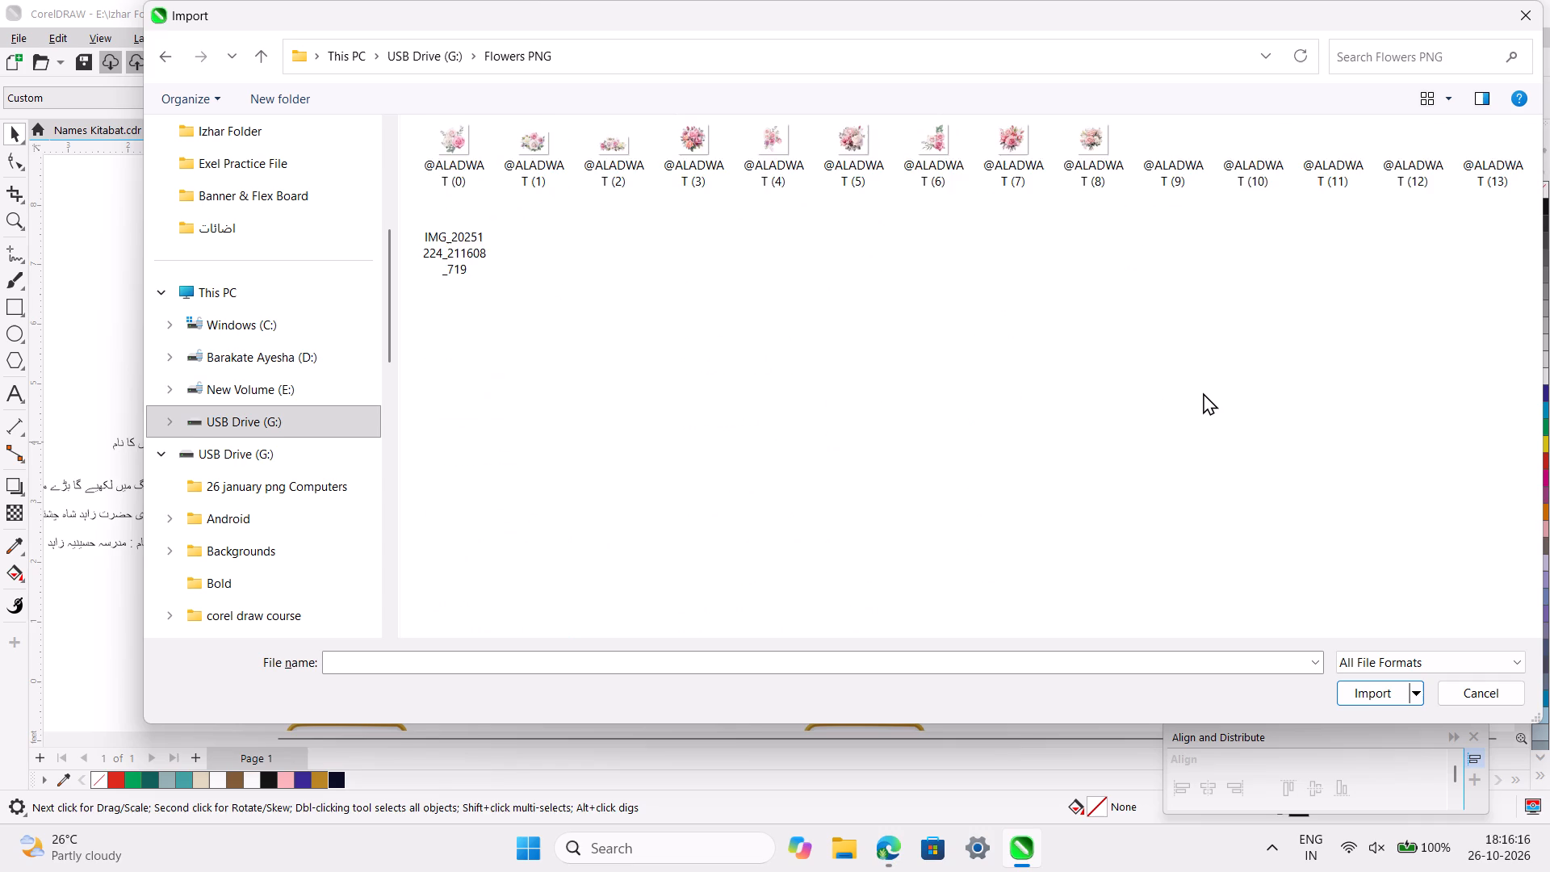
{"action": "scroll", "coordinate": [1203, 392], "scroll_direction": "up", "scroll_amount": 12, "text": "ctrl"}
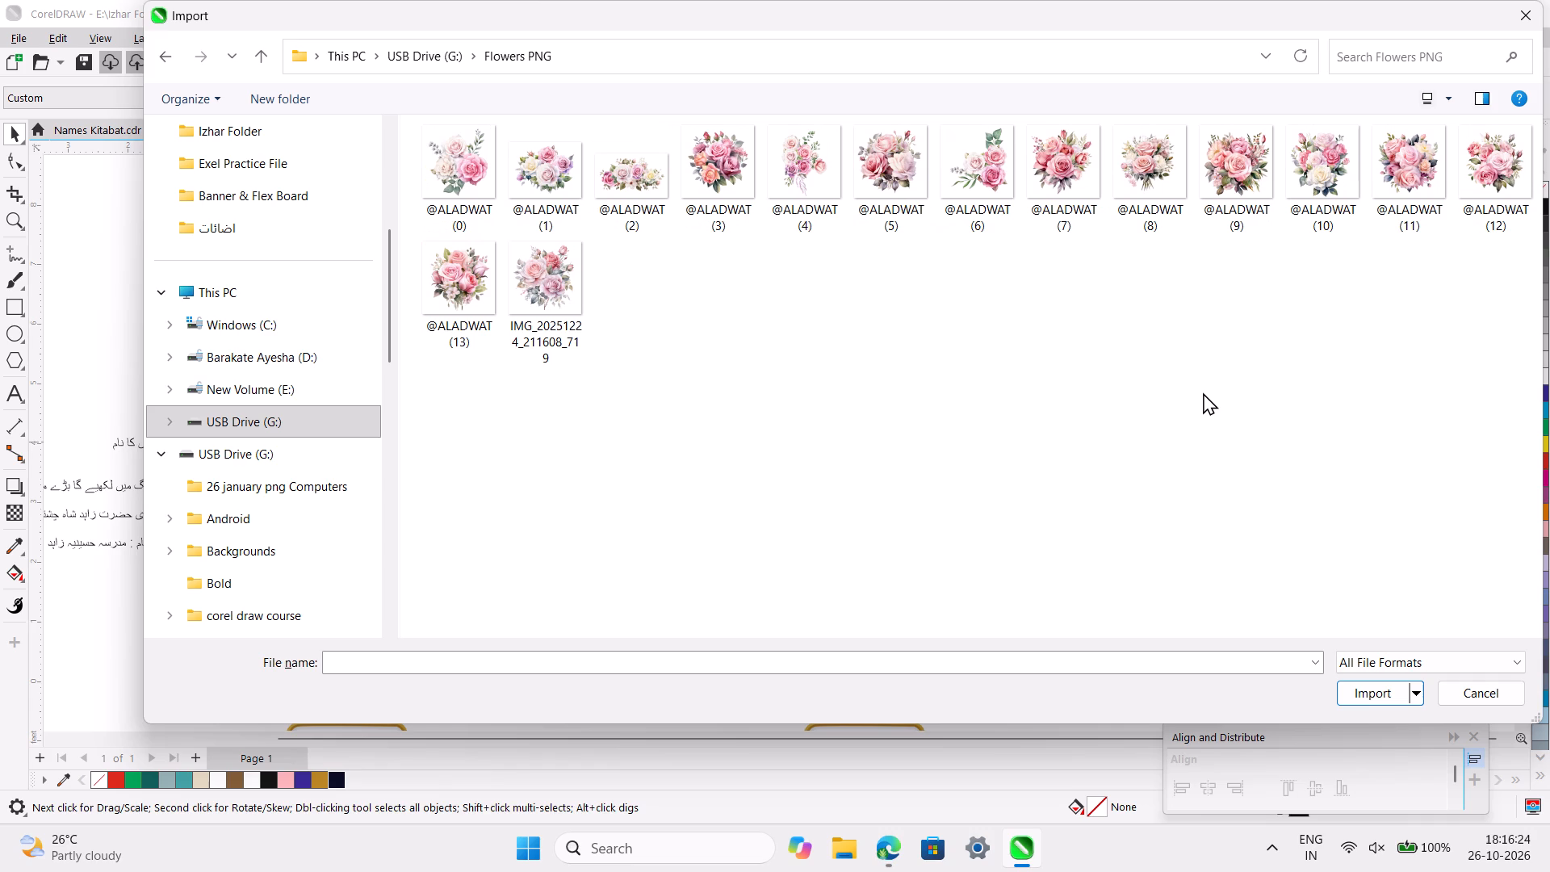
{"action": "scroll", "coordinate": [1203, 392], "scroll_direction": "up", "scroll_amount": 6, "text": "ctrl"}
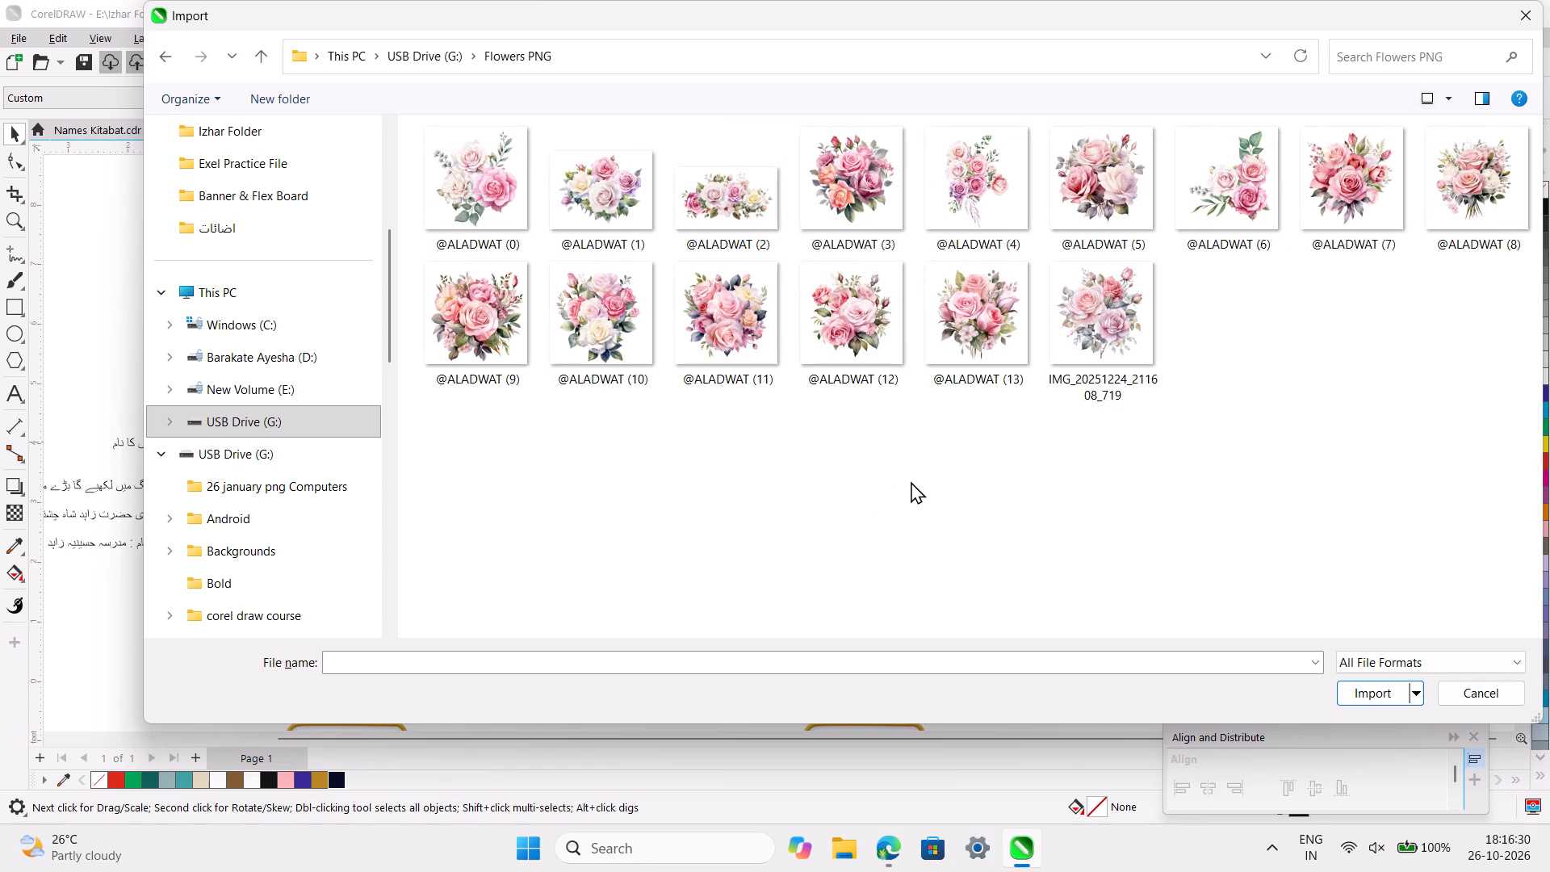
{"action": "scroll", "coordinate": [911, 481], "scroll_direction": "down", "scroll_amount": 1, "text": "ctrl"}
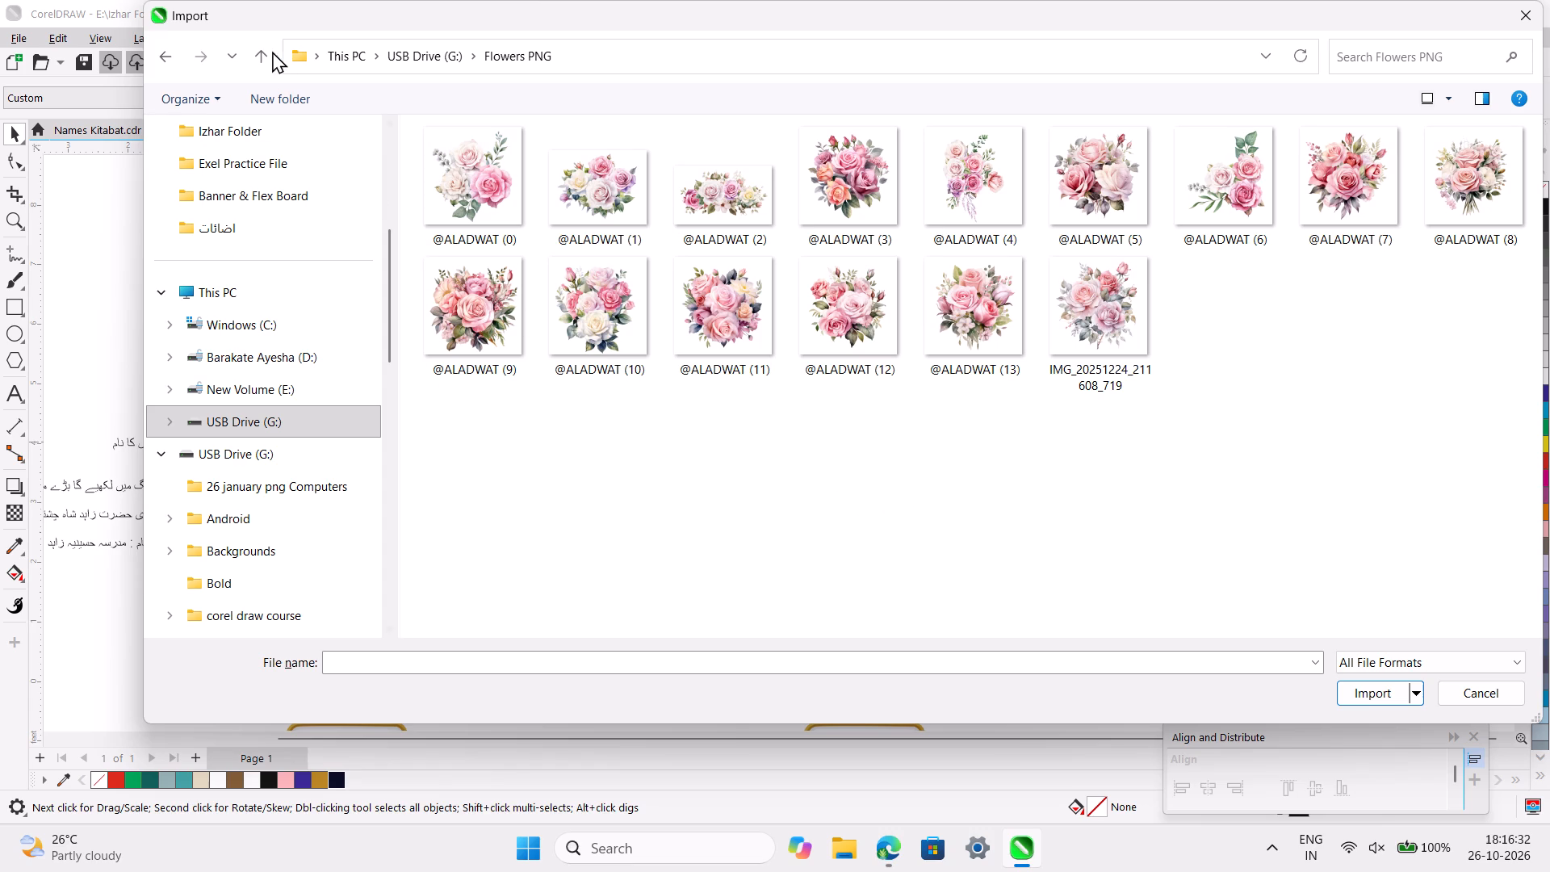
Look through the image thumbnails in the Islamic PNG folder on USB Drive (G:) for something to import.
{"action": "left_click", "coordinate": [261, 60]}
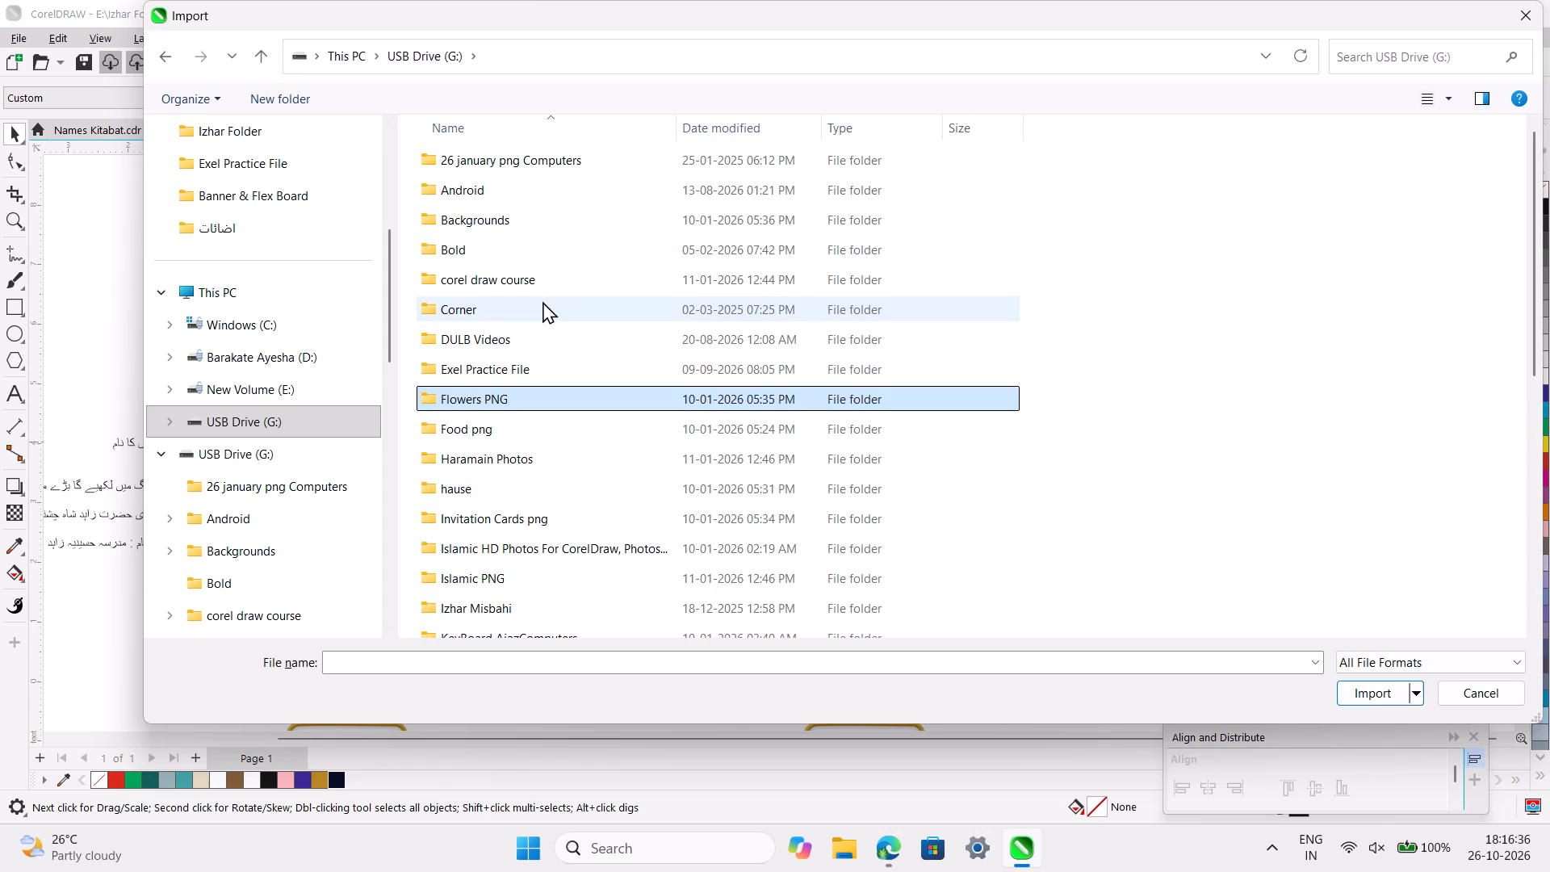
{"action": "scroll", "coordinate": [527, 488], "scroll_direction": "down", "scroll_amount": 3}
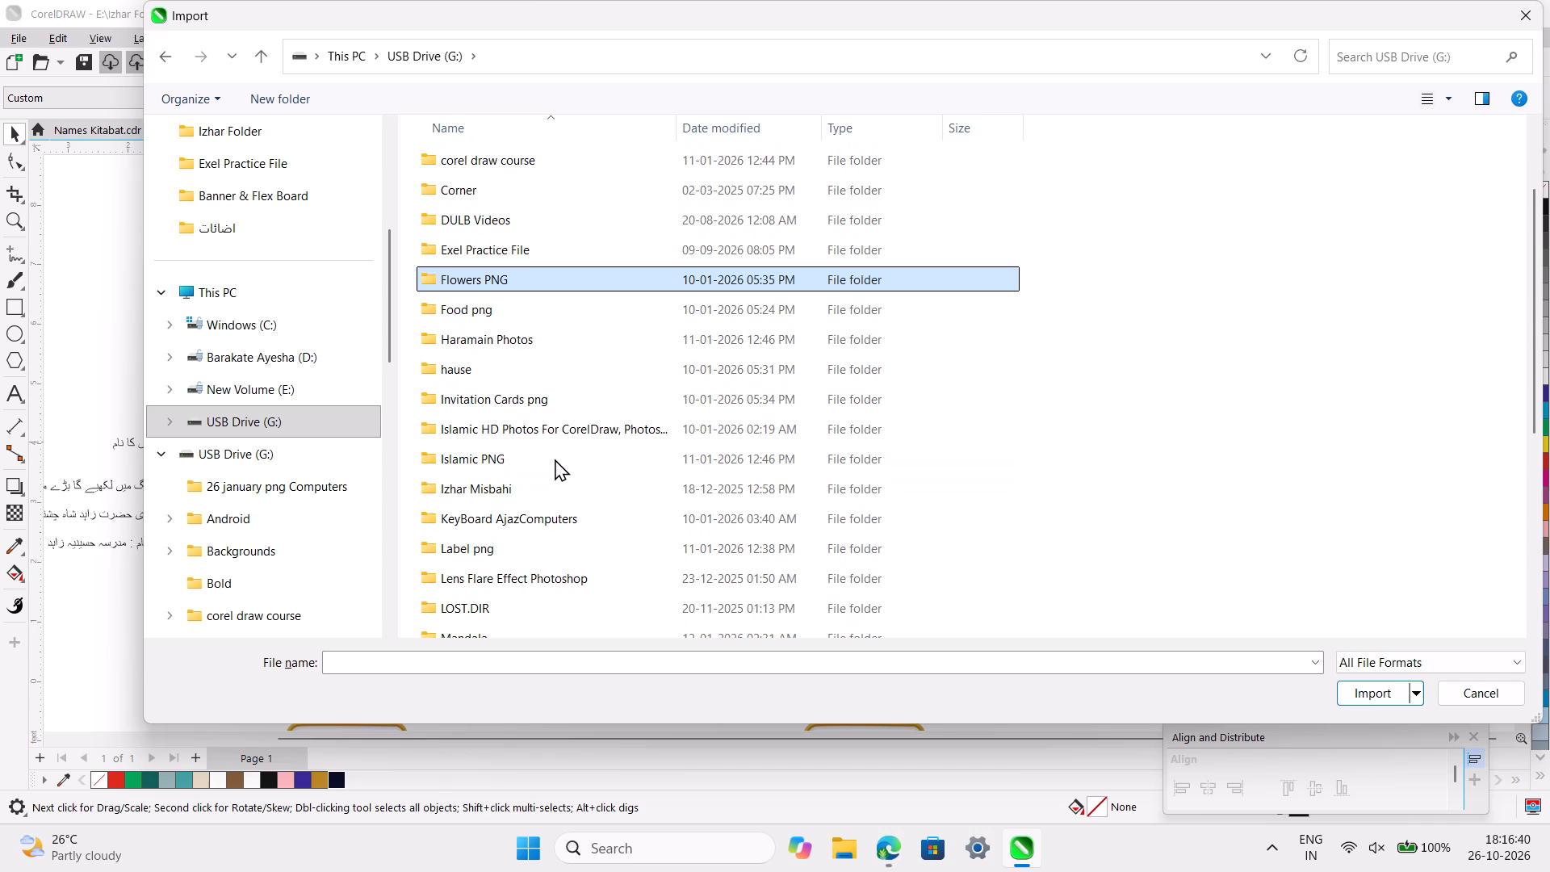
{"action": "double_click", "coordinate": [559, 456]}
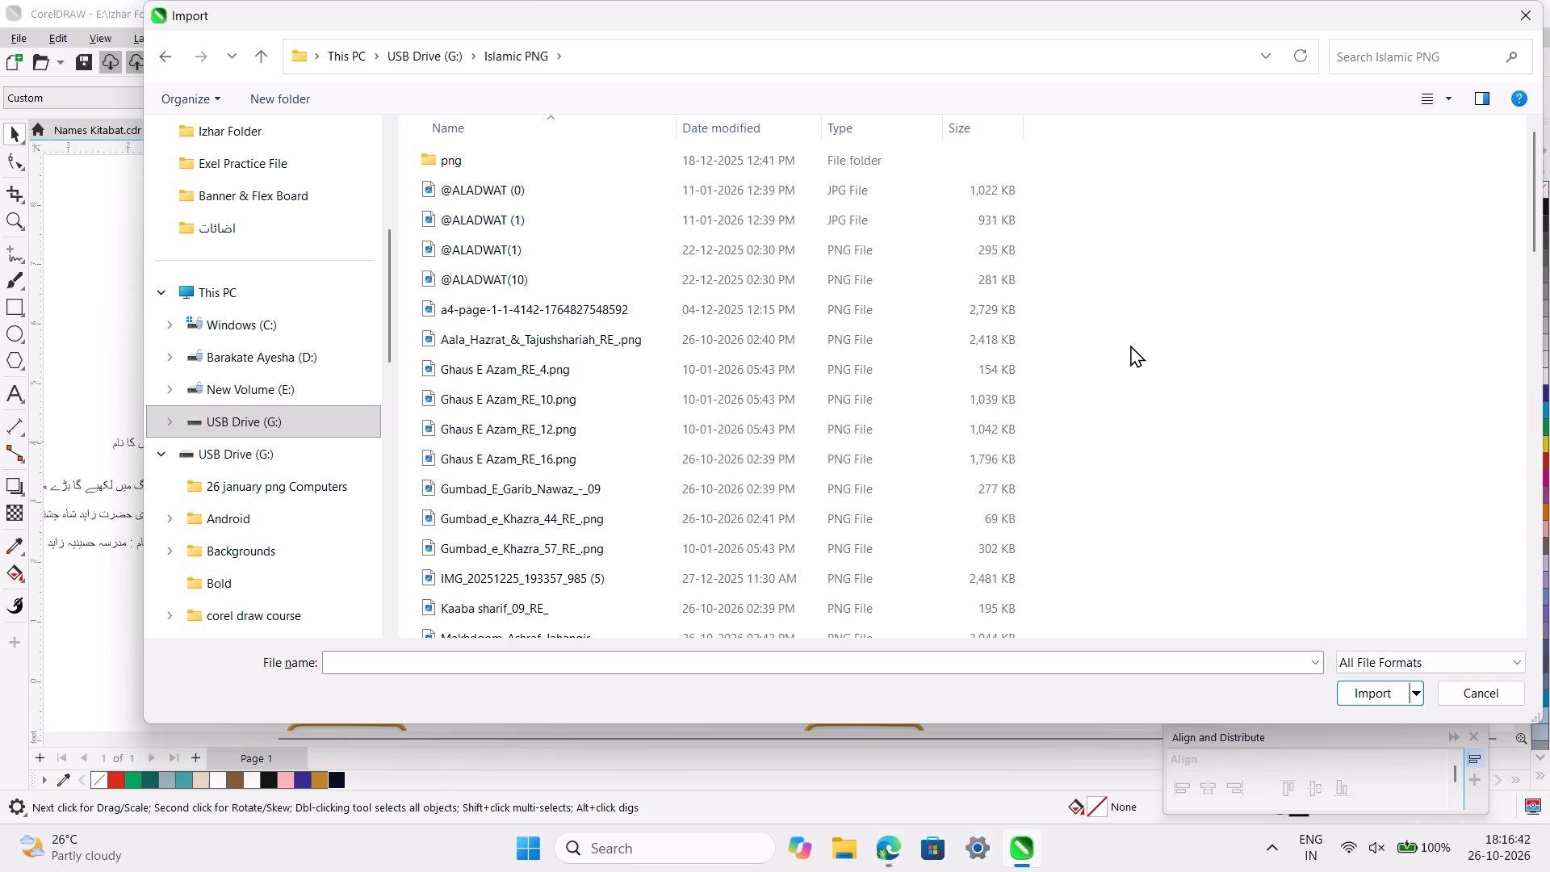
{"action": "scroll", "coordinate": [1130, 345], "scroll_direction": "up", "scroll_amount": 13, "text": "ctrl"}
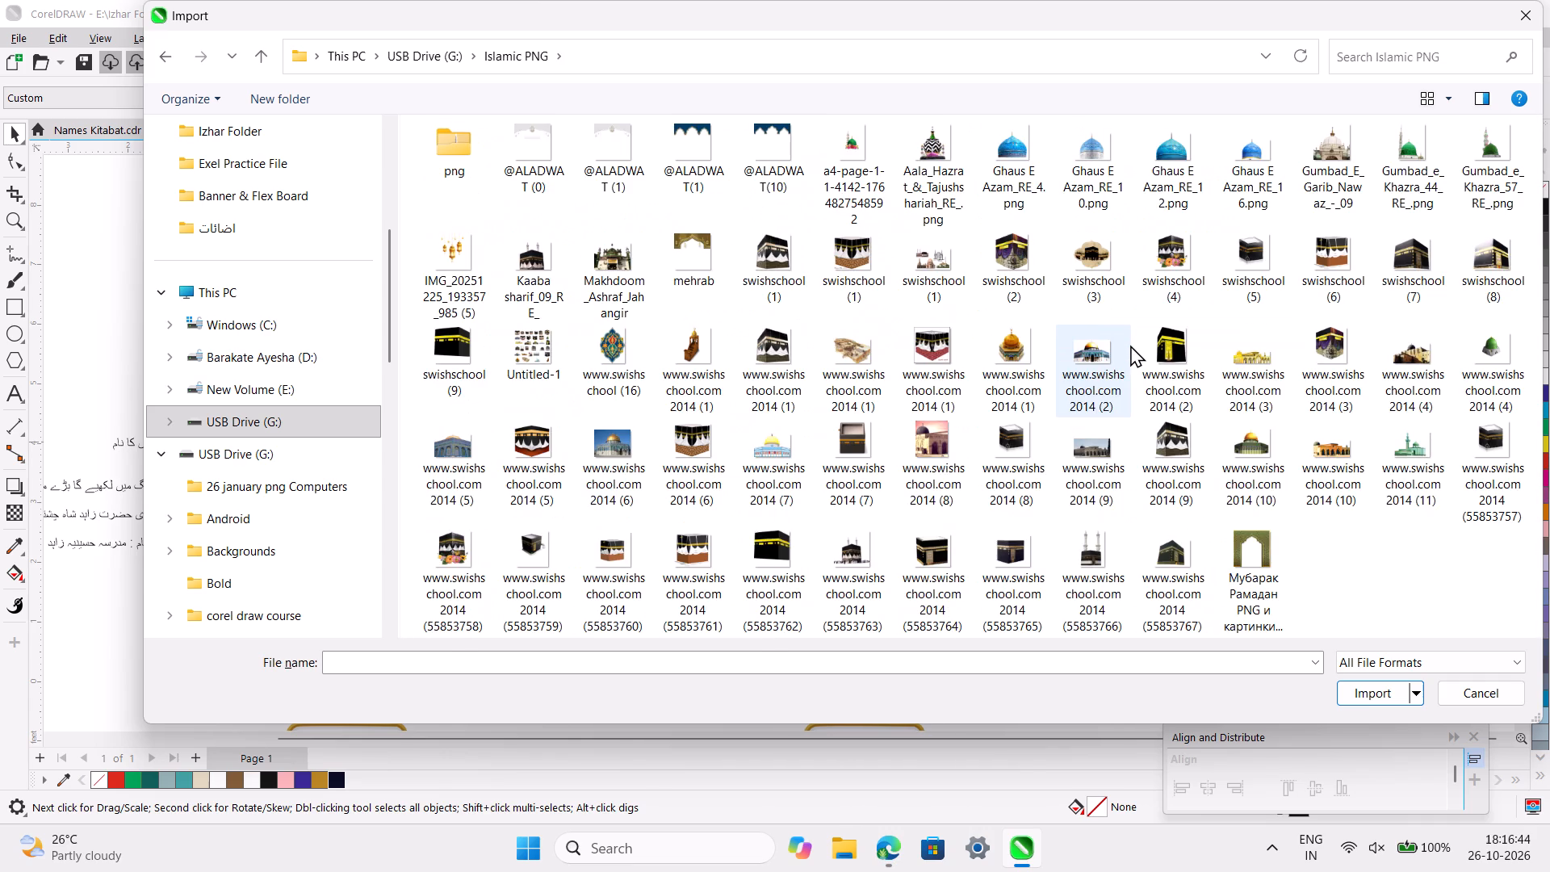
{"action": "scroll", "coordinate": [1130, 345], "scroll_direction": "down", "scroll_amount": 4}
{"action": "scroll", "coordinate": [1130, 345], "scroll_direction": "up", "scroll_amount": 4}
Look through the png subfolder of Islamic PNG on USB Drive (G:) for flower images.
{"action": "double_click", "coordinate": [460, 152]}
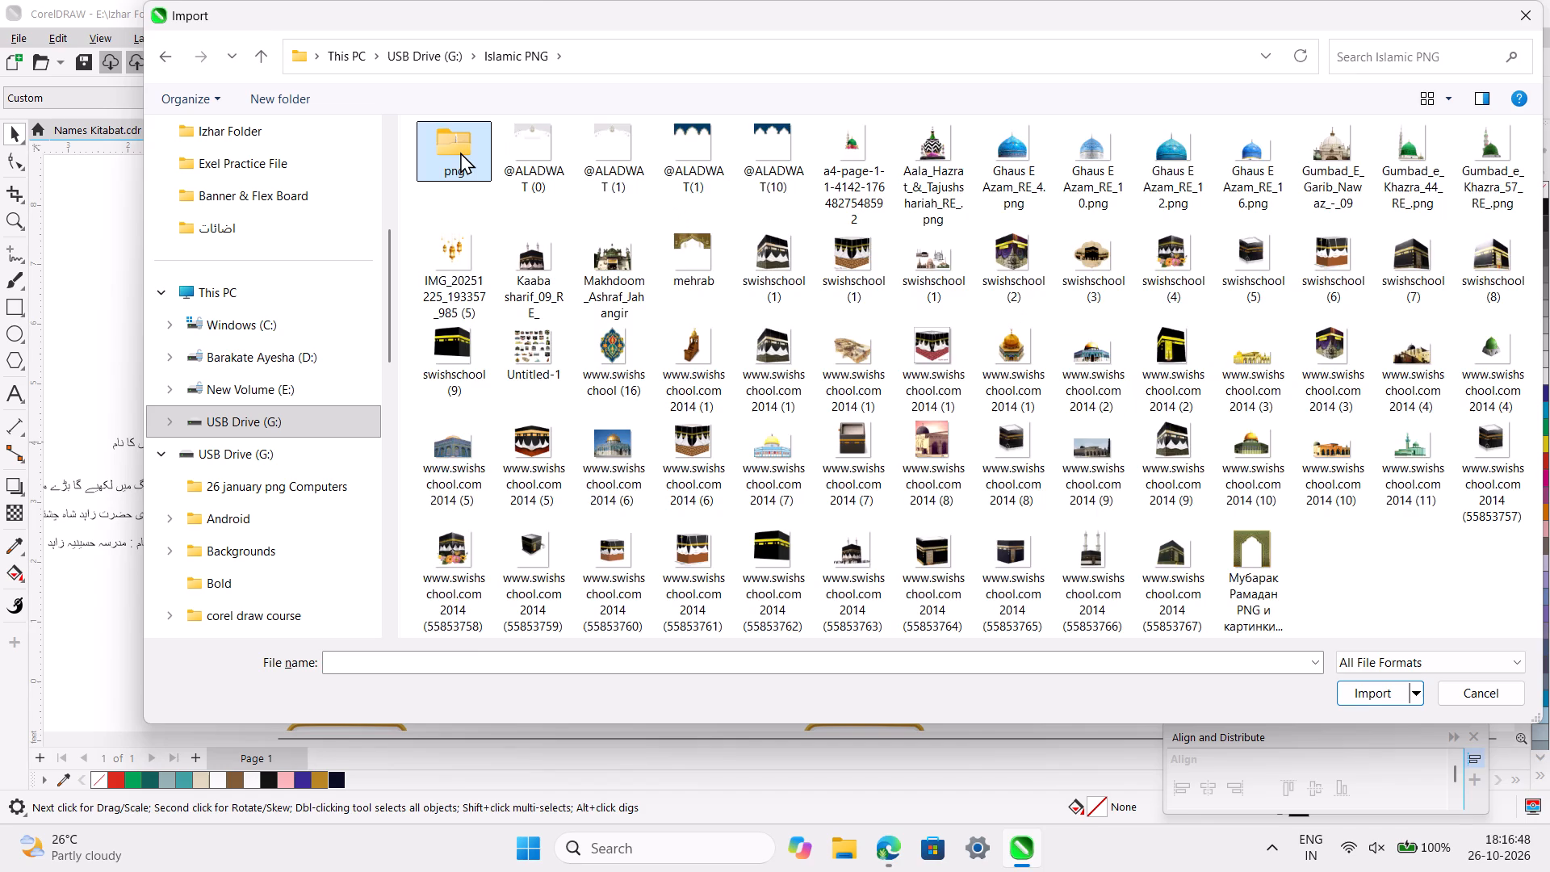
{"action": "scroll", "coordinate": [928, 338], "scroll_direction": "up", "scroll_amount": 11, "text": "ctrl"}
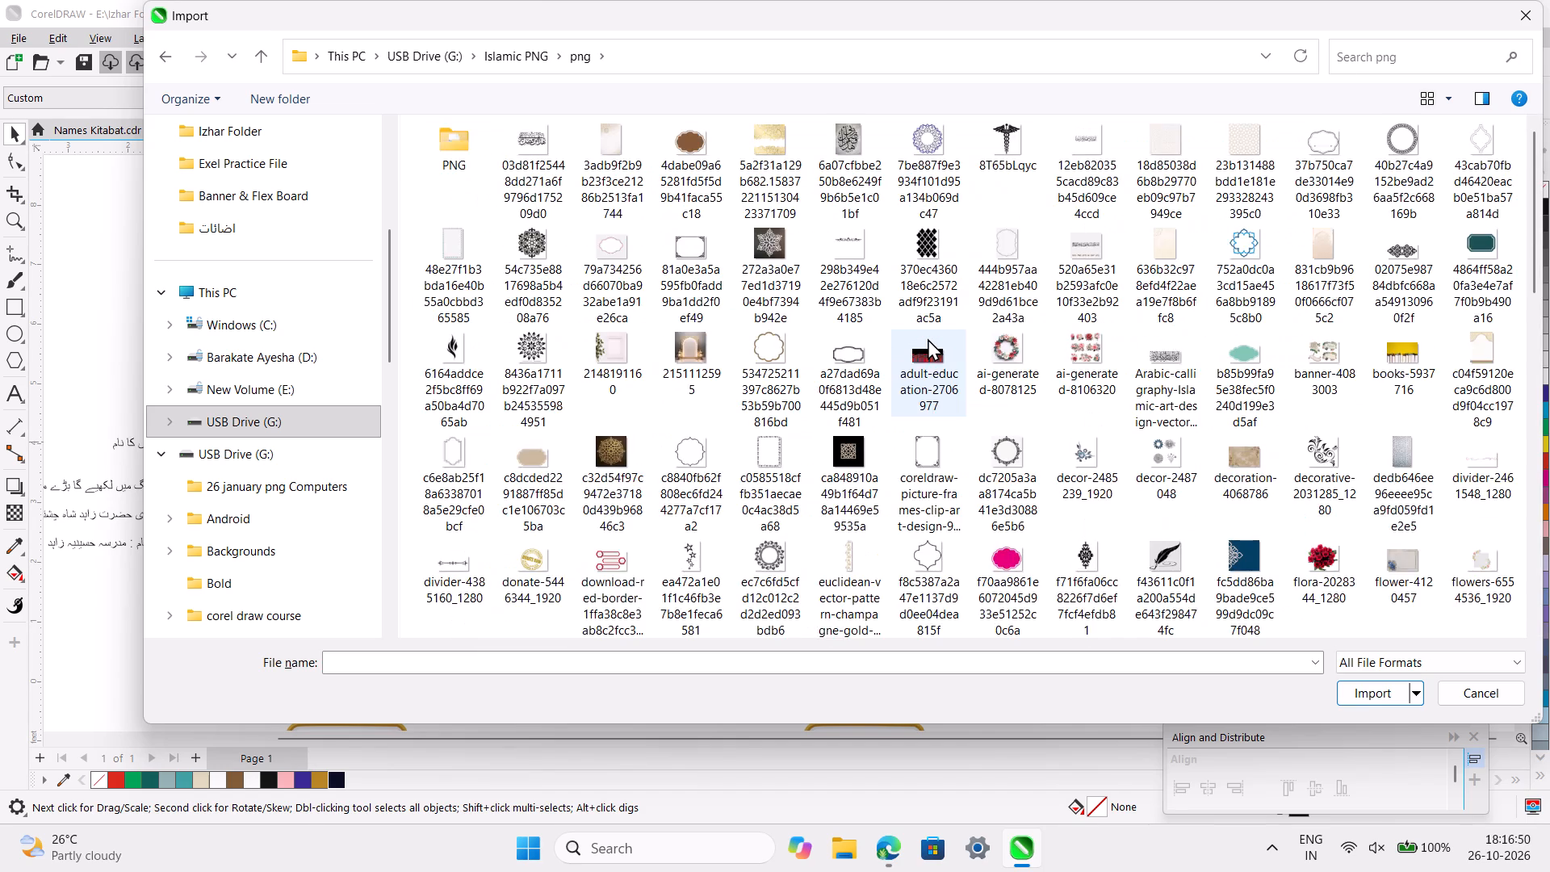
{"action": "scroll", "coordinate": [928, 338], "scroll_direction": "up", "scroll_amount": 6, "text": "ctrl"}
{"action": "scroll", "coordinate": [928, 338], "scroll_direction": "down", "scroll_amount": 2}
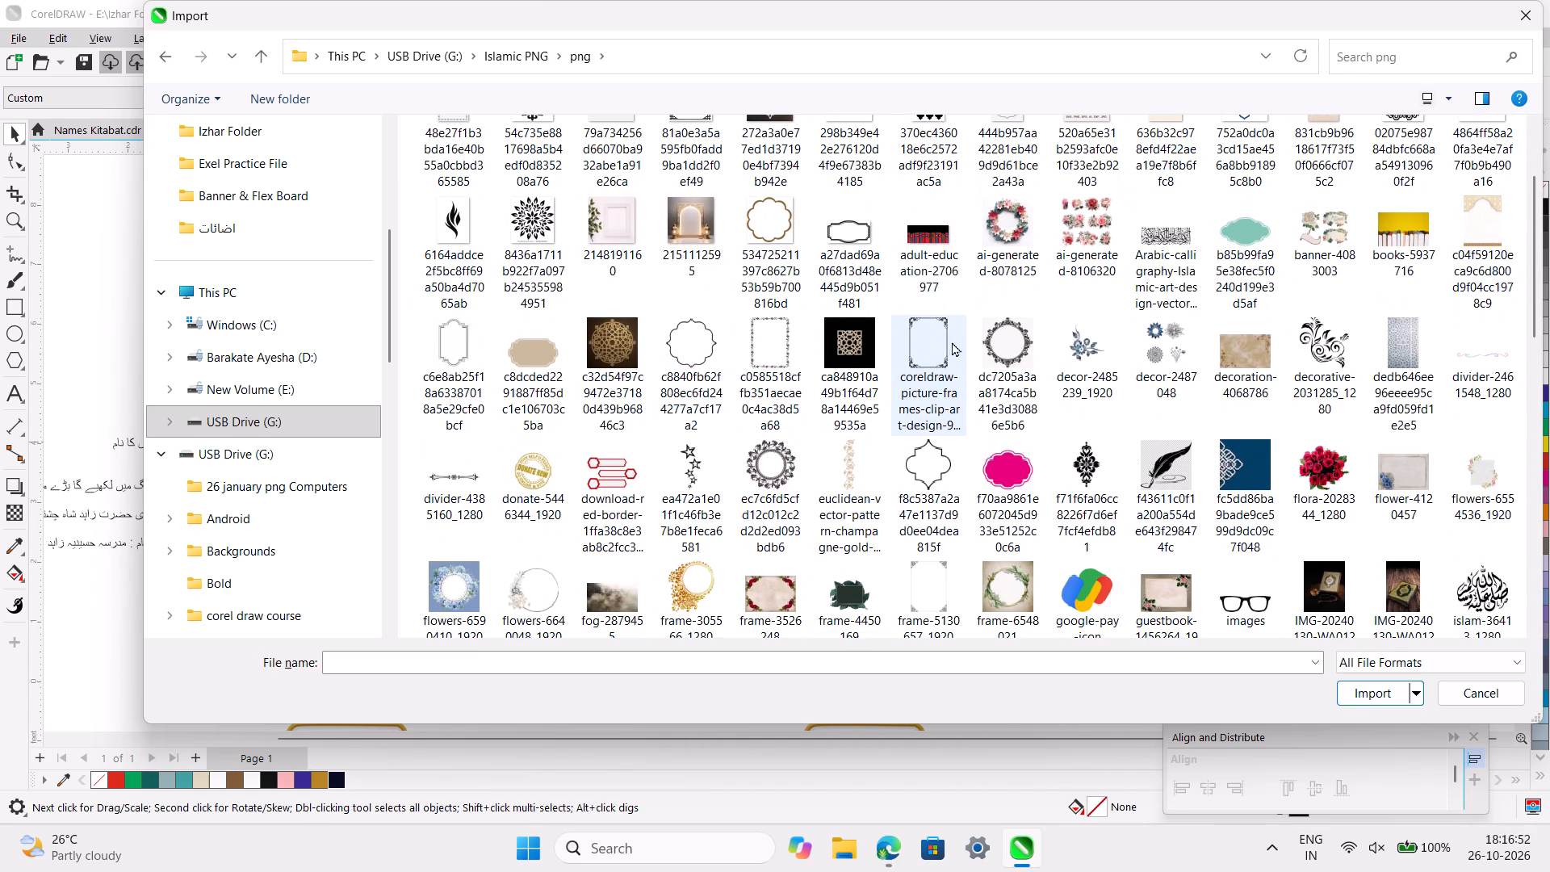
{"action": "left_click", "coordinate": [1310, 454]}
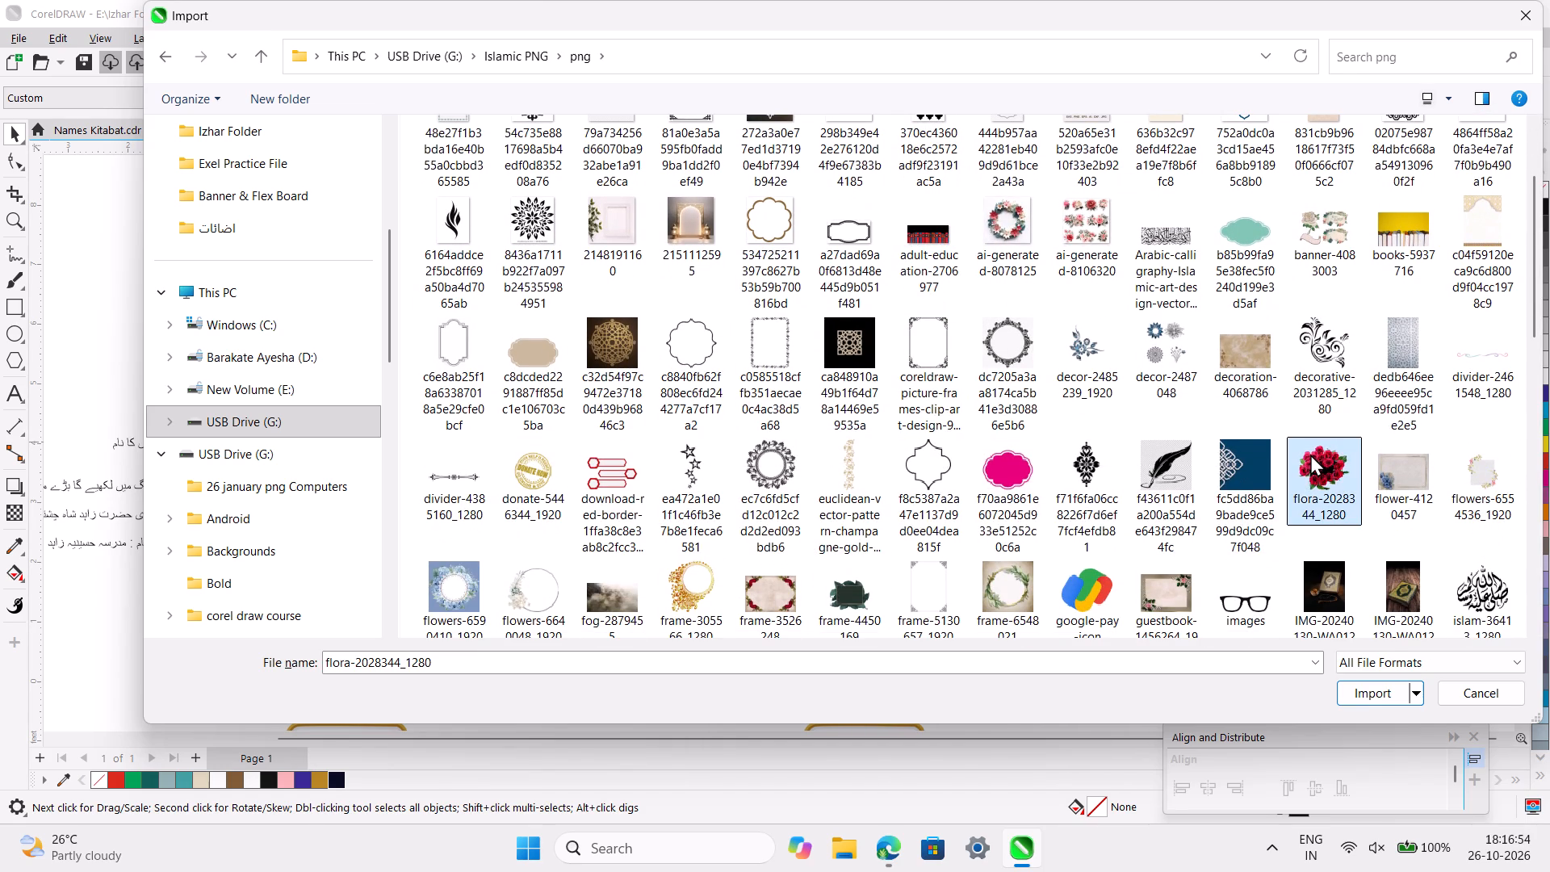
{"action": "scroll", "coordinate": [1310, 454], "scroll_direction": "down", "scroll_amount": 3}
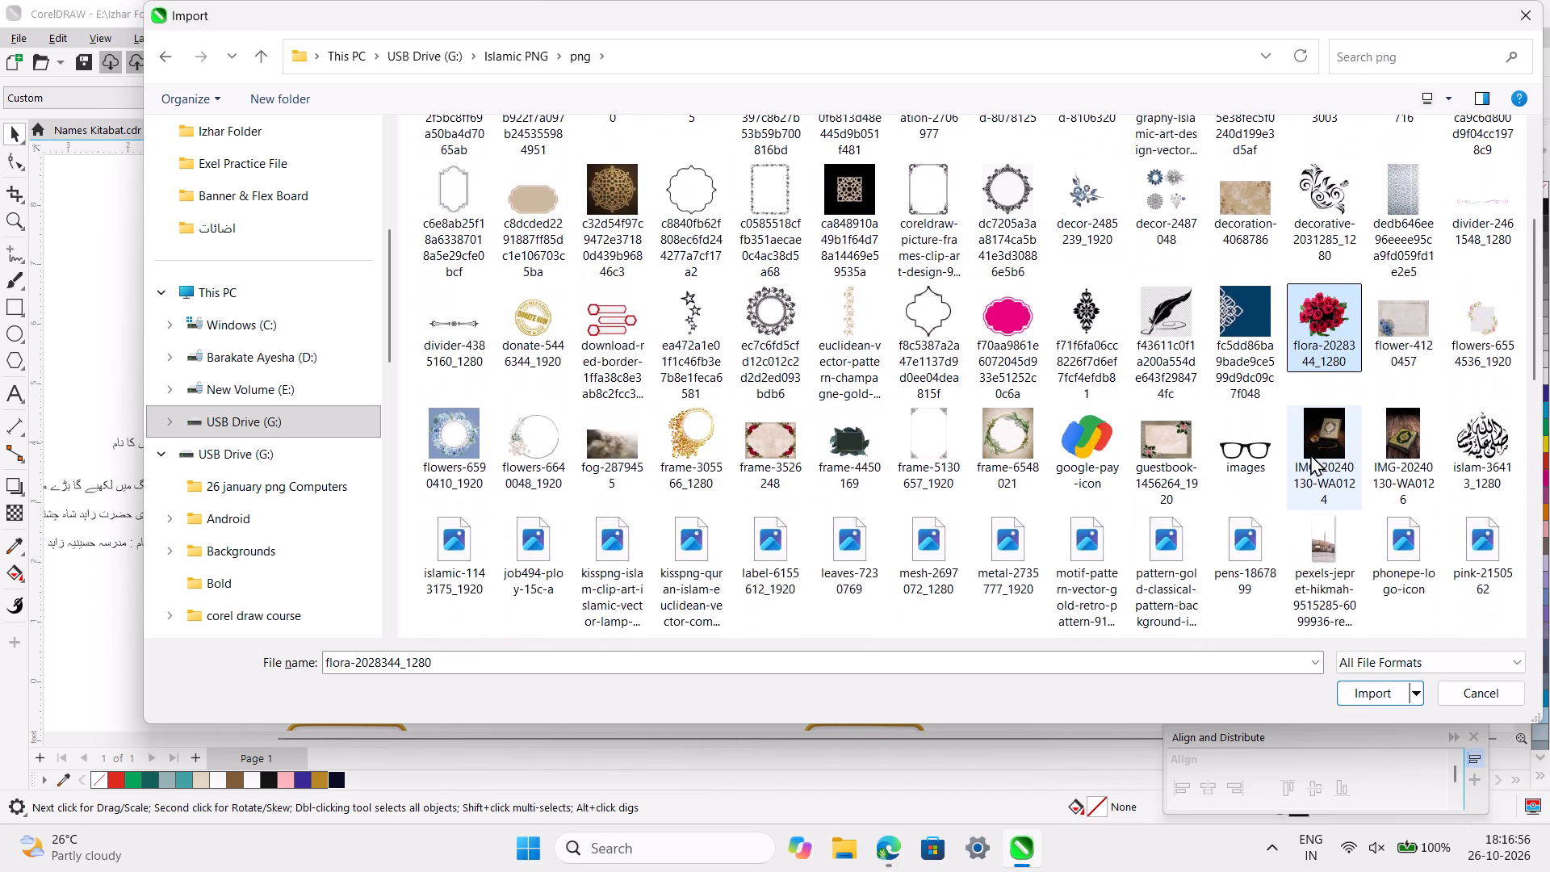
{"action": "scroll", "coordinate": [1310, 454], "scroll_direction": "down", "scroll_amount": 3}
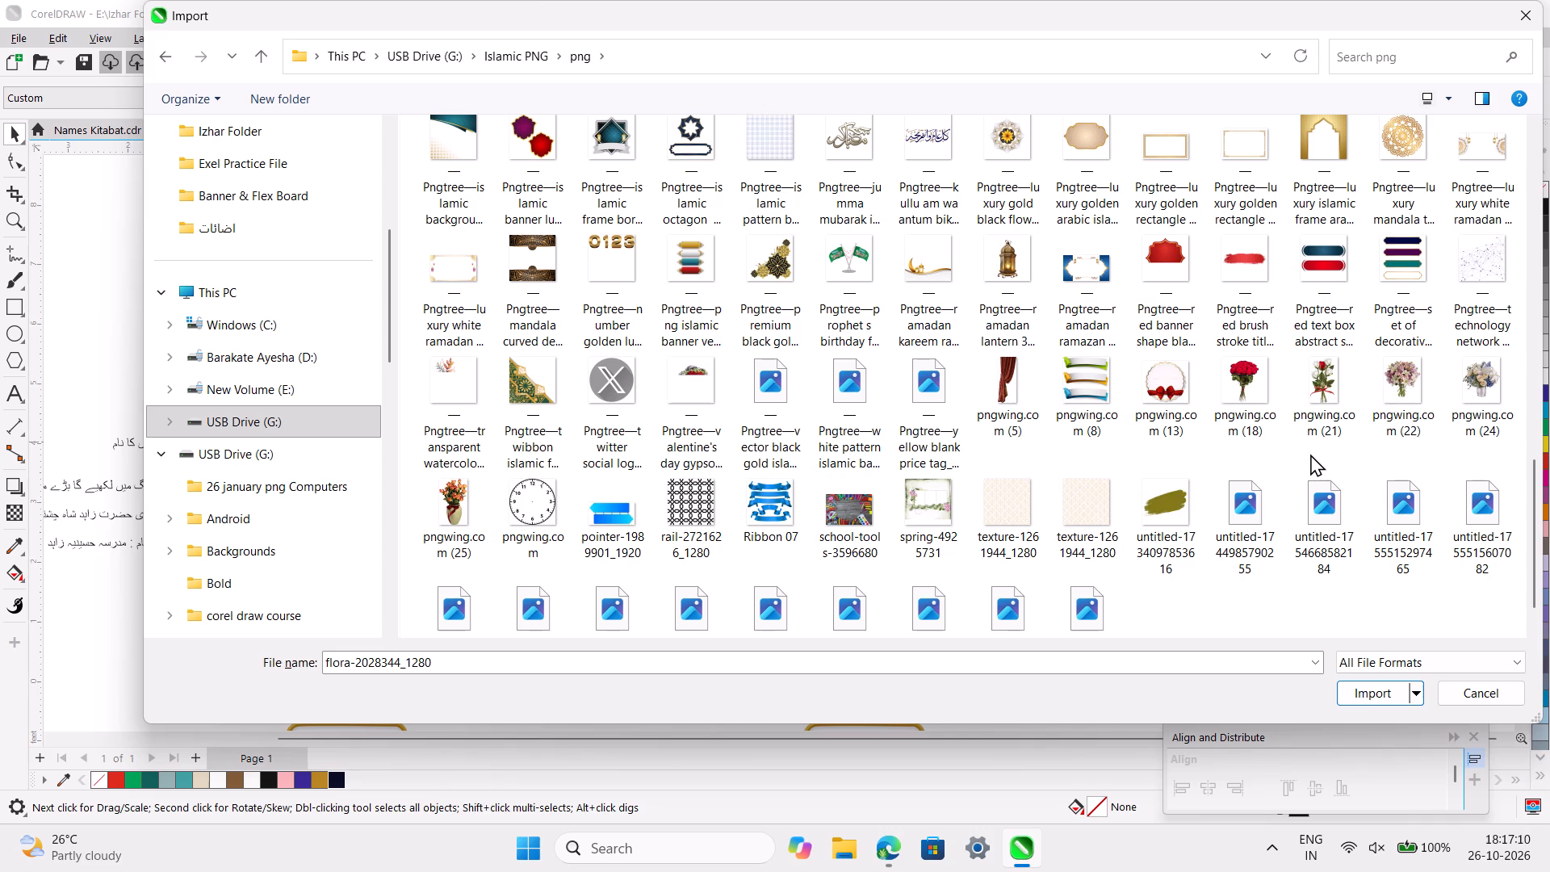
Move flora-2028344_1280, the Pngtree red rose flowers image and pngwing.com (18), (21), (22), (24) and (25) from the png subfolder into the Flowers PNG folder.
{"action": "left_click", "coordinate": [1457, 388]}
{"action": "left_click", "coordinate": [1402, 388], "text": "ctrl"}
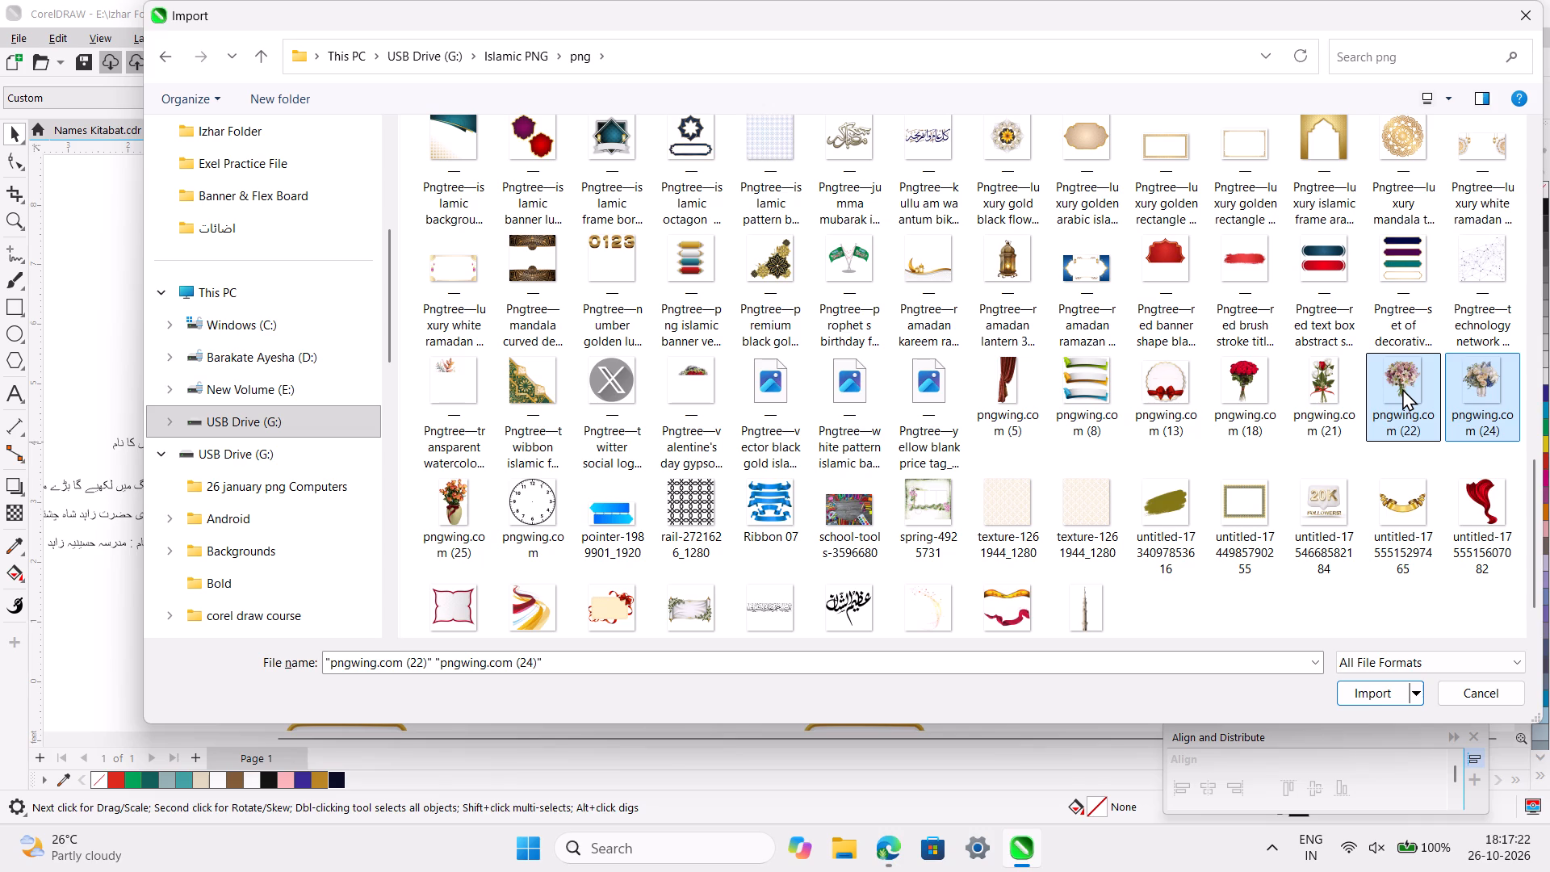
{"action": "scroll", "coordinate": [1402, 388], "scroll_direction": "up", "scroll_amount": 1}
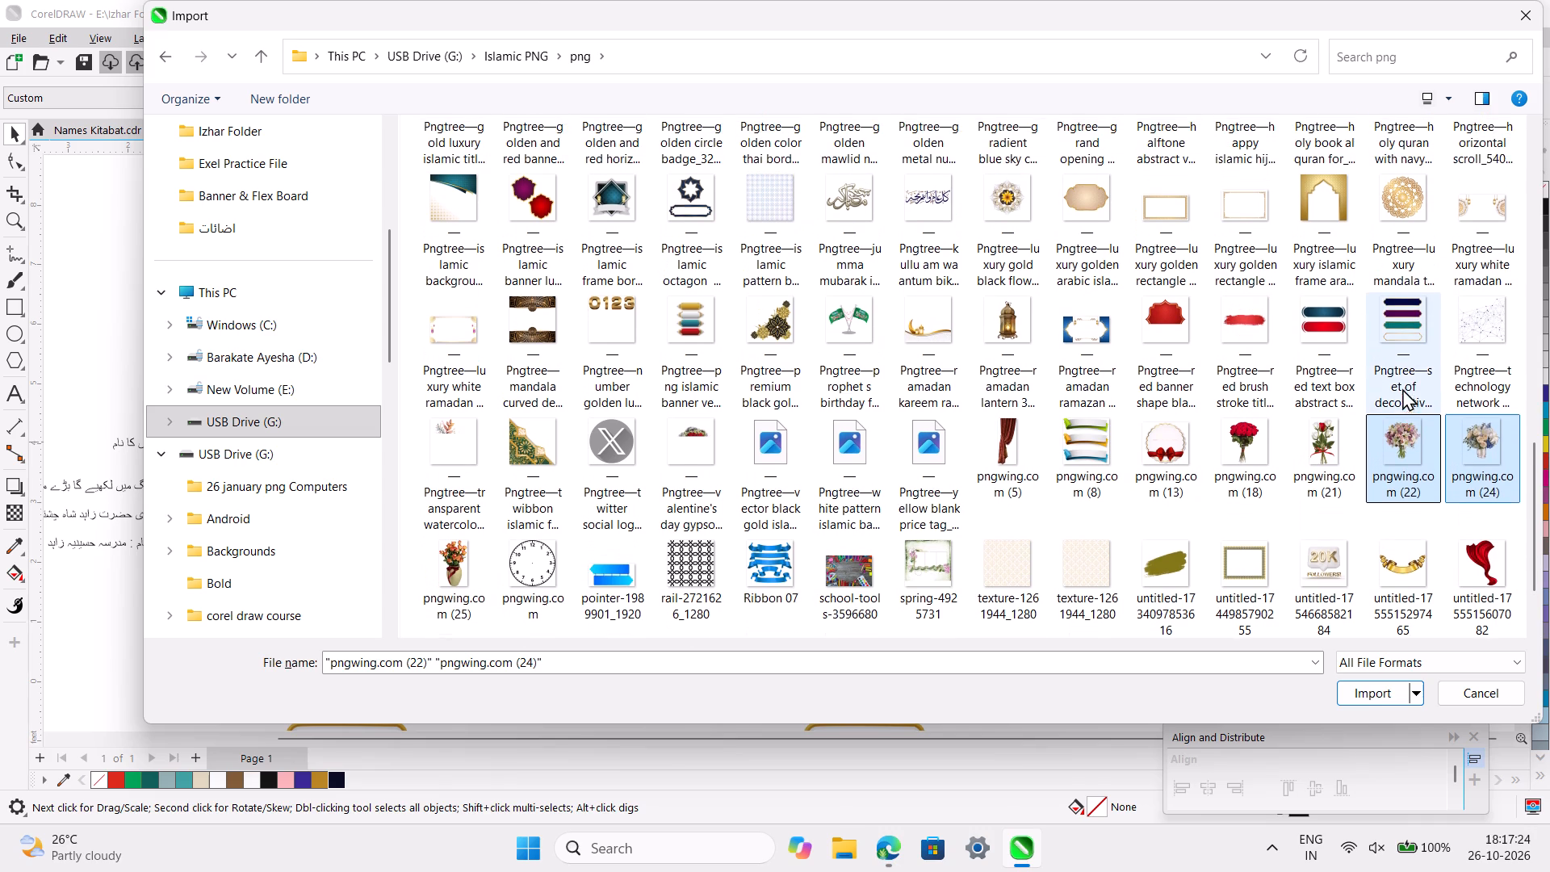
{"action": "scroll", "coordinate": [1402, 388], "scroll_direction": "up", "scroll_amount": 5}
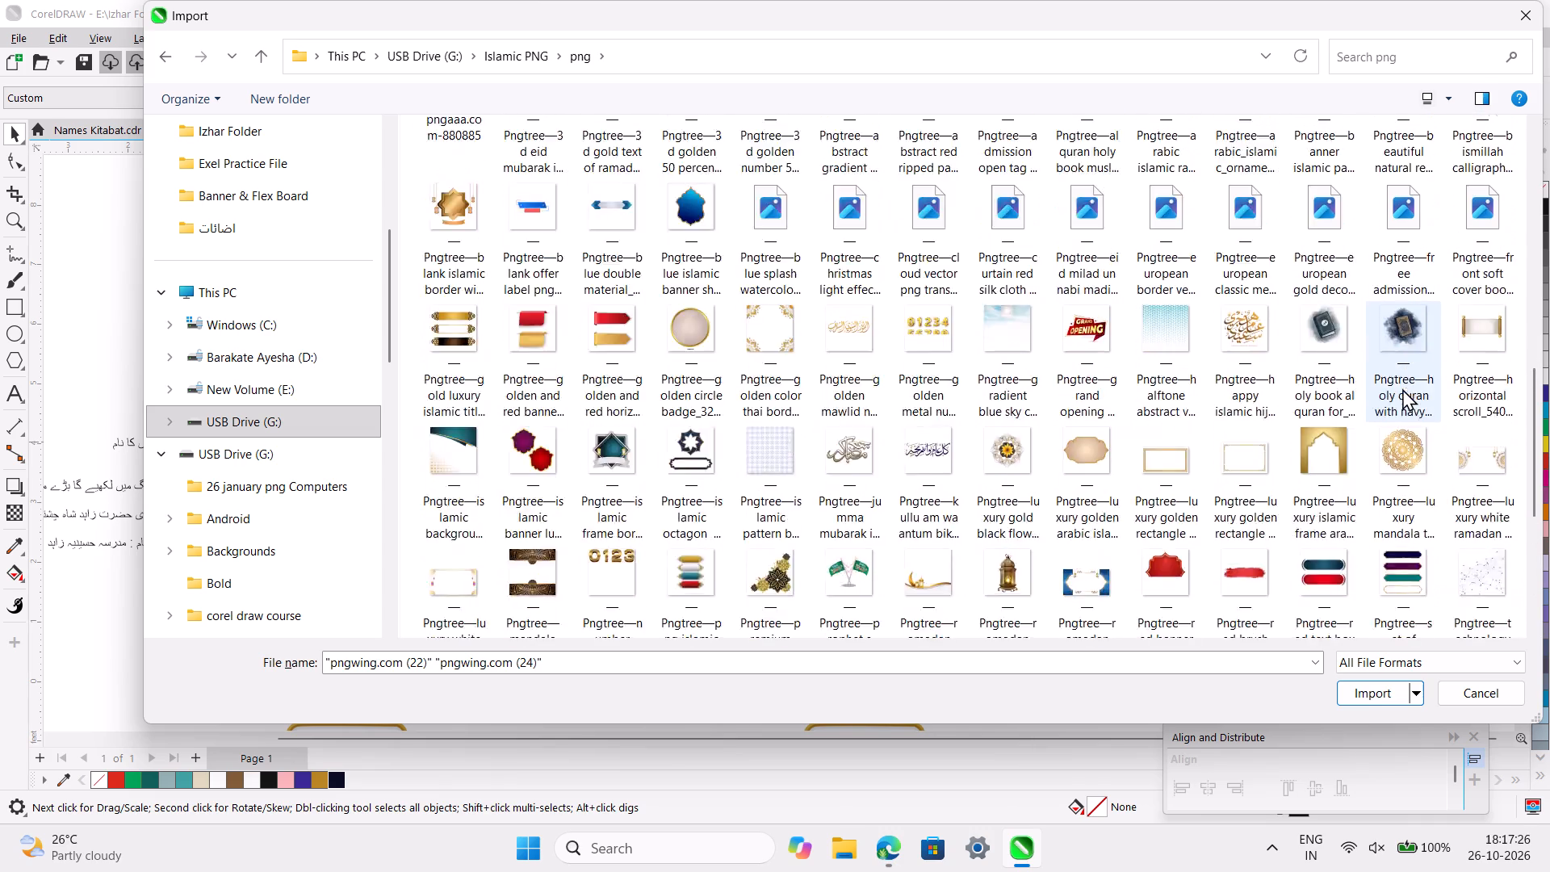
{"action": "scroll", "coordinate": [1402, 388], "scroll_direction": "up", "scroll_amount": 3}
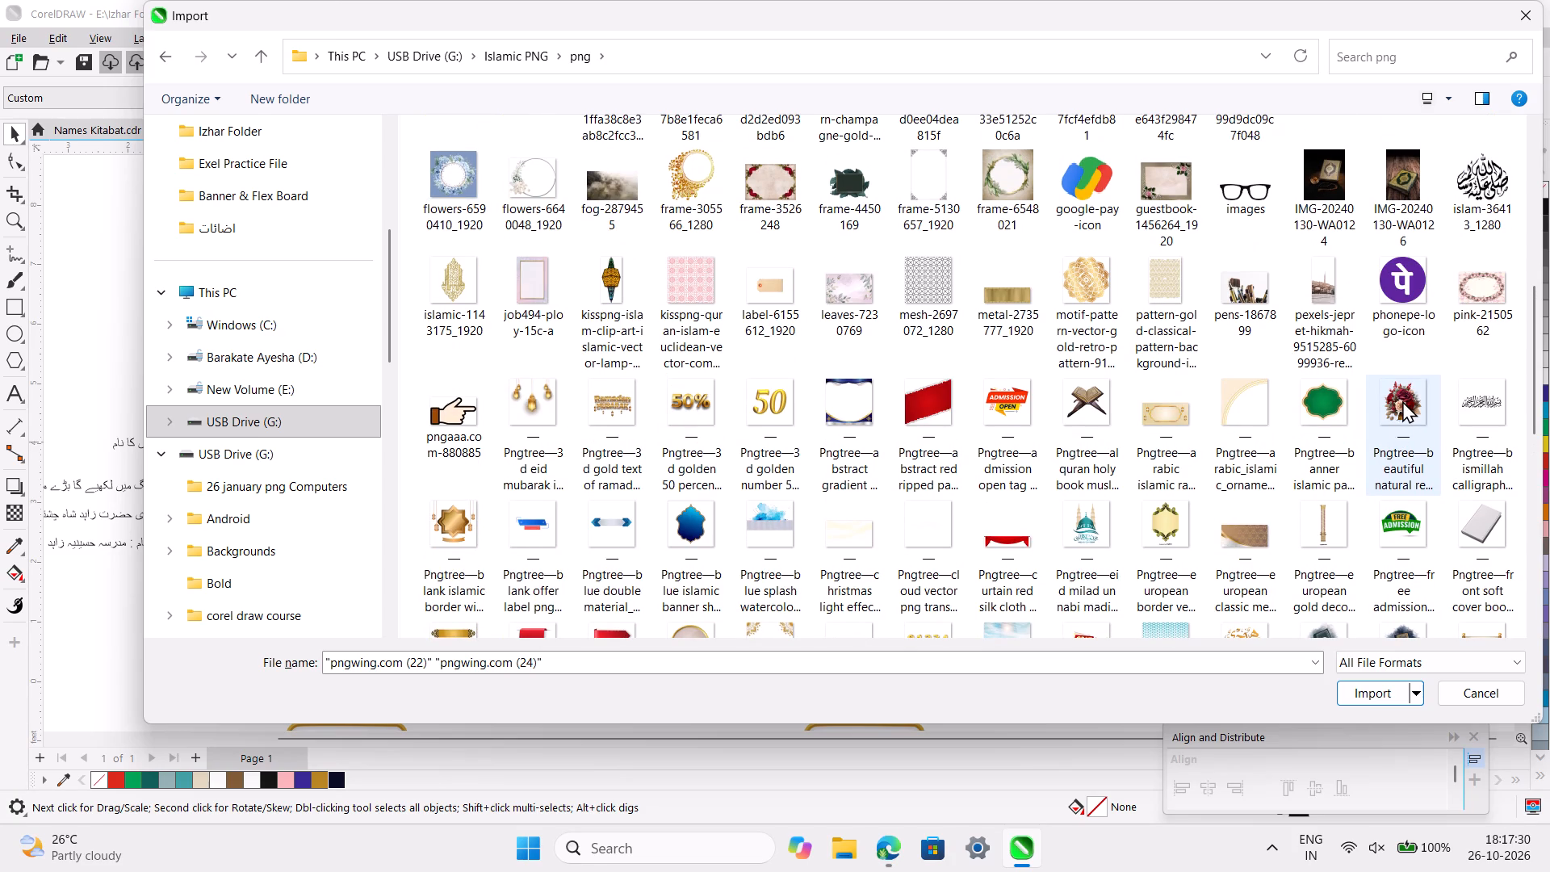
{"action": "left_click", "coordinate": [1402, 400], "text": "ctrl"}
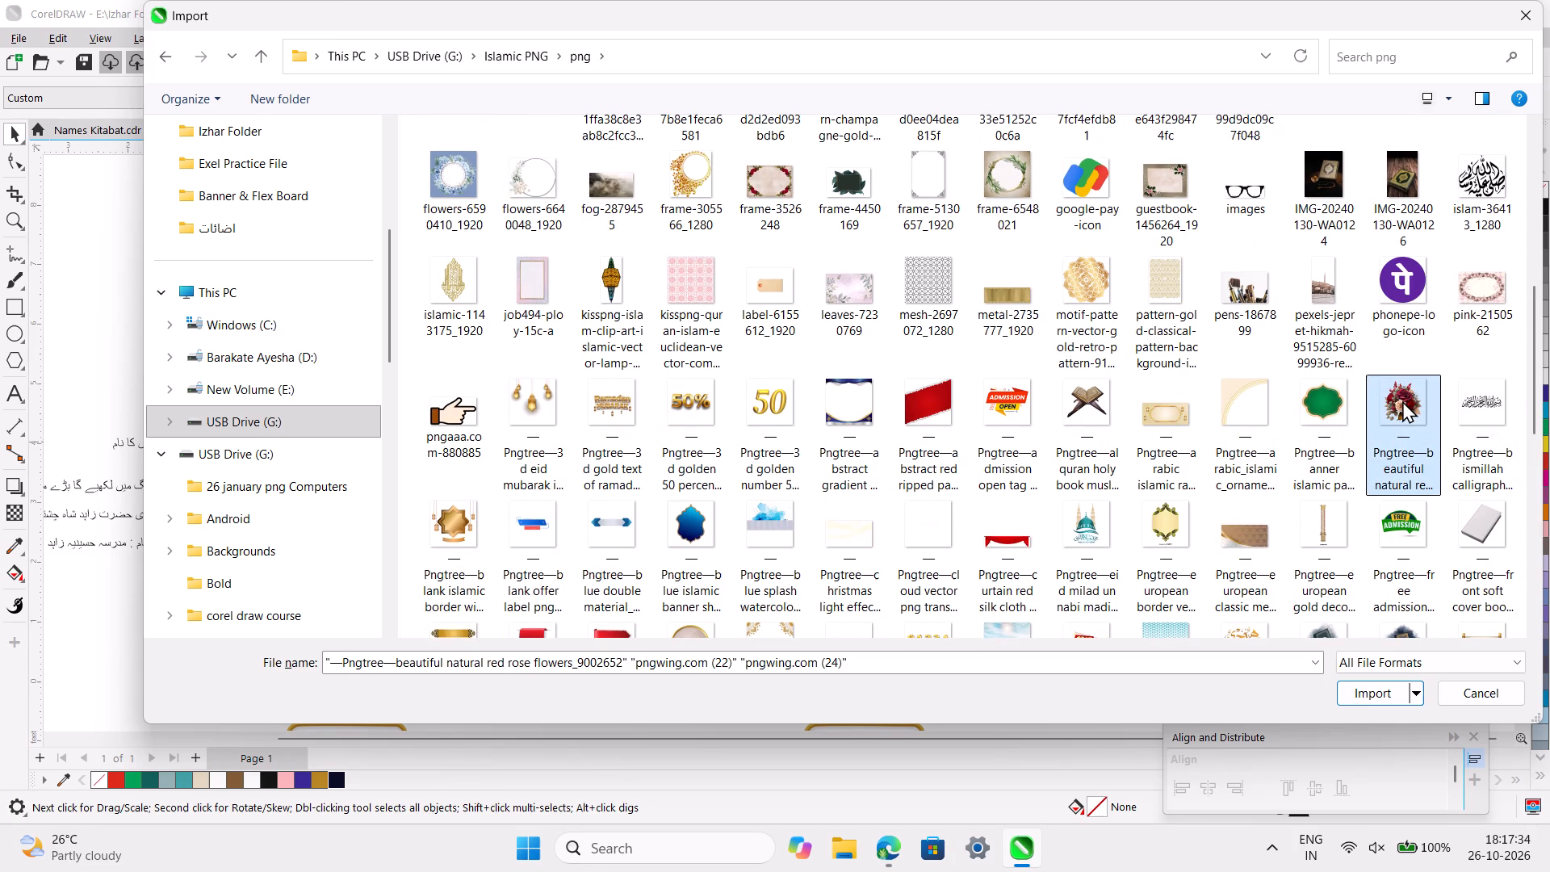
{"action": "scroll", "coordinate": [1402, 400], "scroll_direction": "down", "scroll_amount": 3}
{"action": "scroll", "coordinate": [1402, 400], "scroll_direction": "up", "scroll_amount": 4}
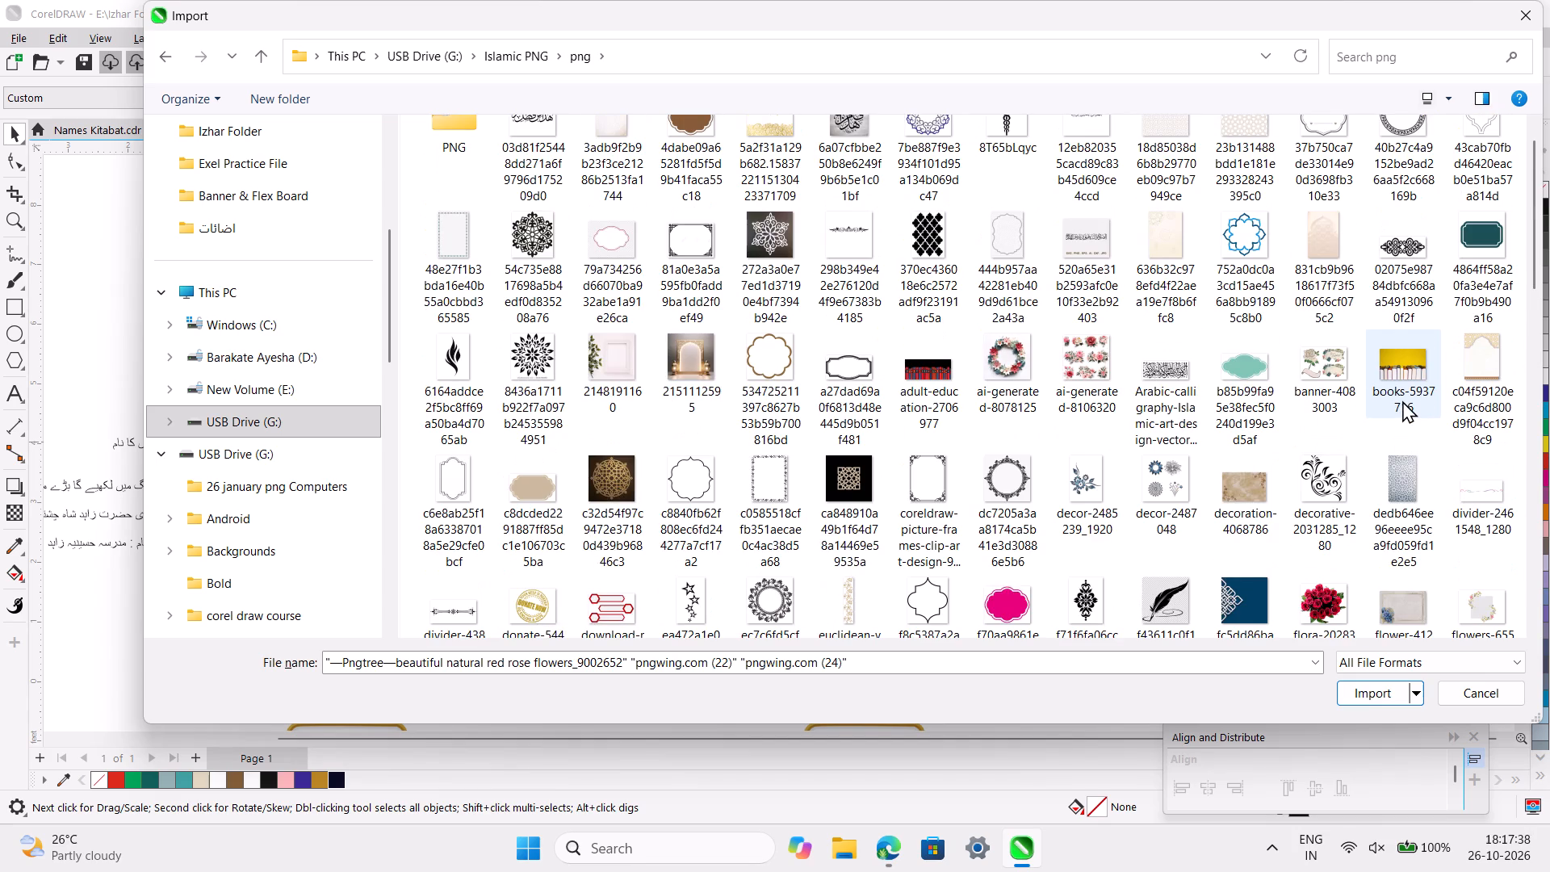
{"action": "scroll", "coordinate": [1402, 400], "scroll_direction": "up", "scroll_amount": 3}
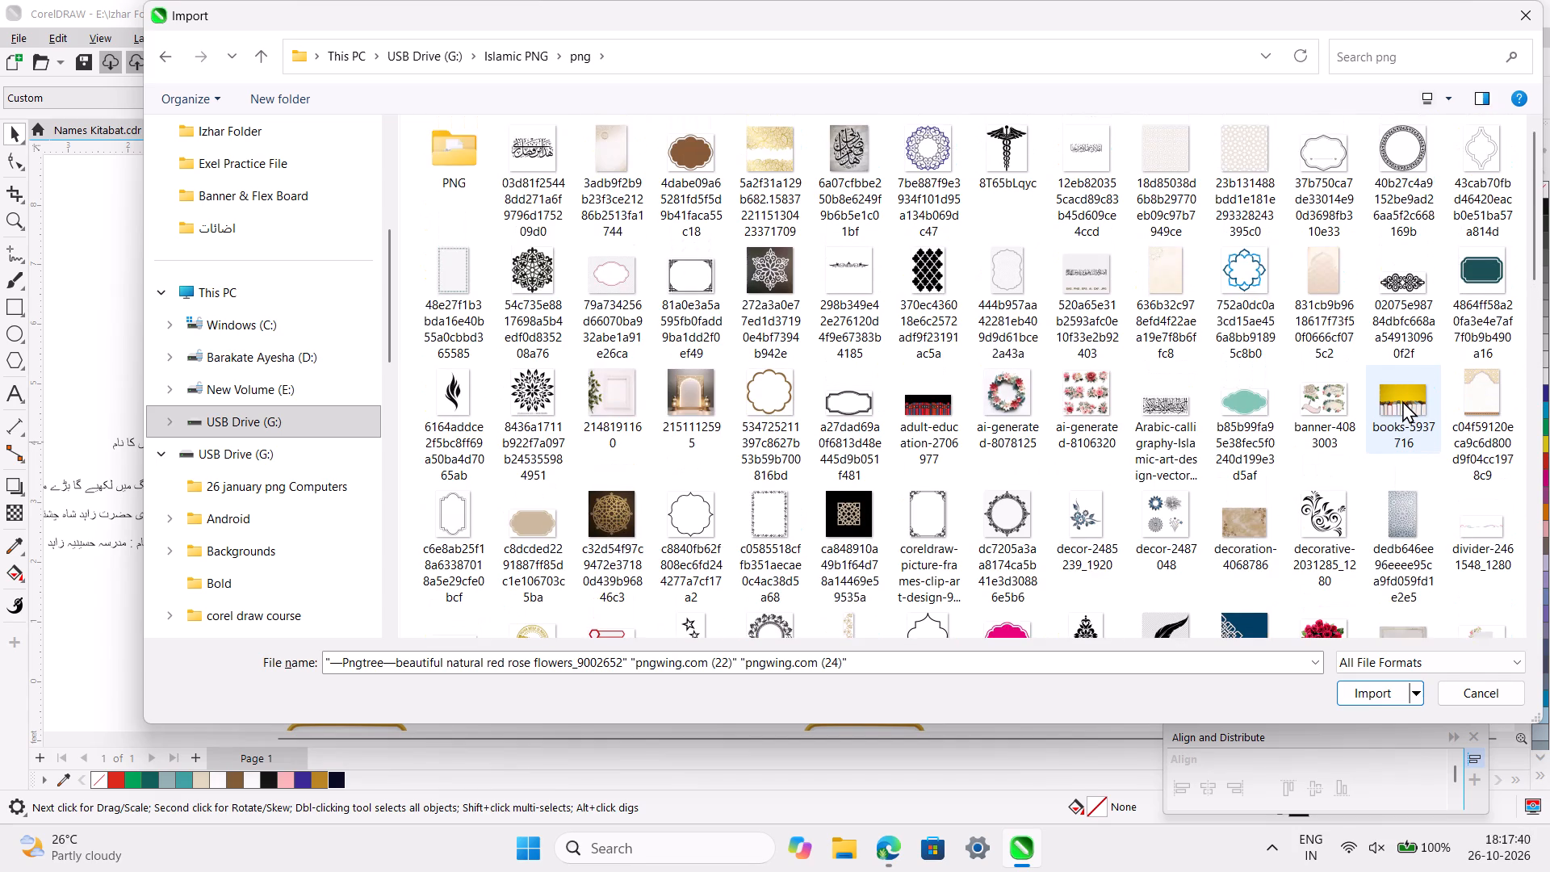
{"action": "scroll", "coordinate": [1402, 400], "scroll_direction": "down", "scroll_amount": 4}
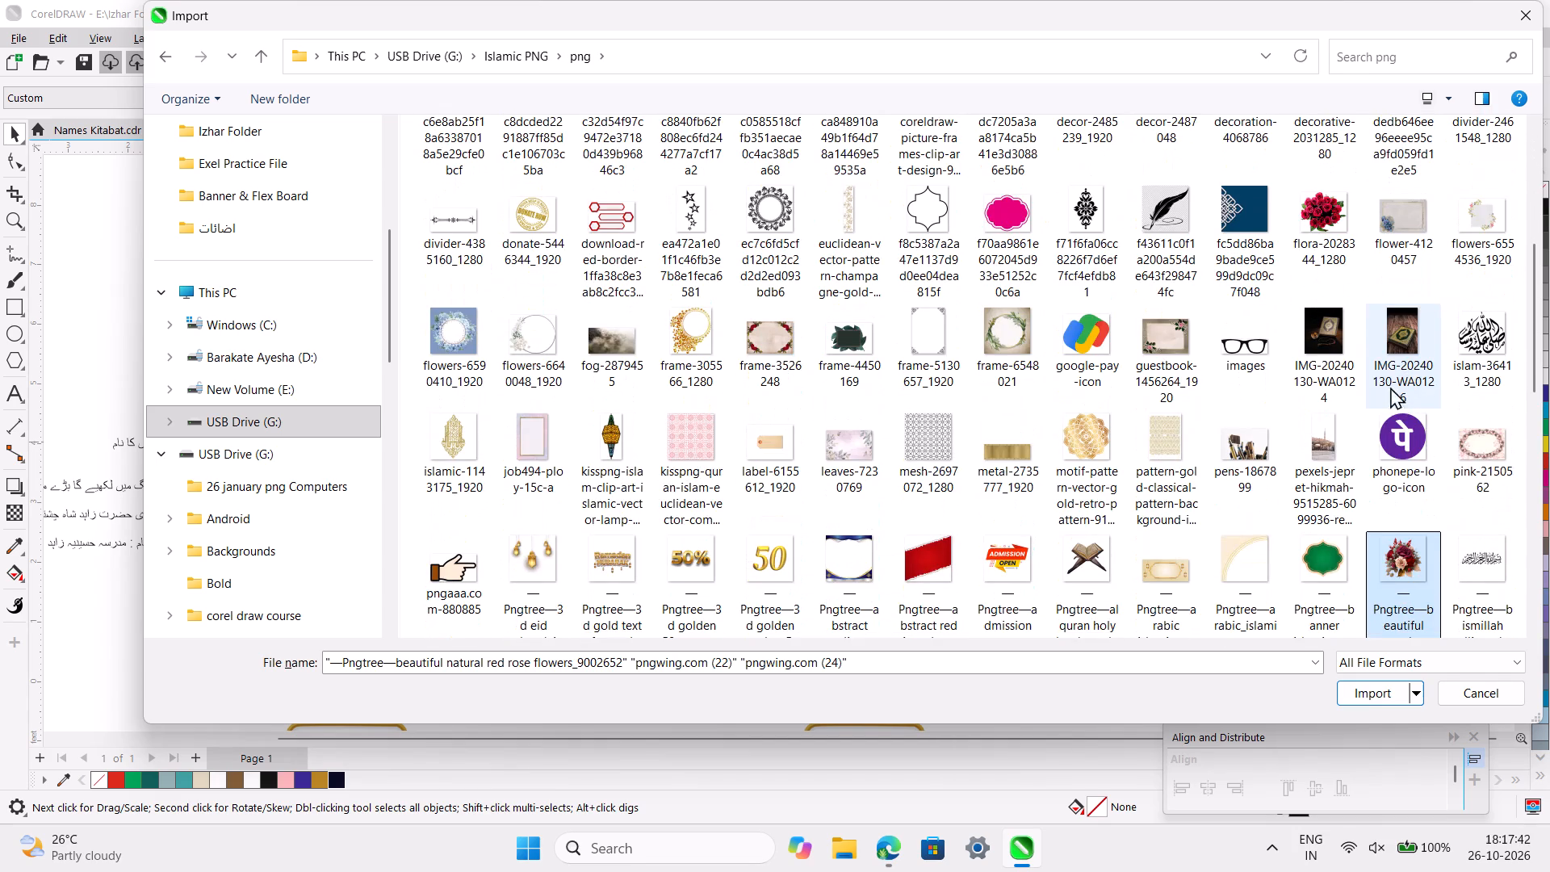
{"action": "left_click", "coordinate": [1317, 212], "text": "ctrl"}
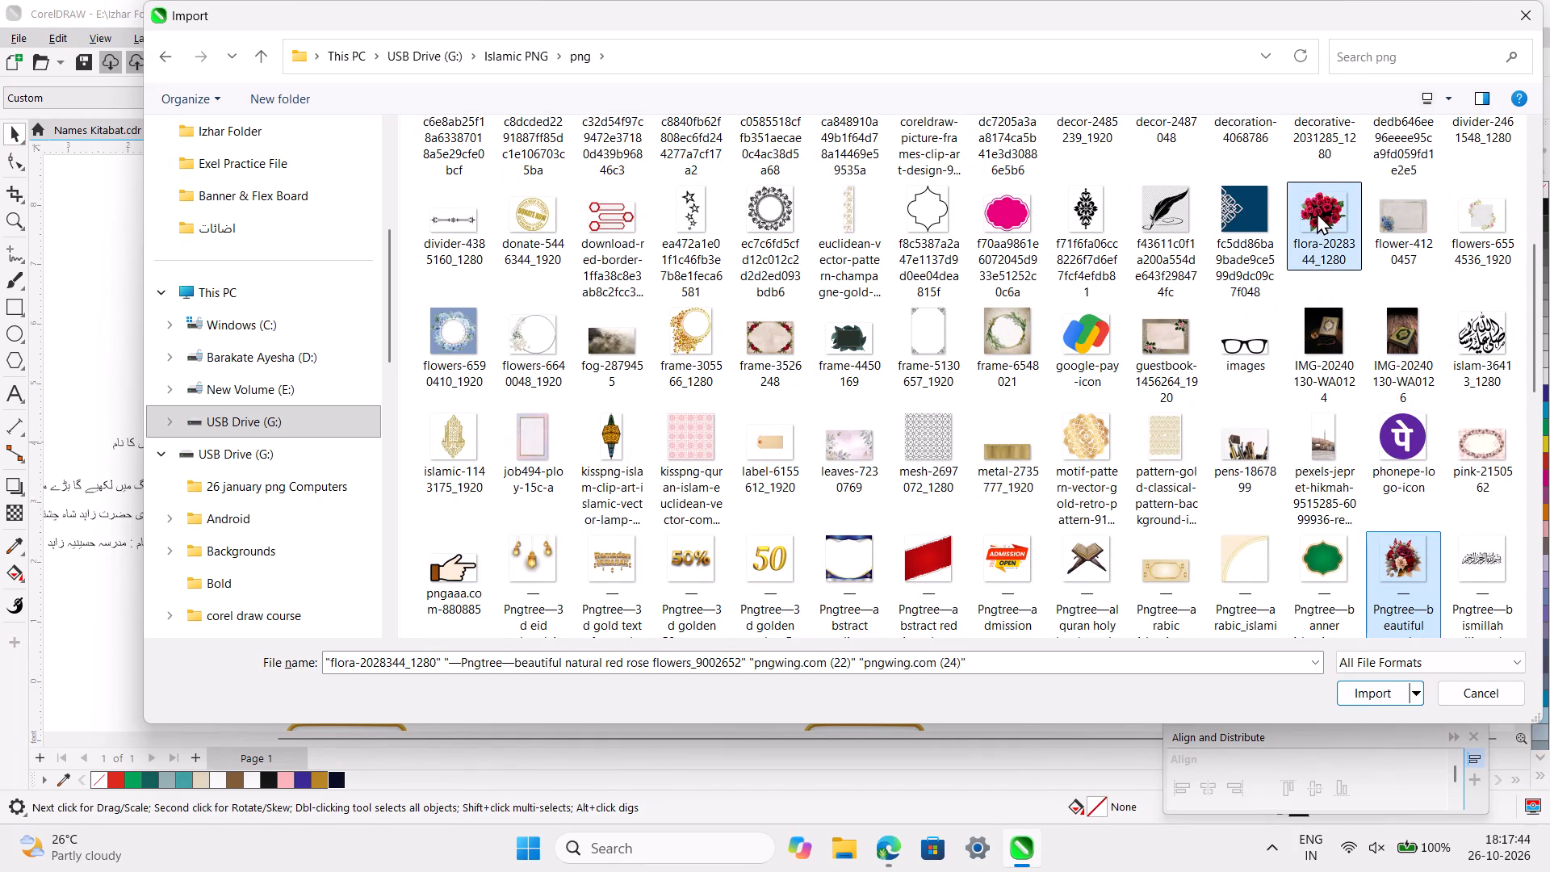
{"action": "scroll", "coordinate": [1317, 212], "scroll_direction": "down", "scroll_amount": 9}
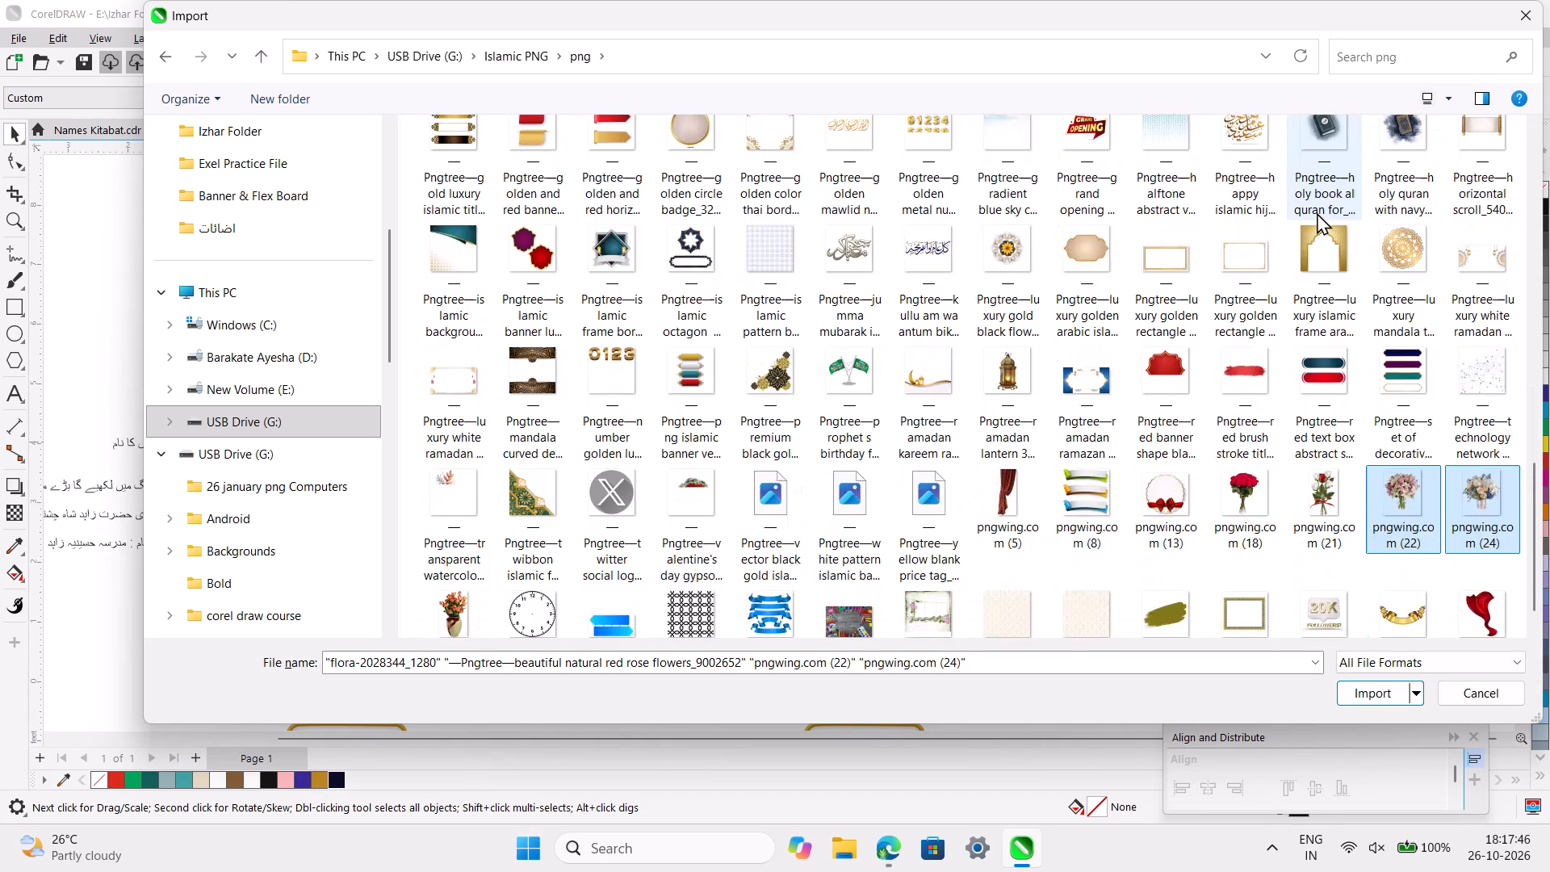
{"action": "scroll", "coordinate": [1317, 212], "scroll_direction": "down", "scroll_amount": 1}
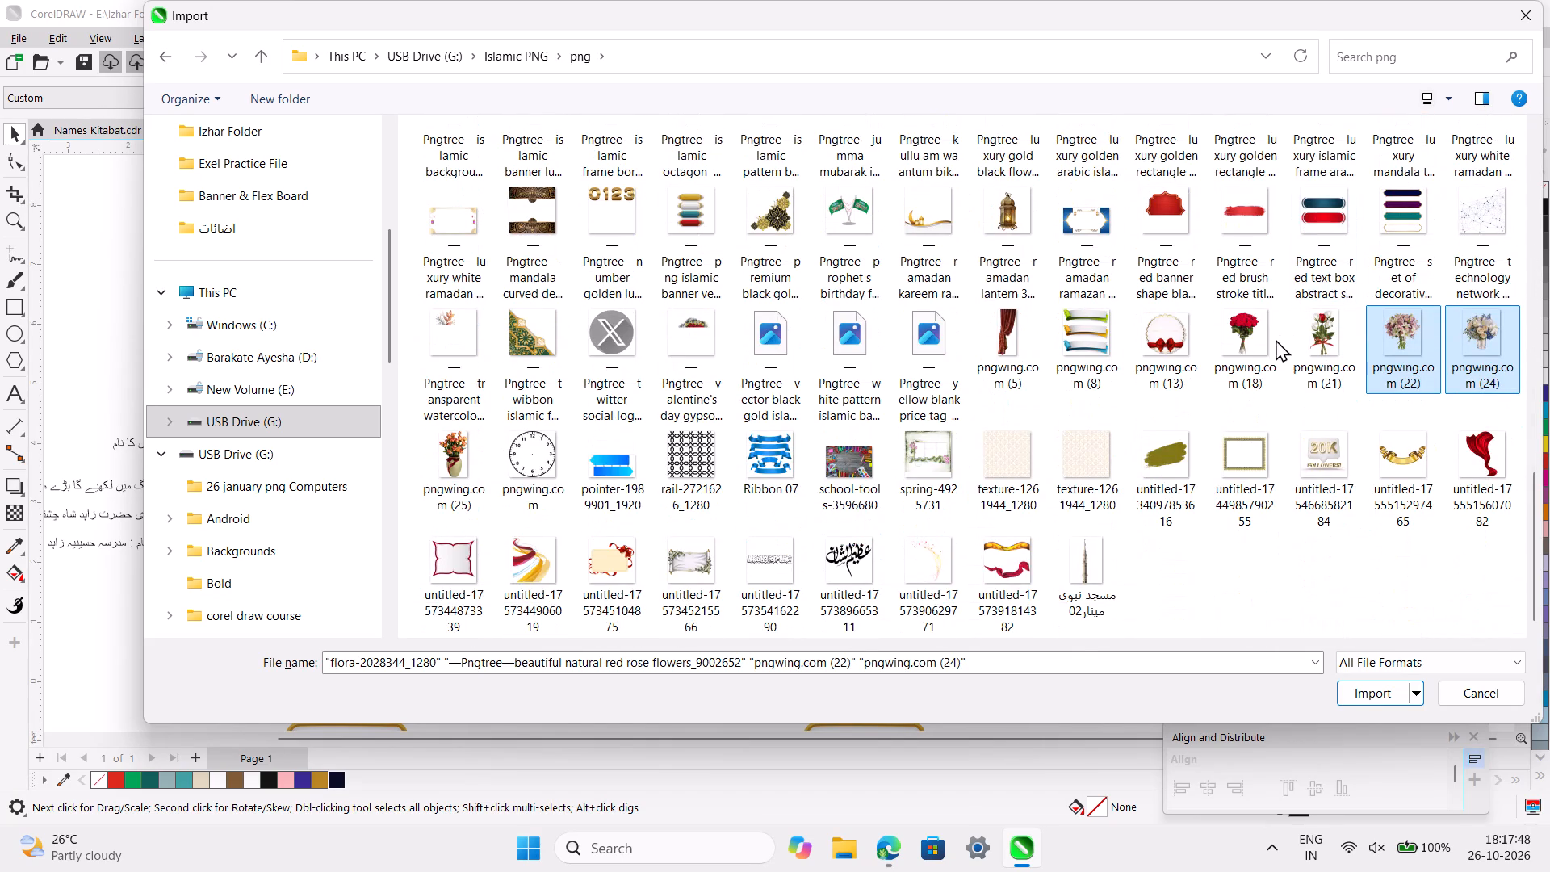
{"action": "left_click", "coordinate": [1251, 358], "text": "ctrl"}
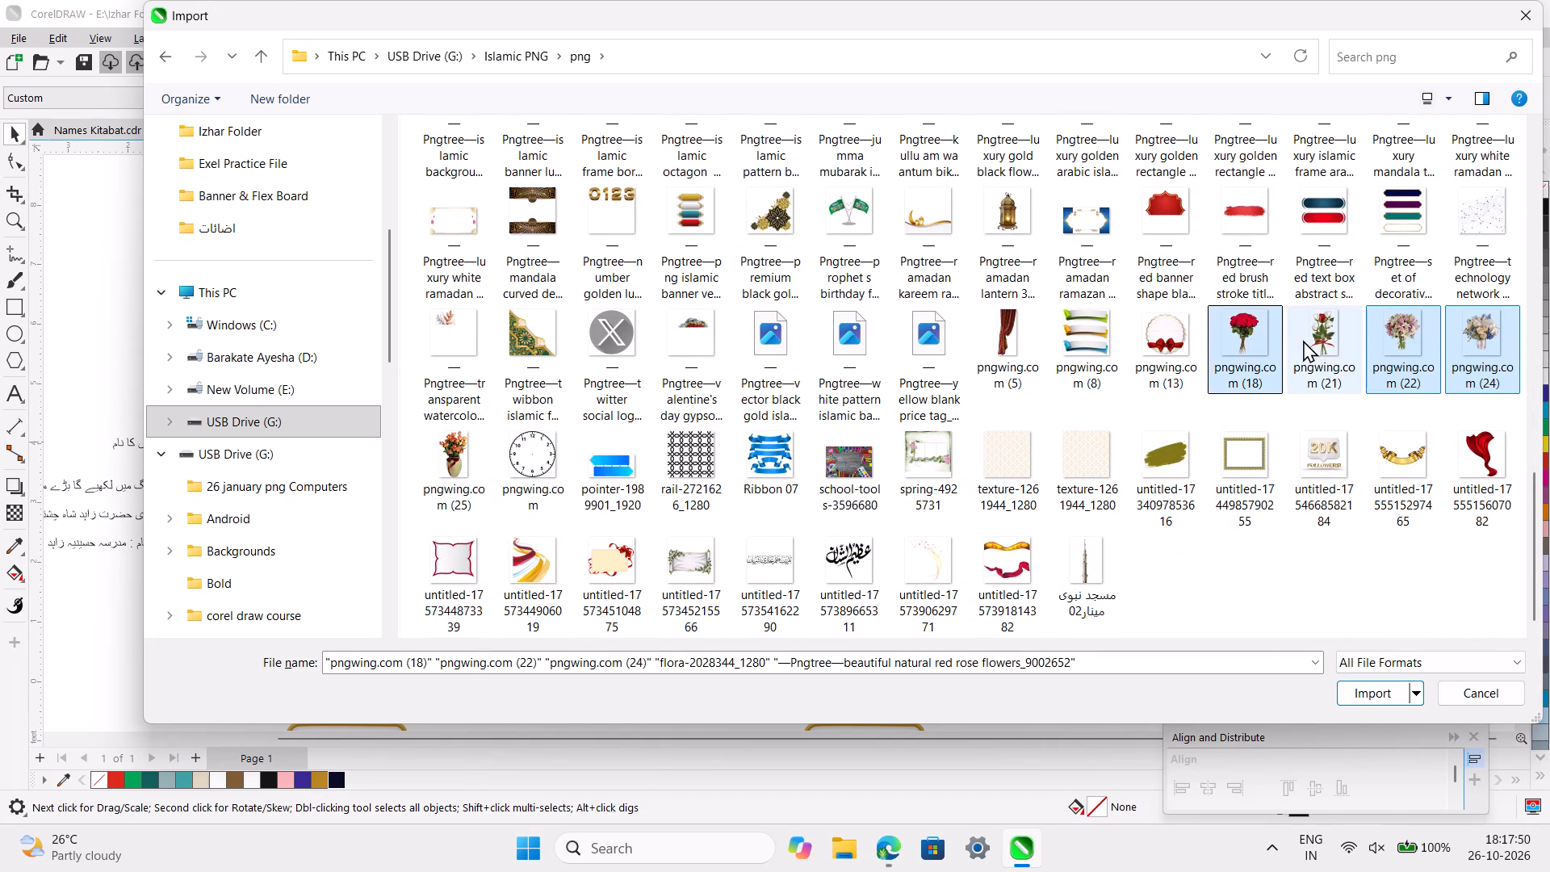
{"action": "left_click", "coordinate": [1321, 334], "text": "ctrl"}
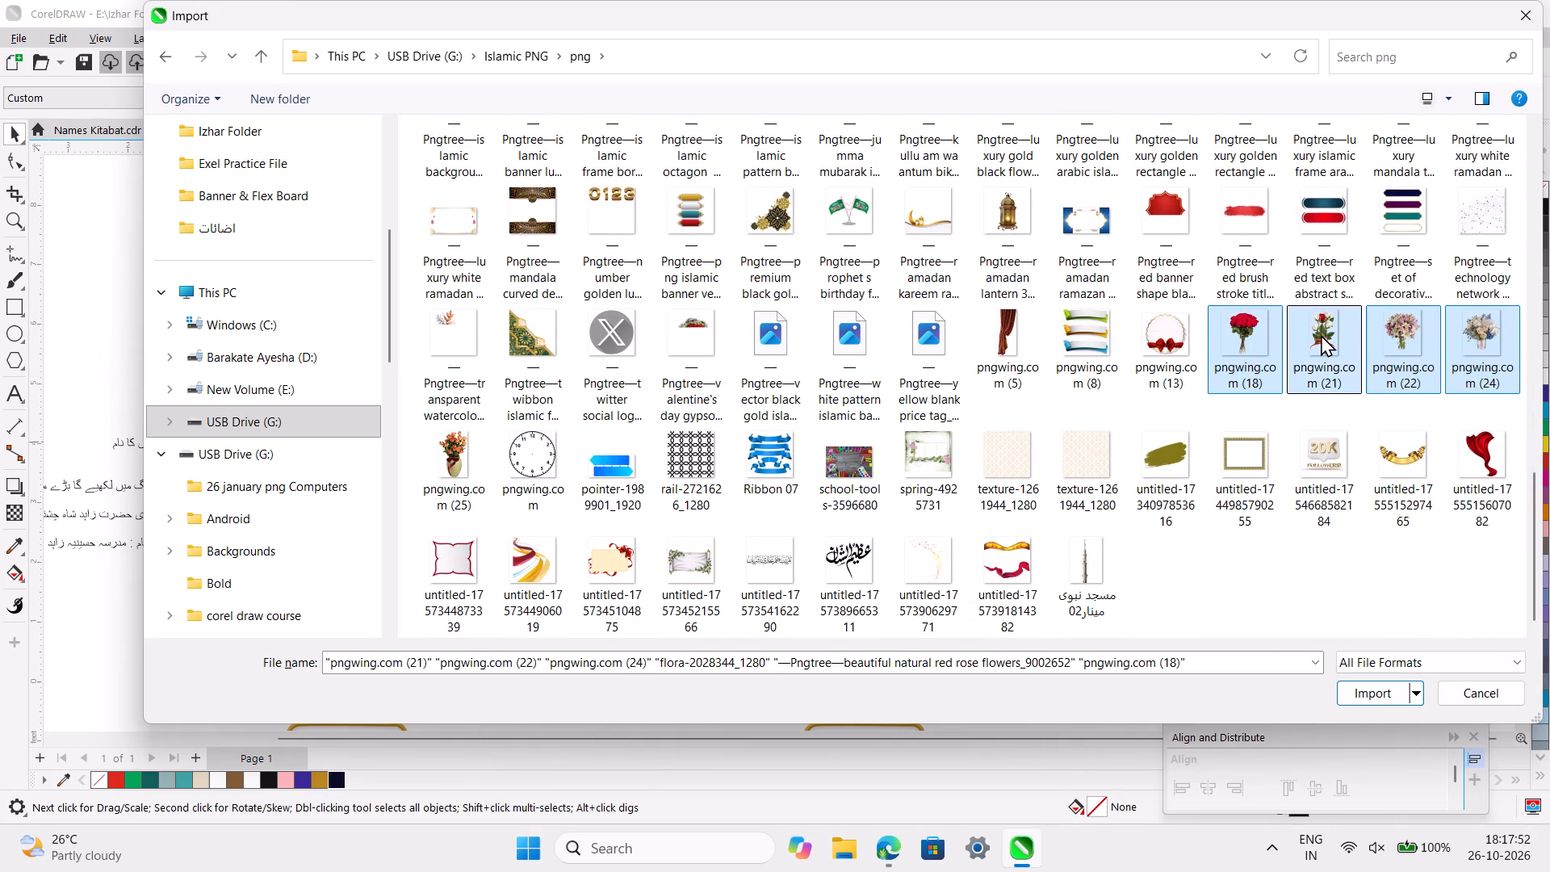
{"action": "left_click", "coordinate": [436, 461], "text": "ctrl"}
{"action": "scroll", "coordinate": [436, 461], "scroll_direction": "up", "scroll_amount": 1}
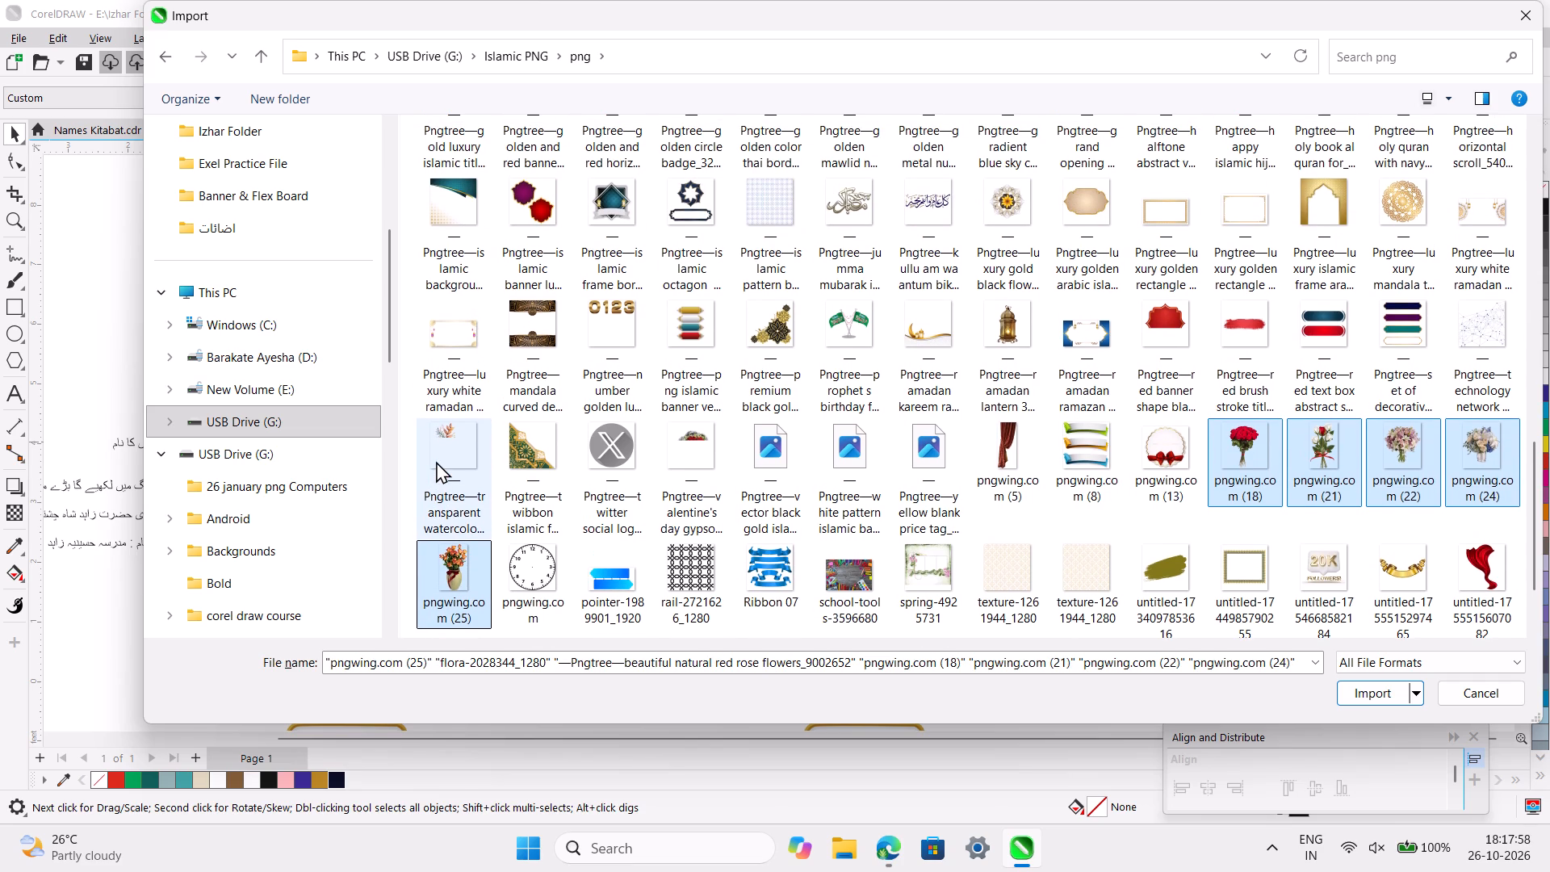
{"action": "key", "text": "ctrl+x"}
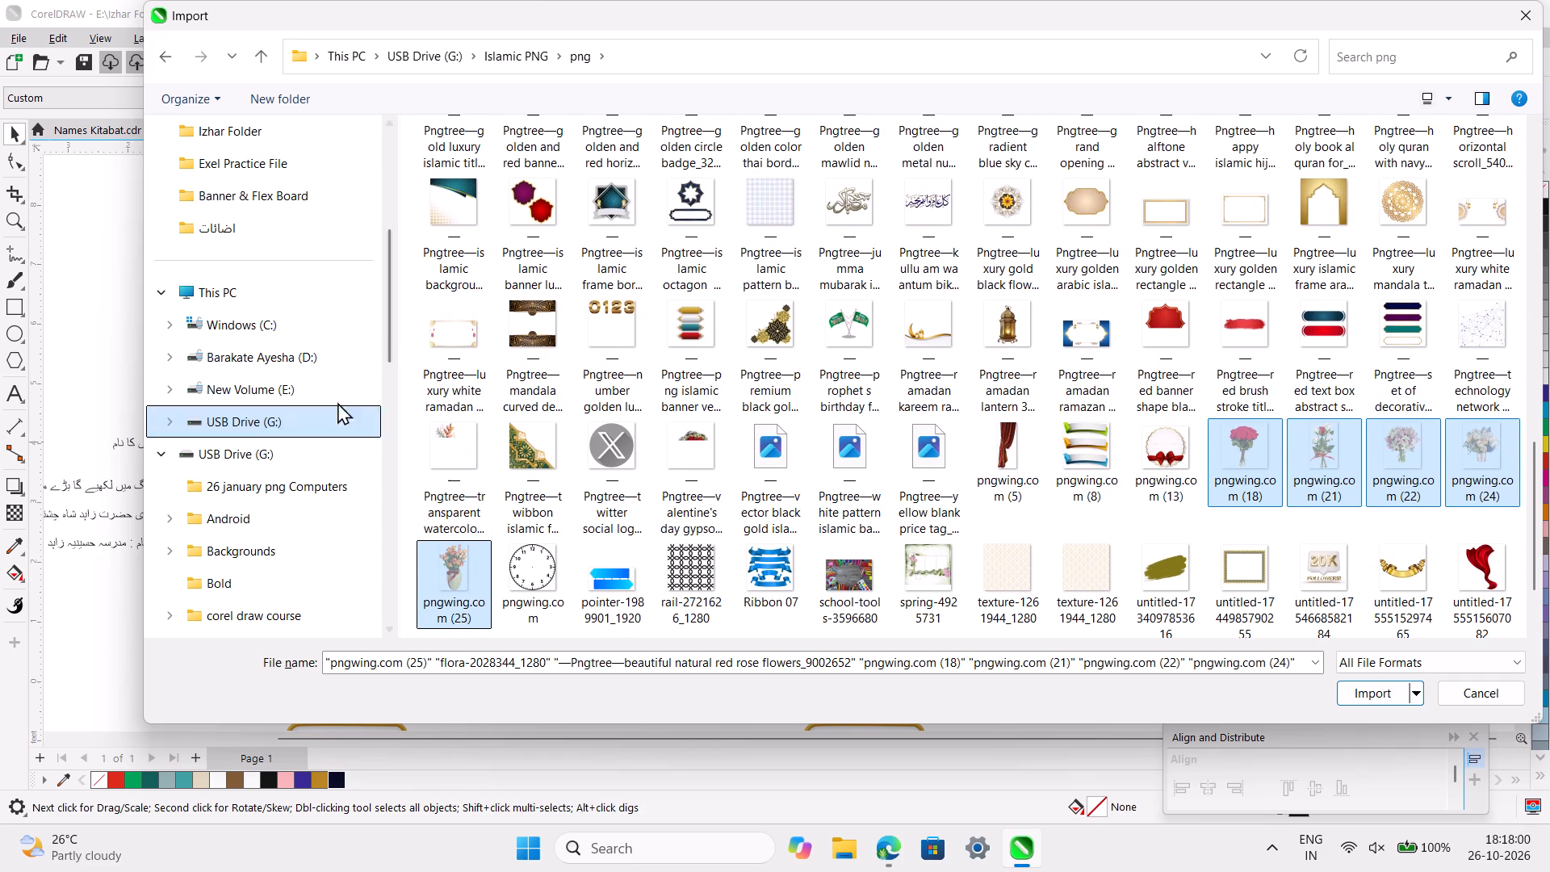
{"action": "scroll", "coordinate": [285, 576], "scroll_direction": "down", "scroll_amount": 2}
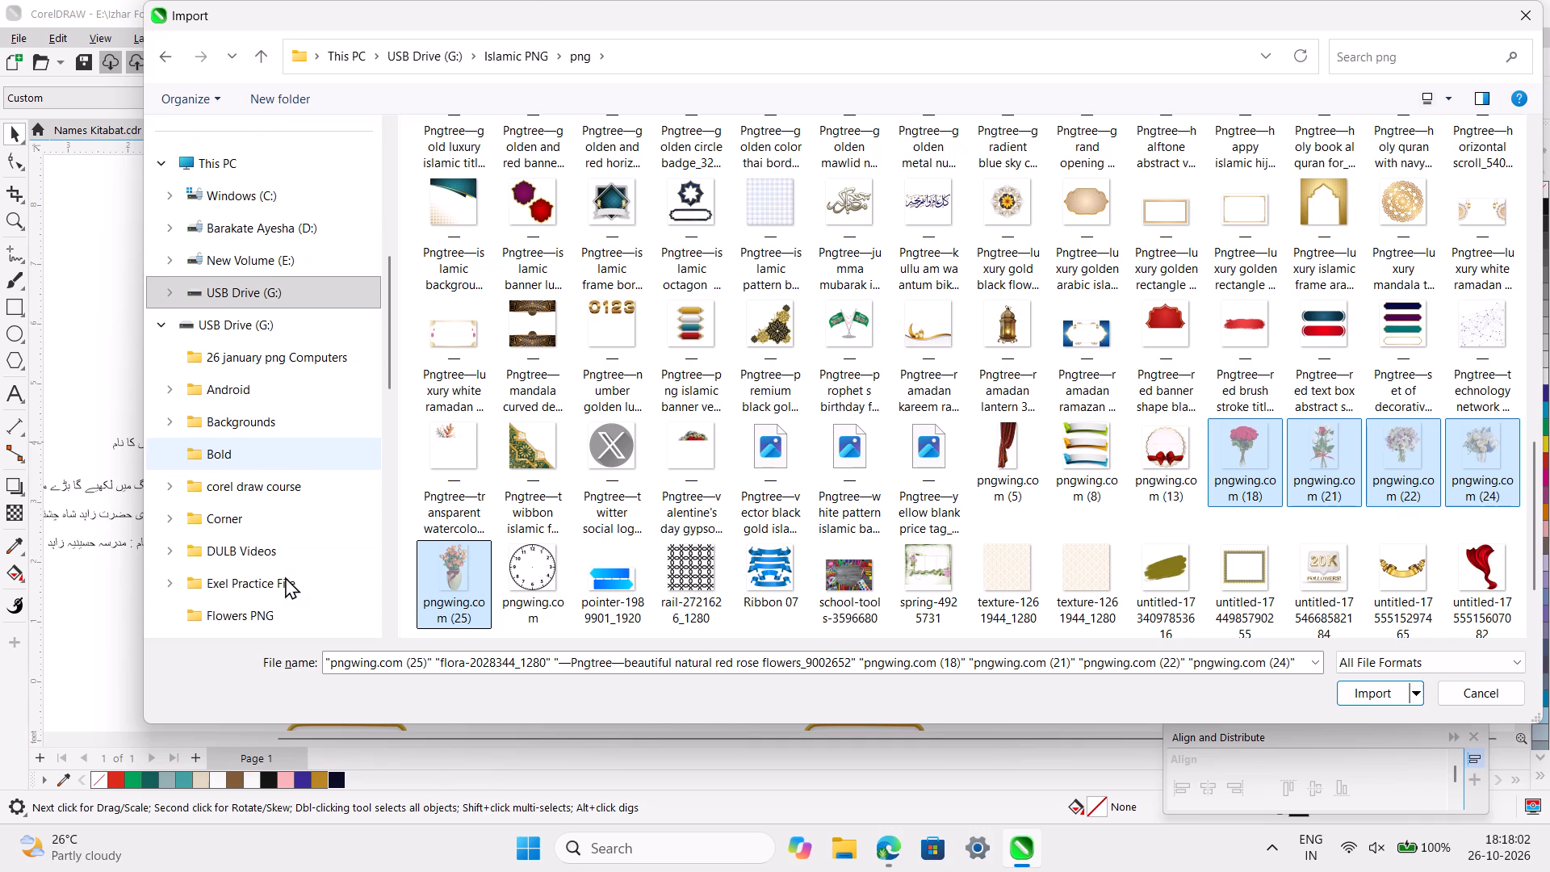
{"action": "scroll", "coordinate": [285, 576], "scroll_direction": "down", "scroll_amount": 1}
{"action": "double_click", "coordinate": [295, 558]}
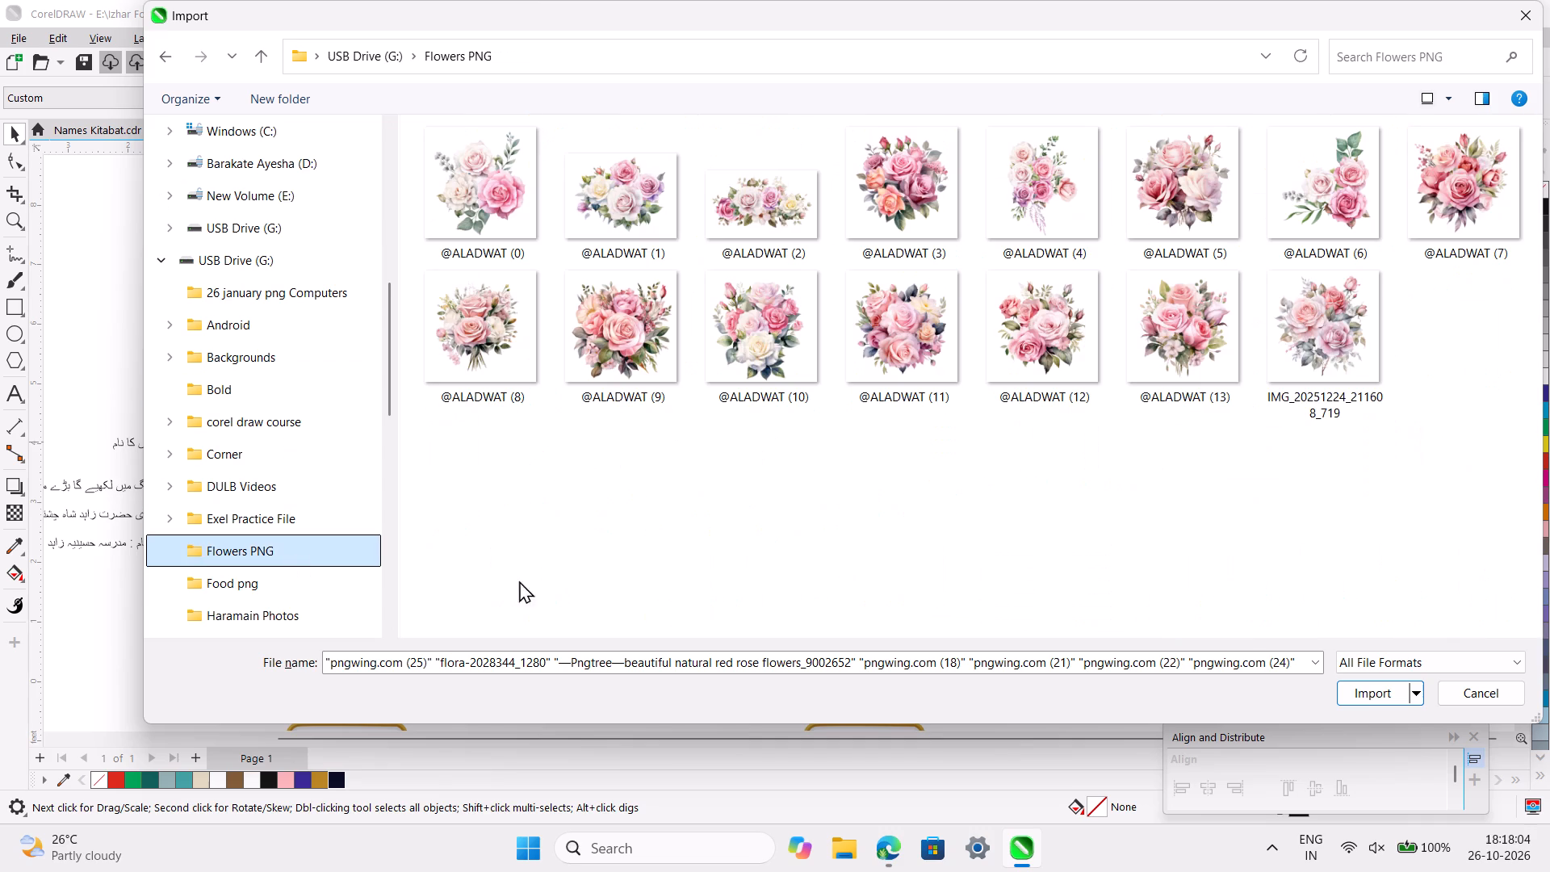
{"action": "left_click", "coordinate": [987, 599]}
{"action": "key", "text": "ctrl+v"}
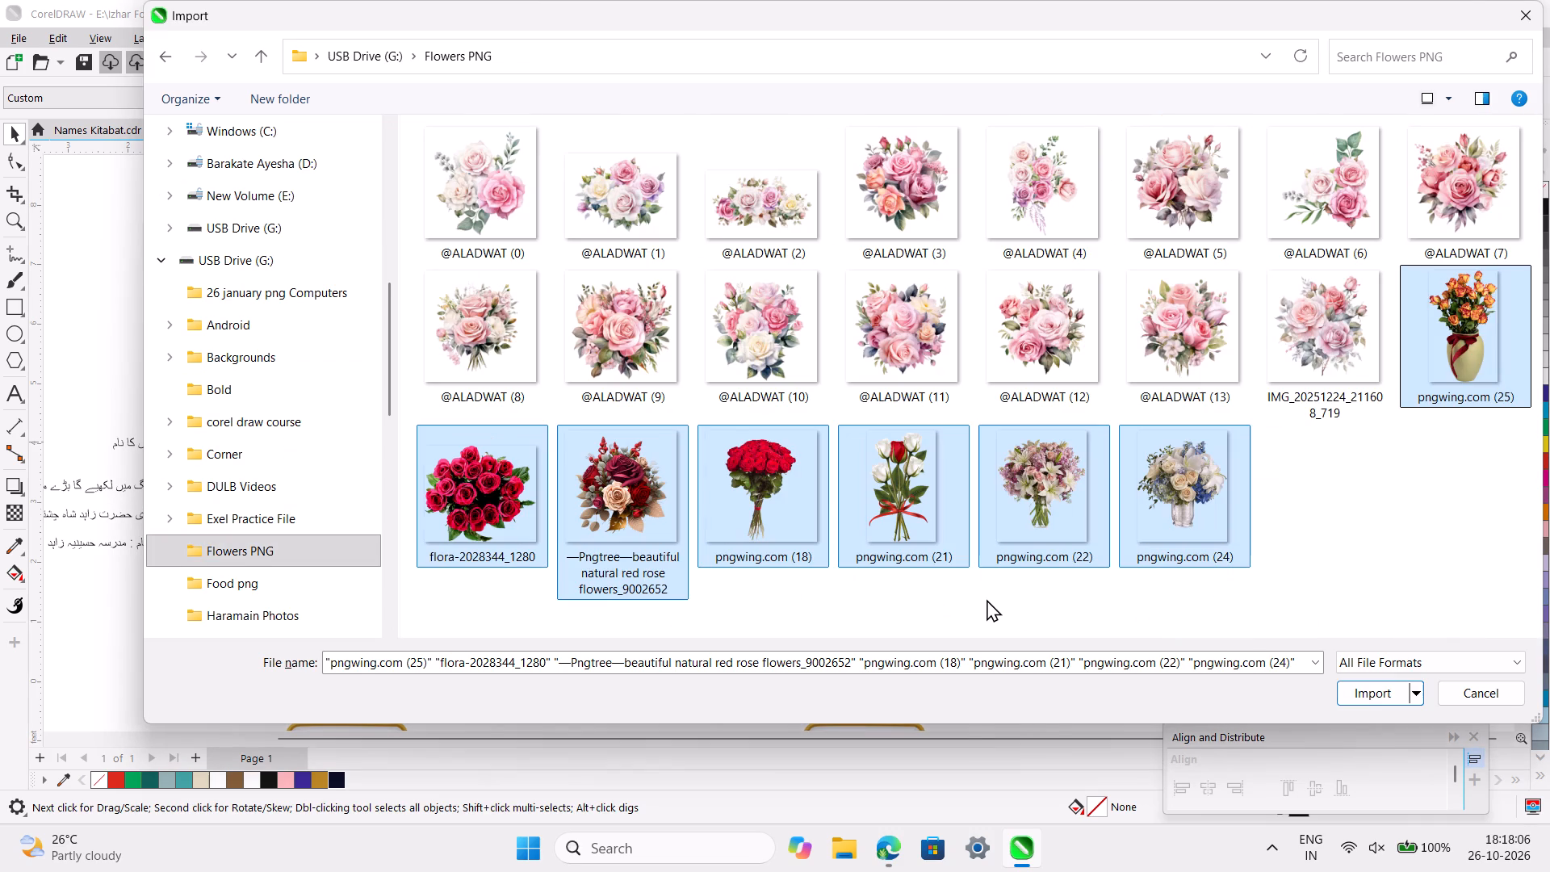
{"action": "left_click", "coordinate": [1325, 555]}
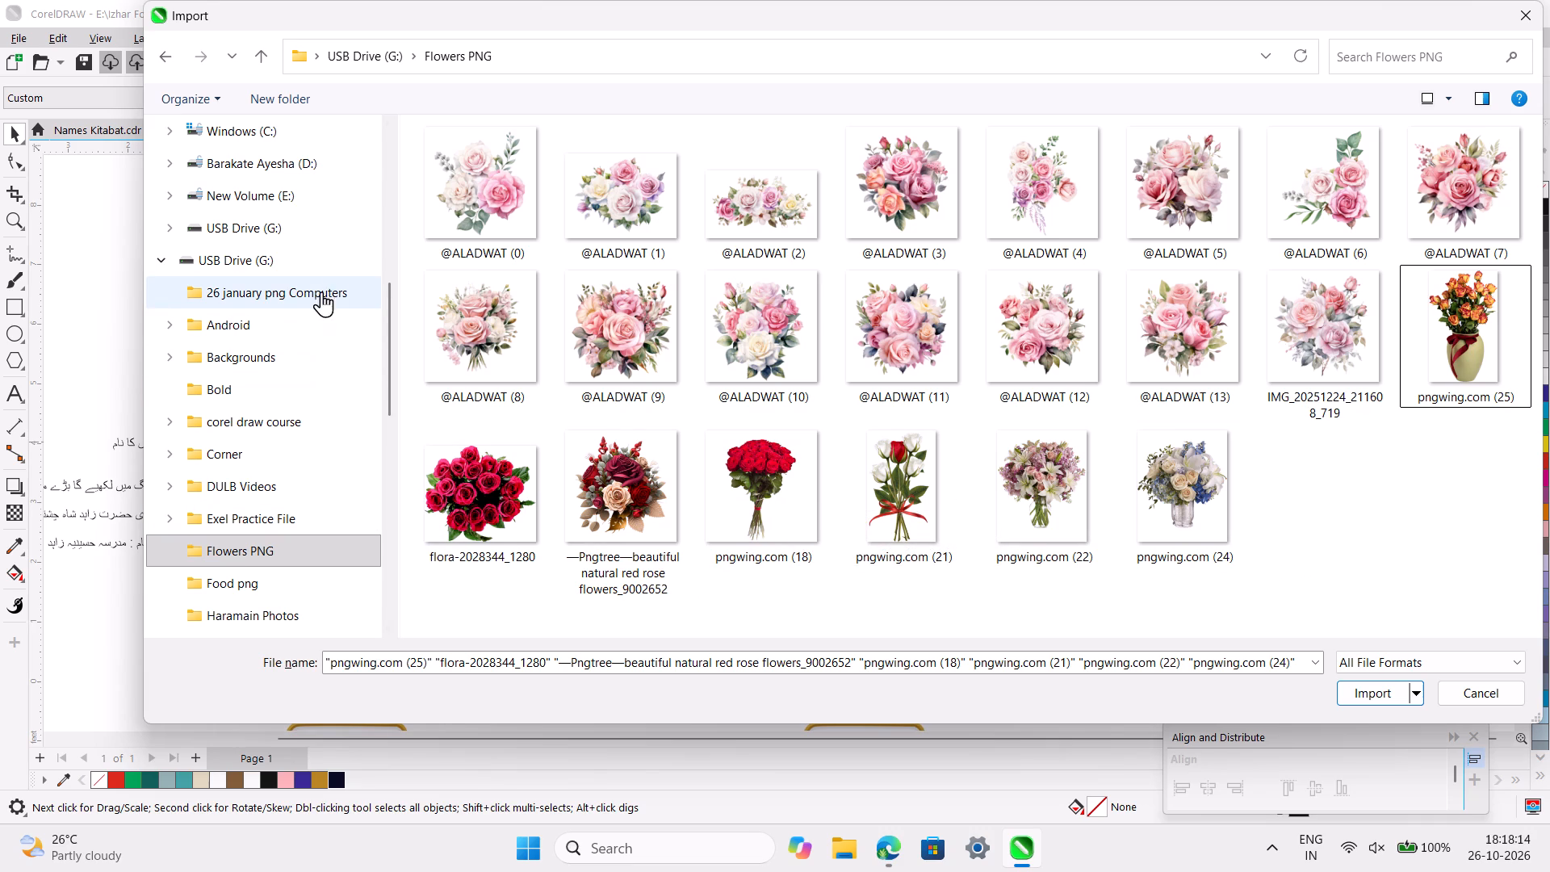
Look through the 26 january png Computers, Android, Backgrounds, Bold and corel draw course folders on USB Drive (G:) for usable images.
{"action": "left_click", "coordinate": [304, 503]}
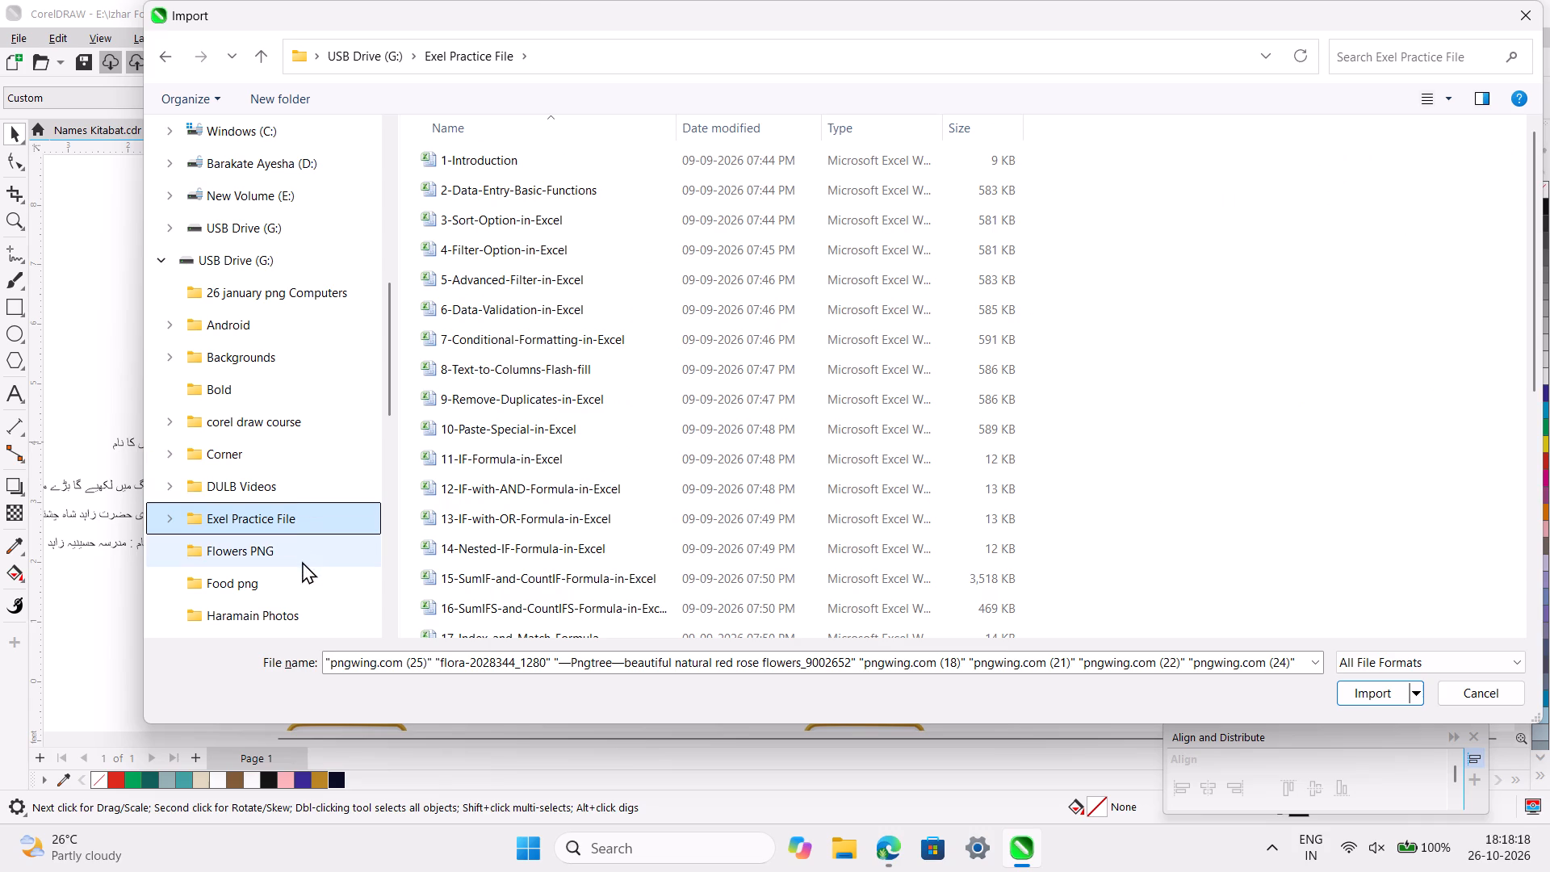
{"action": "left_click", "coordinate": [308, 301]}
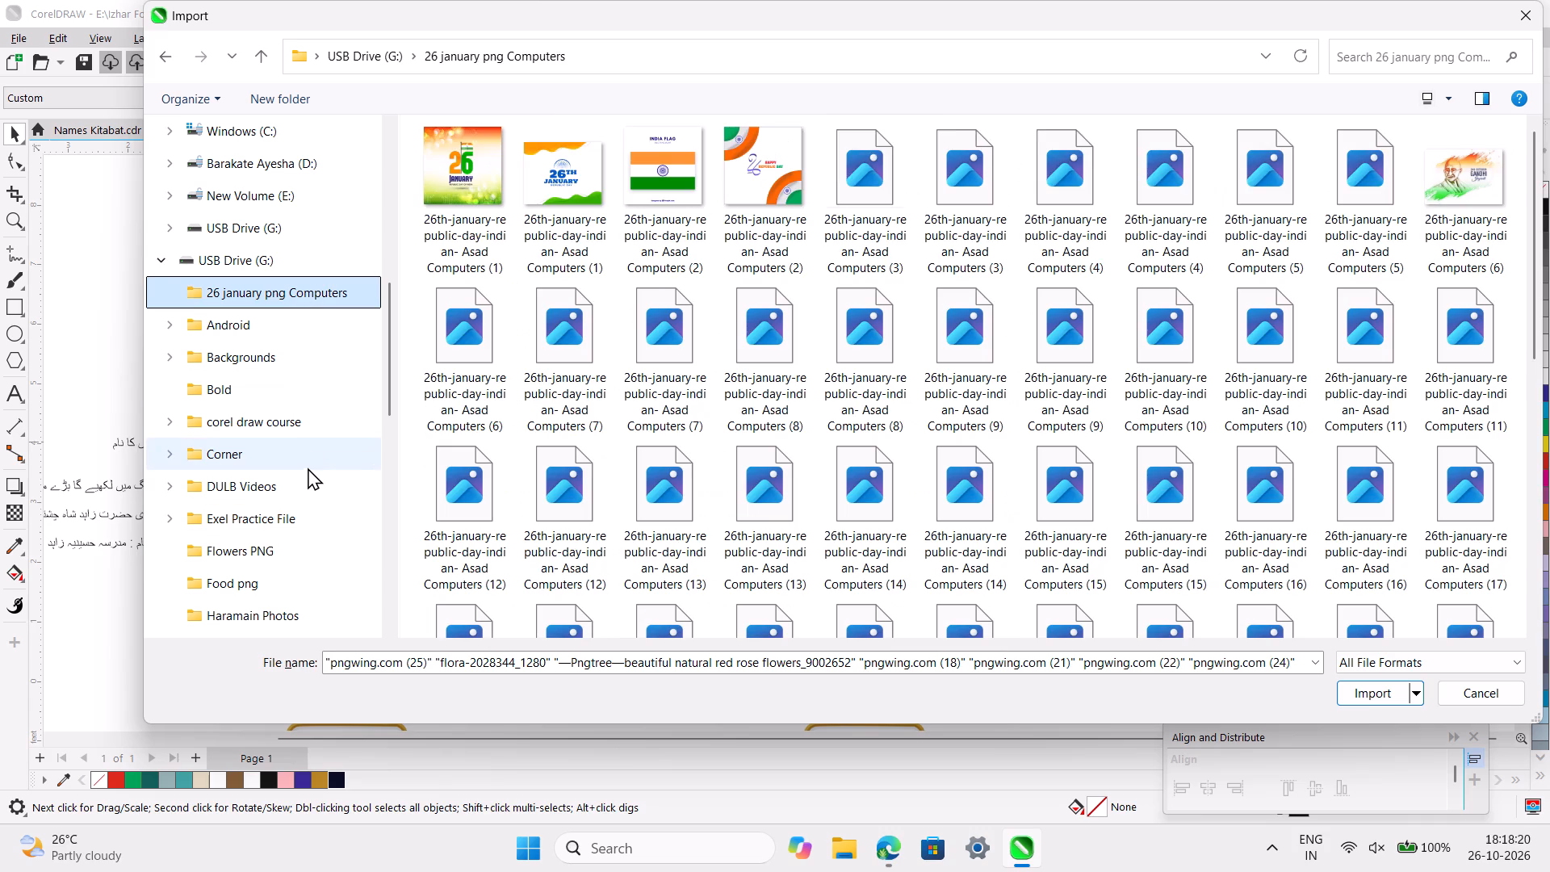
{"action": "scroll", "coordinate": [308, 469], "scroll_direction": "down", "scroll_amount": 1}
{"action": "left_click", "coordinate": [308, 507]}
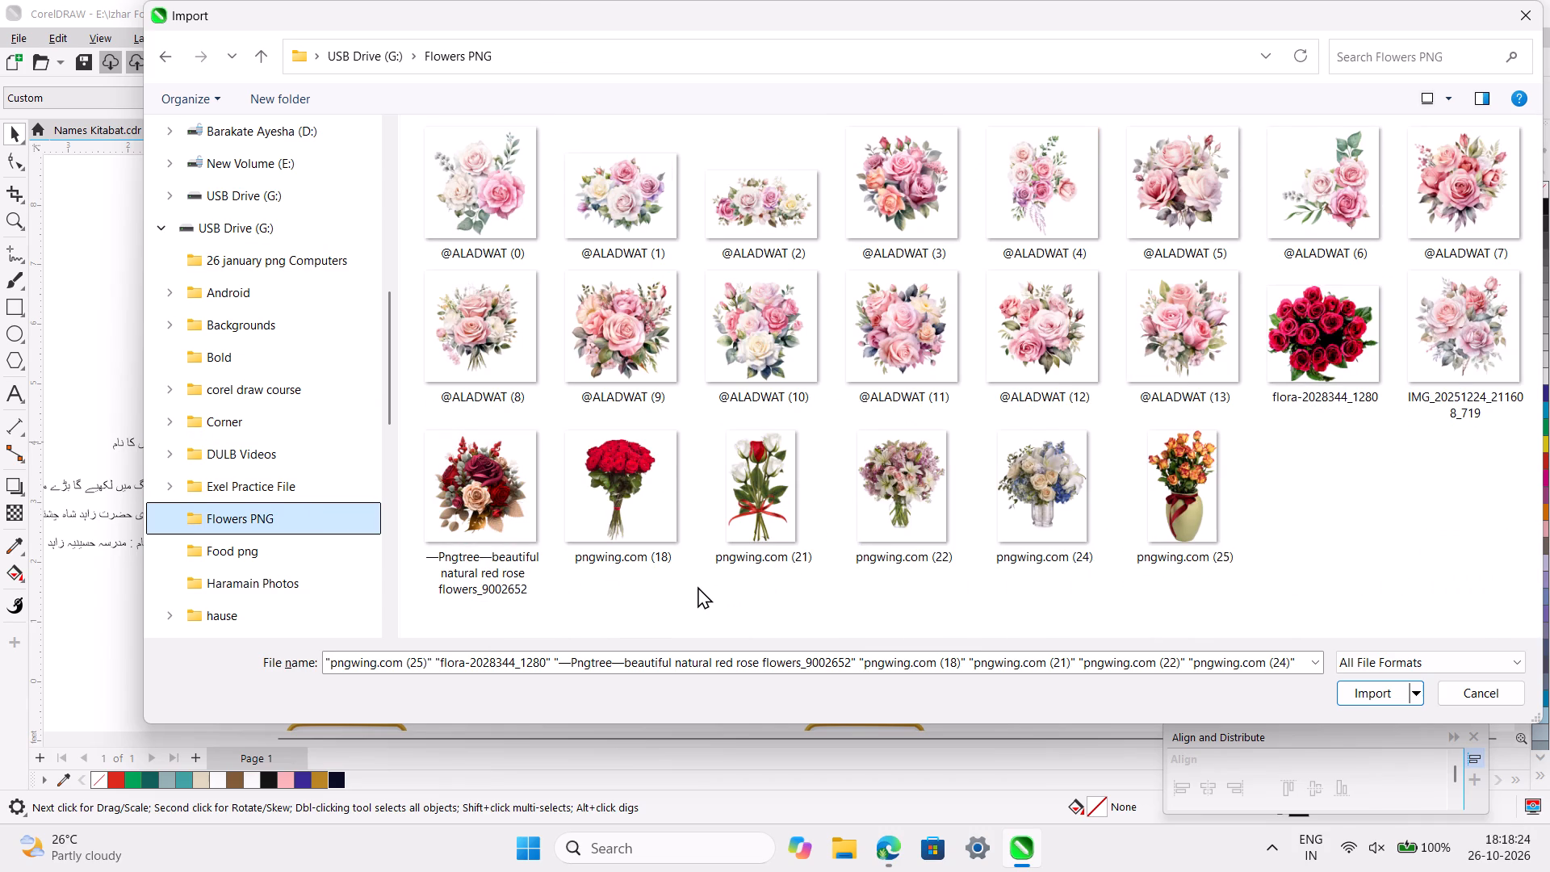
{"action": "left_click", "coordinate": [346, 347]}
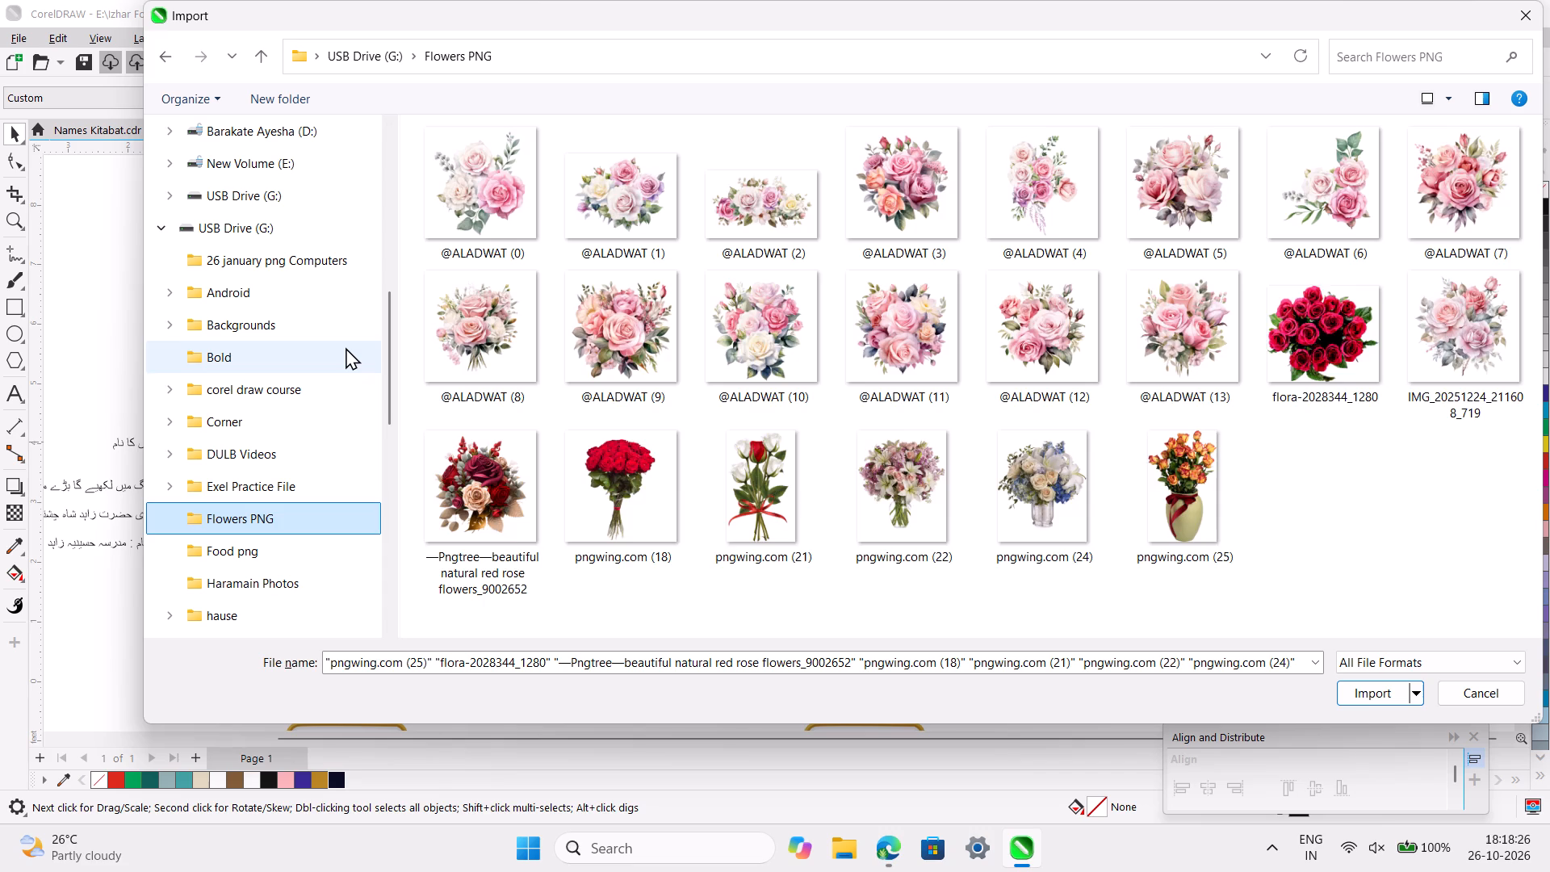
{"action": "left_click", "coordinate": [330, 276]}
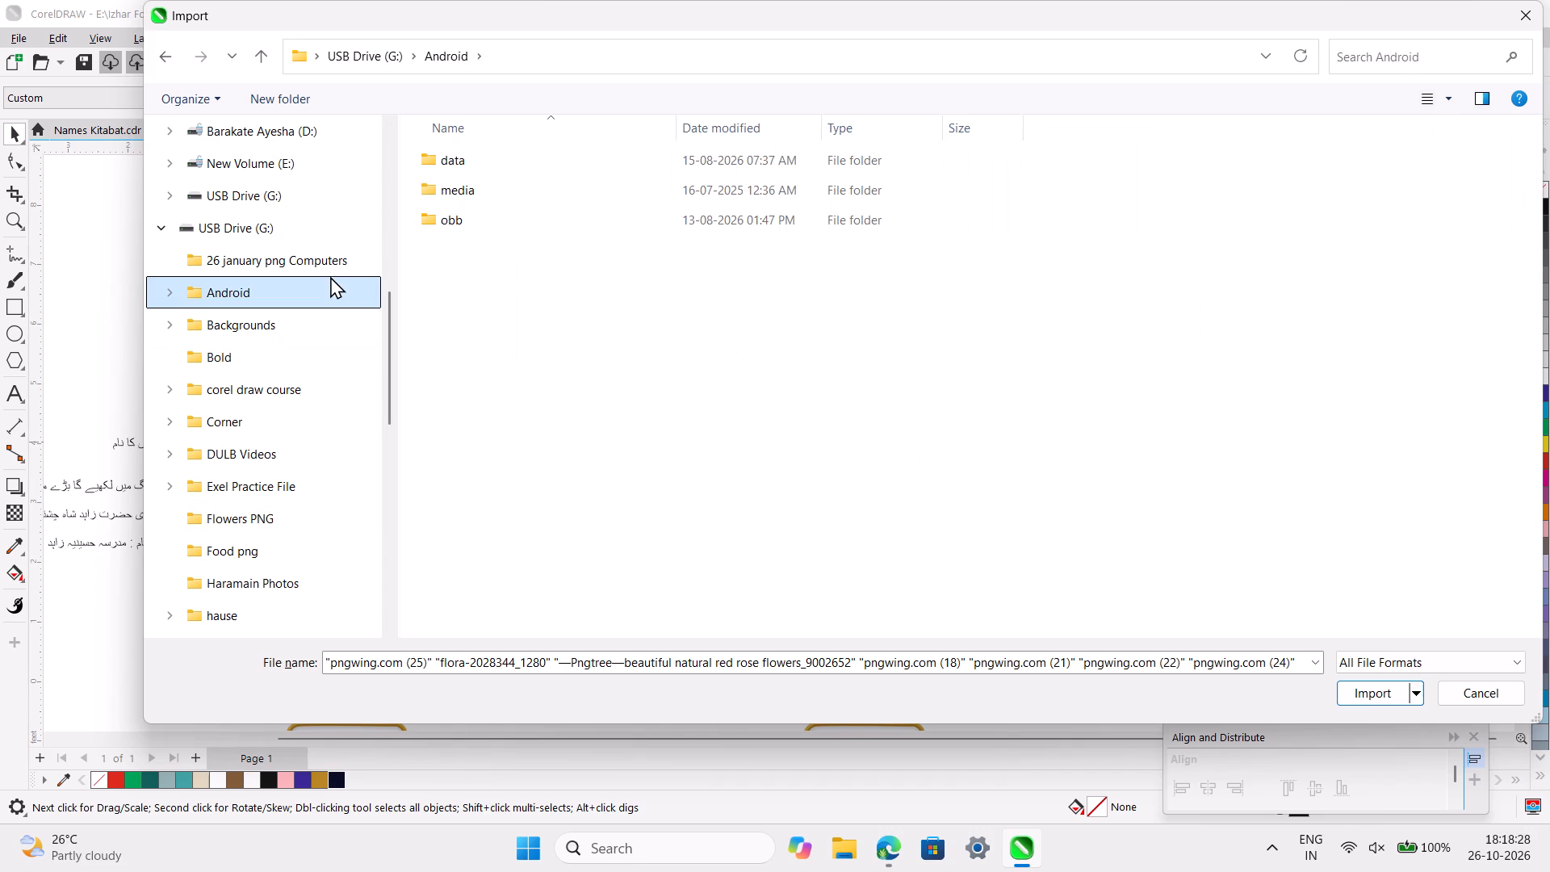
{"action": "left_click", "coordinate": [328, 342]}
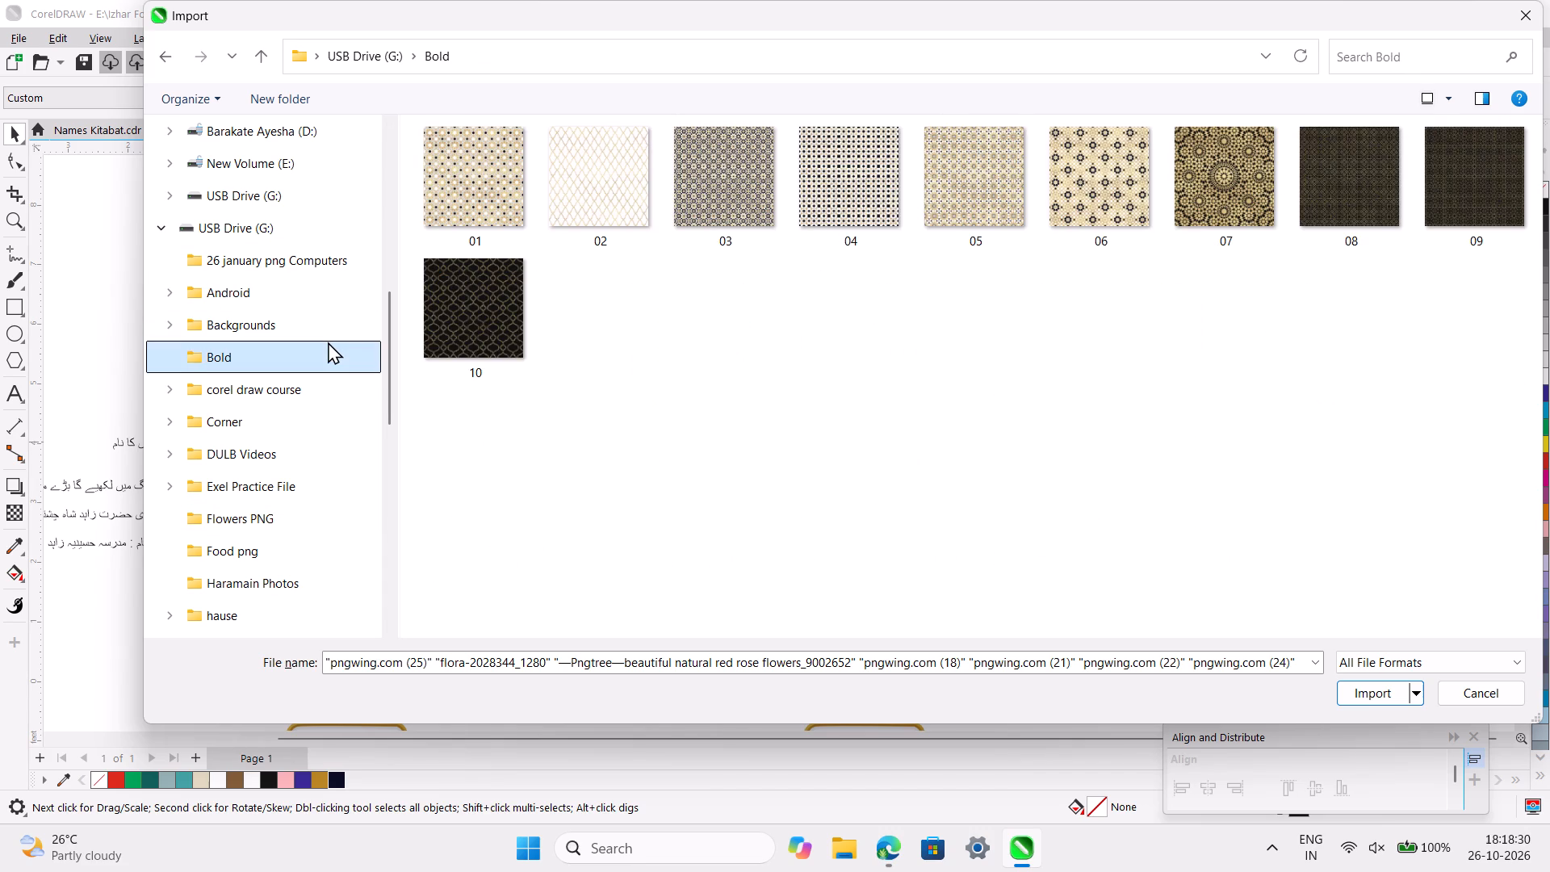
{"action": "left_click", "coordinate": [328, 383]}
{"action": "scroll", "coordinate": [587, 412], "scroll_direction": "up", "scroll_amount": 16, "text": "ctrl"}
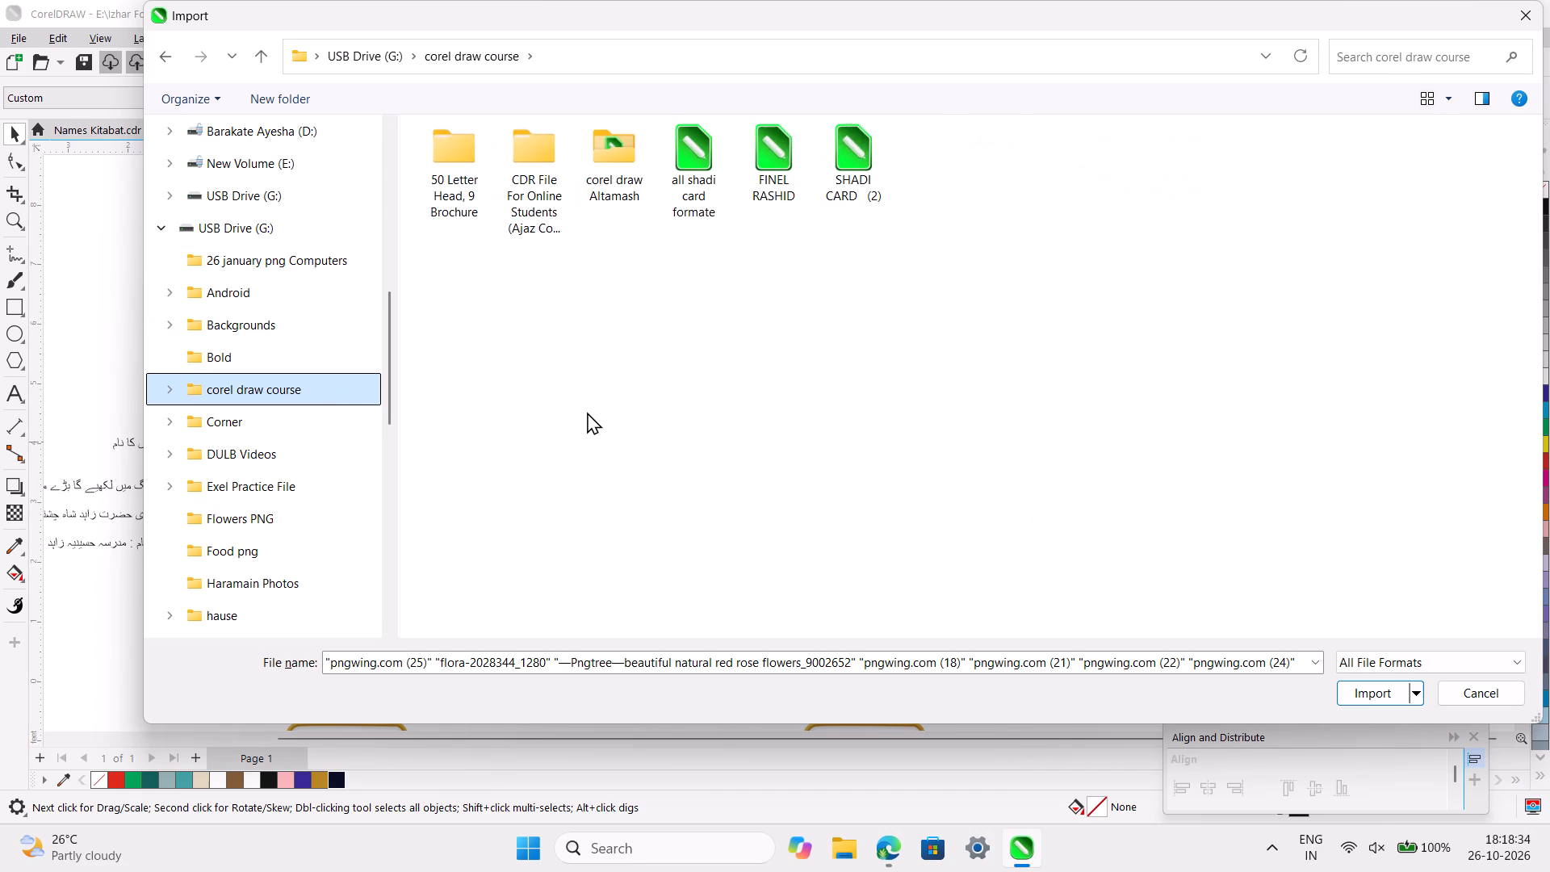
{"action": "scroll", "coordinate": [587, 412], "scroll_direction": "up", "scroll_amount": 7, "text": "ctrl"}
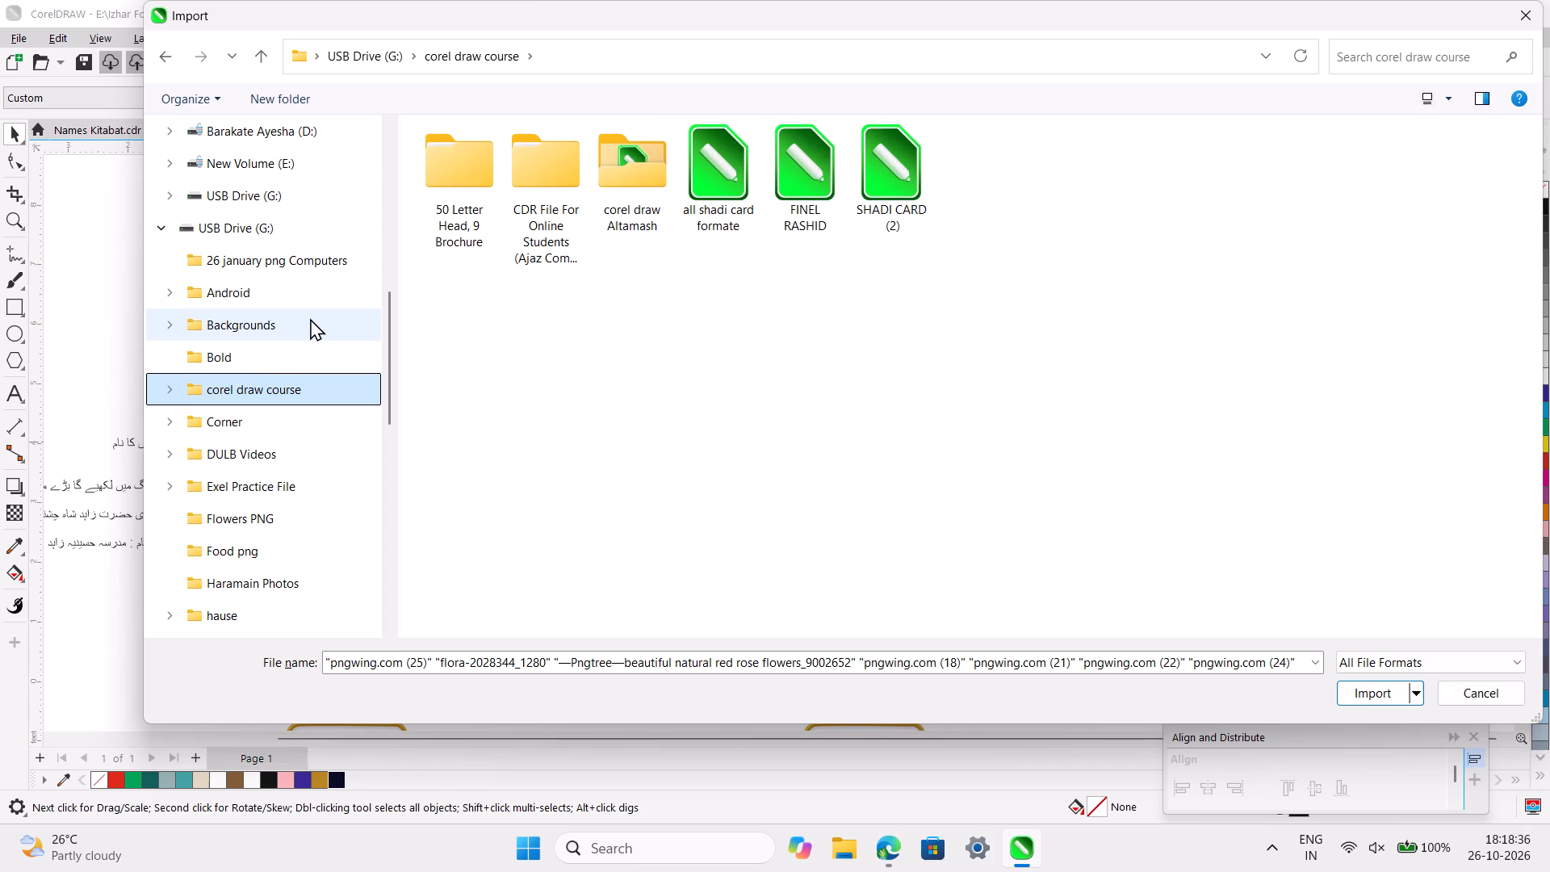
{"action": "left_click", "coordinate": [310, 318]}
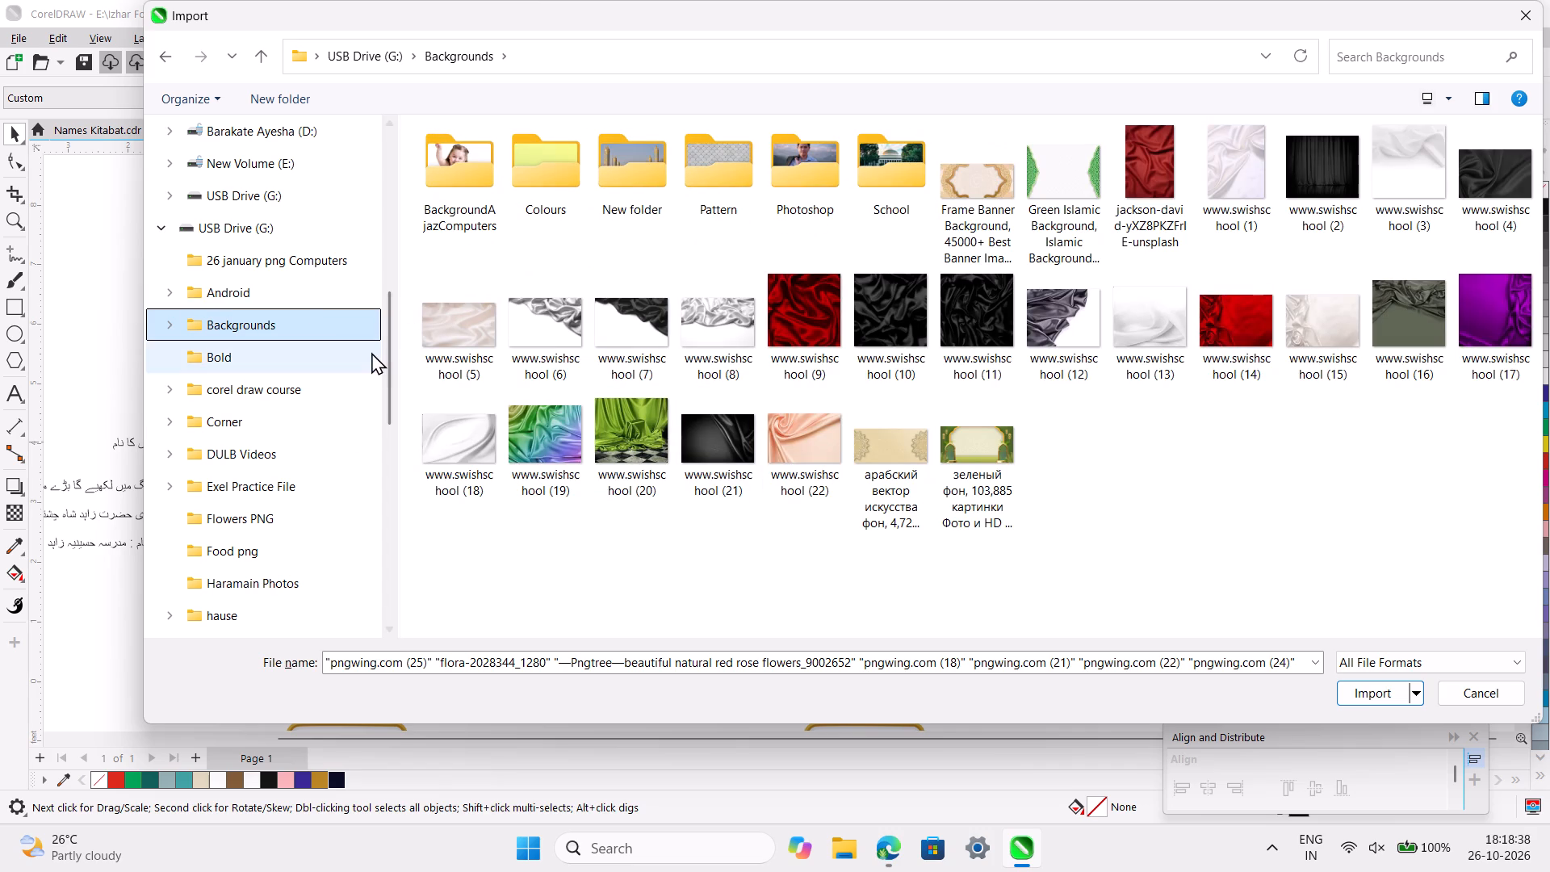
{"action": "left_click", "coordinate": [296, 265]}
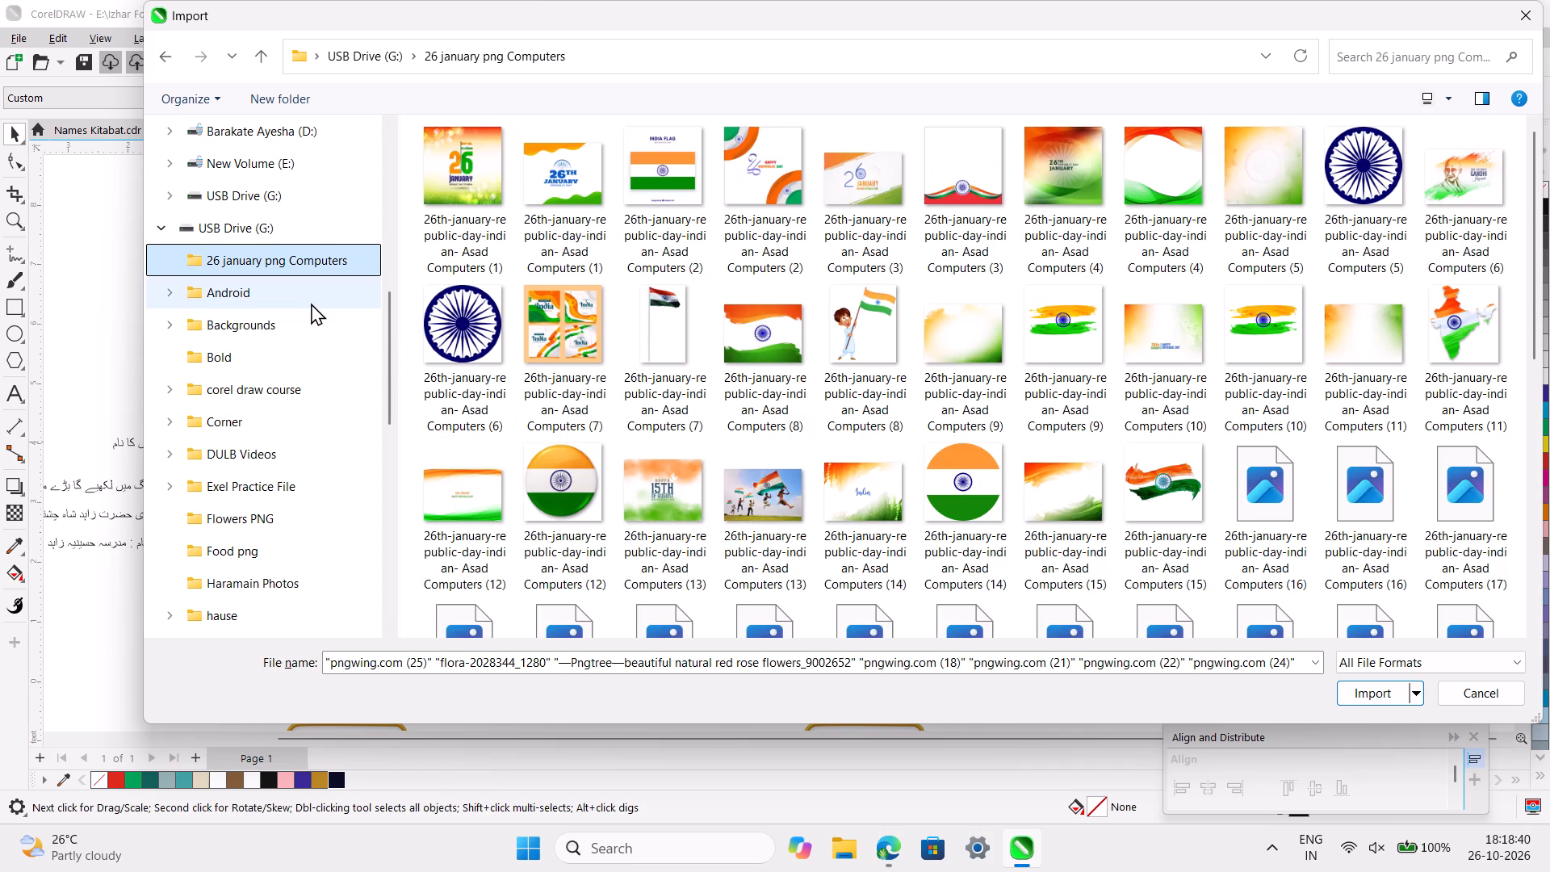
{"action": "left_click", "coordinate": [312, 303]}
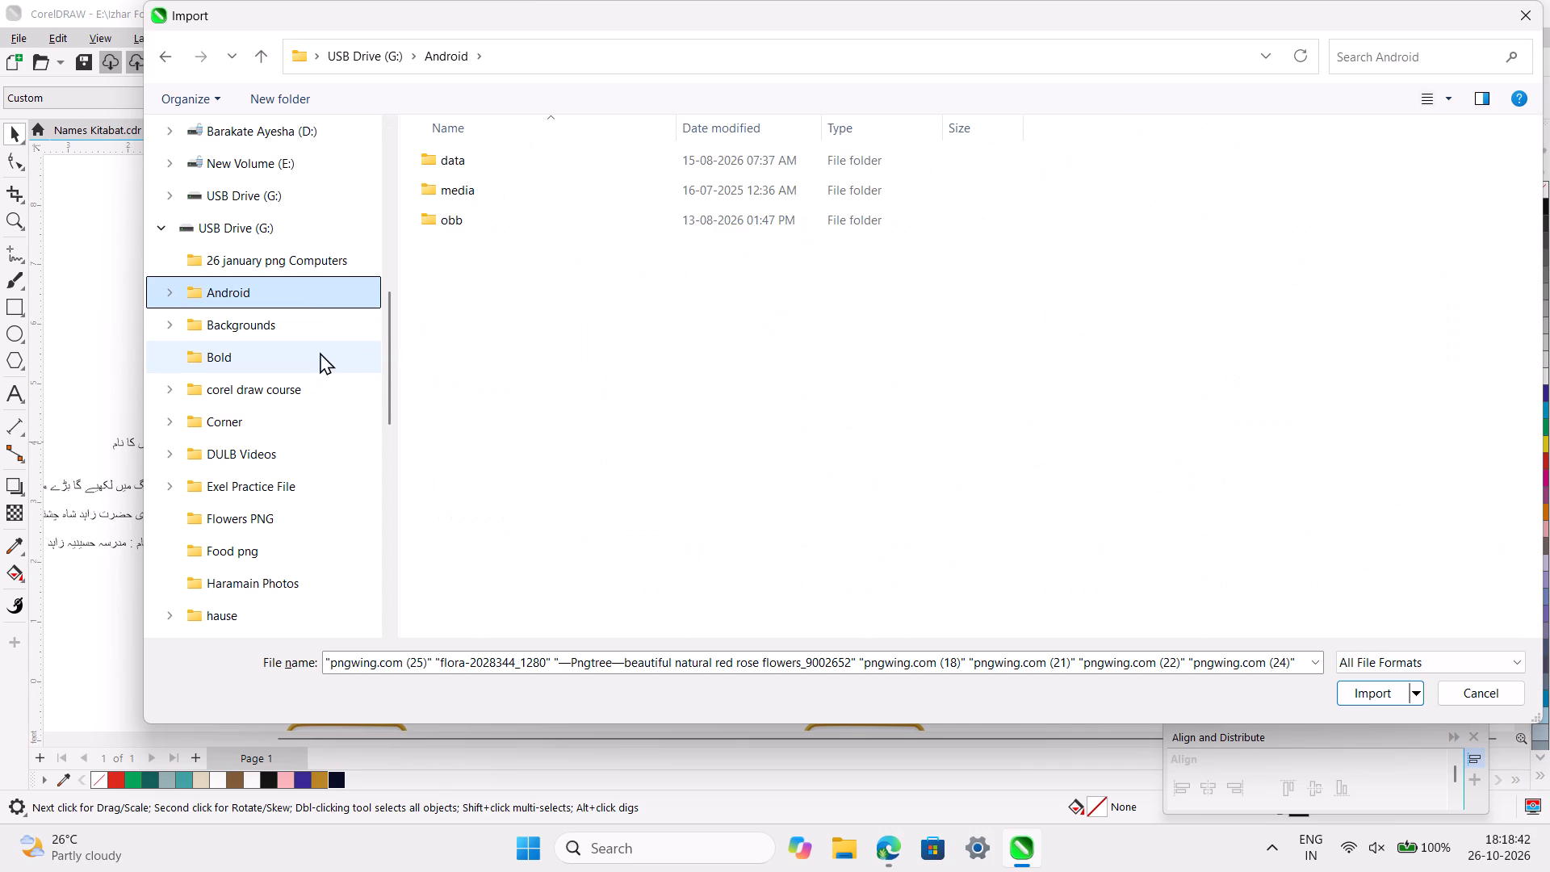
{"action": "left_click", "coordinate": [322, 346]}
{"action": "left_click", "coordinate": [568, 420]}
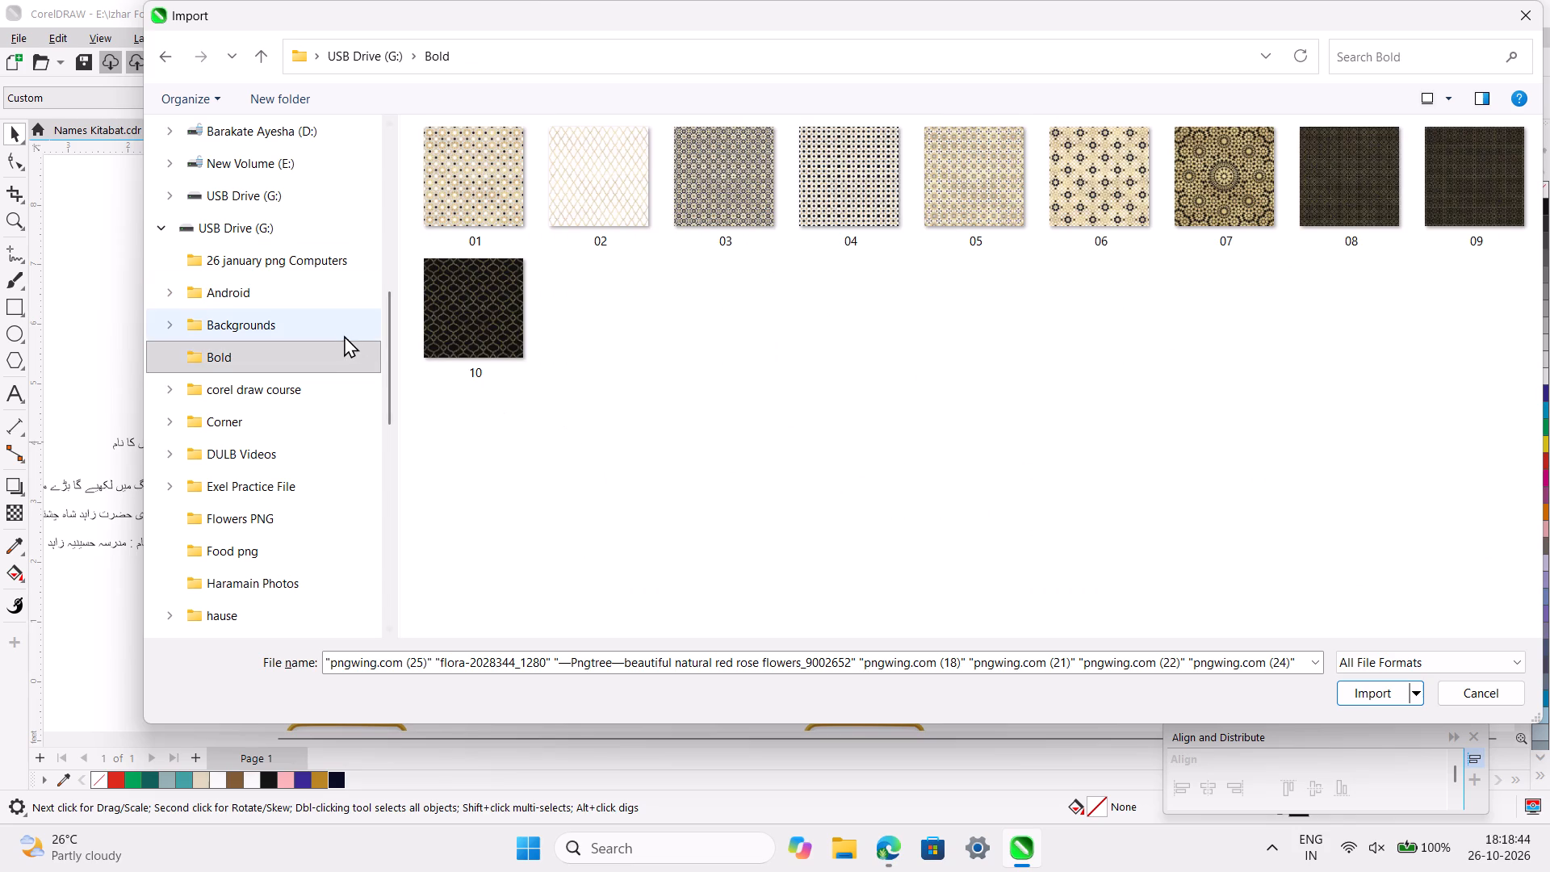
{"action": "left_click", "coordinate": [337, 330]}
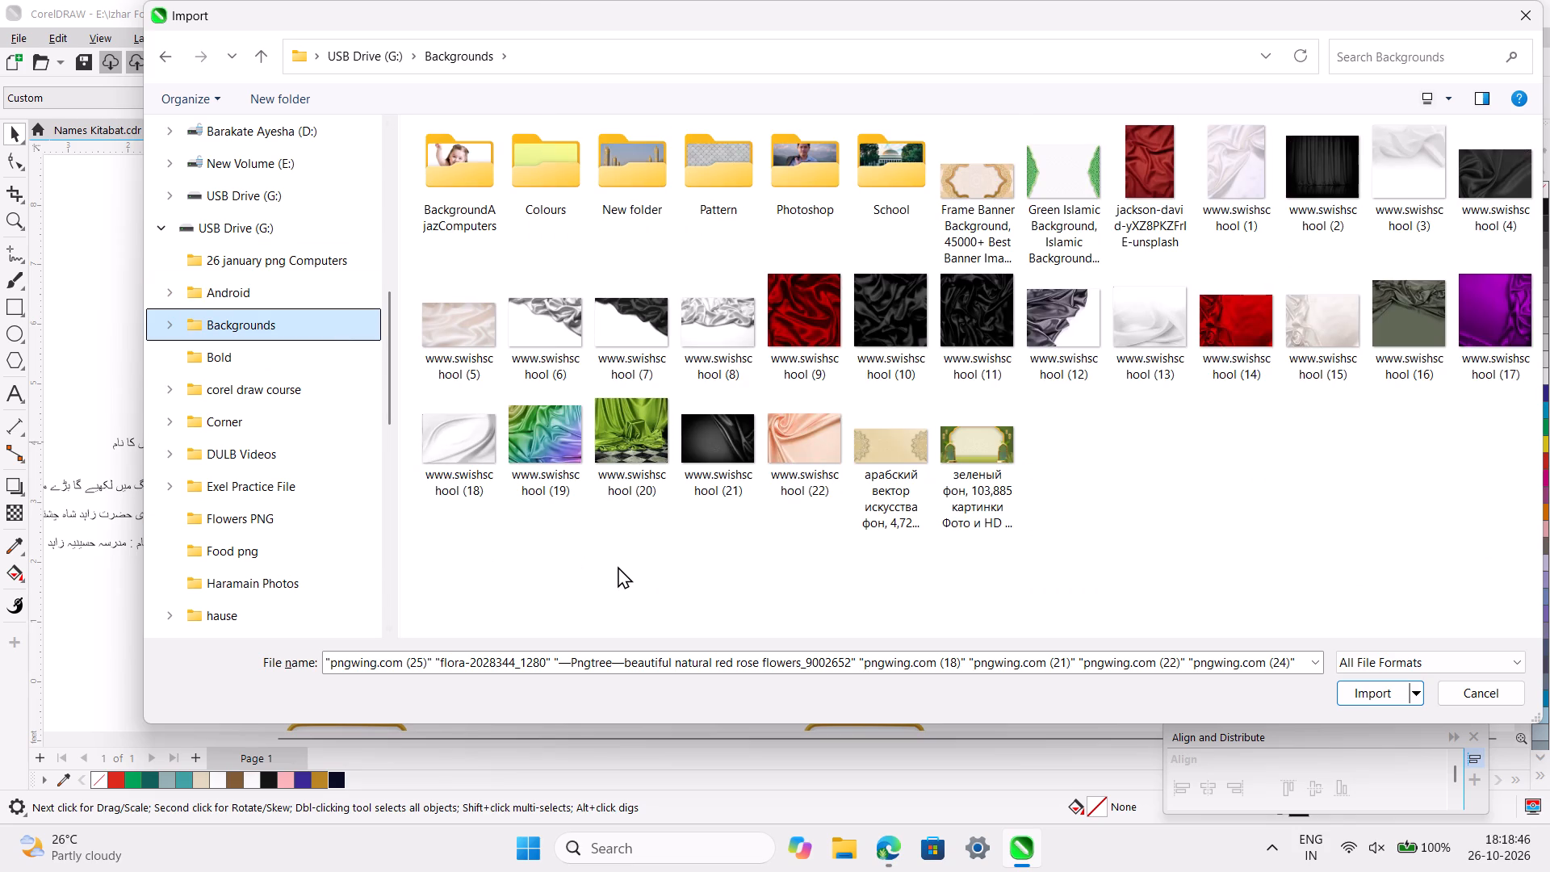
{"action": "left_click", "coordinate": [618, 566]}
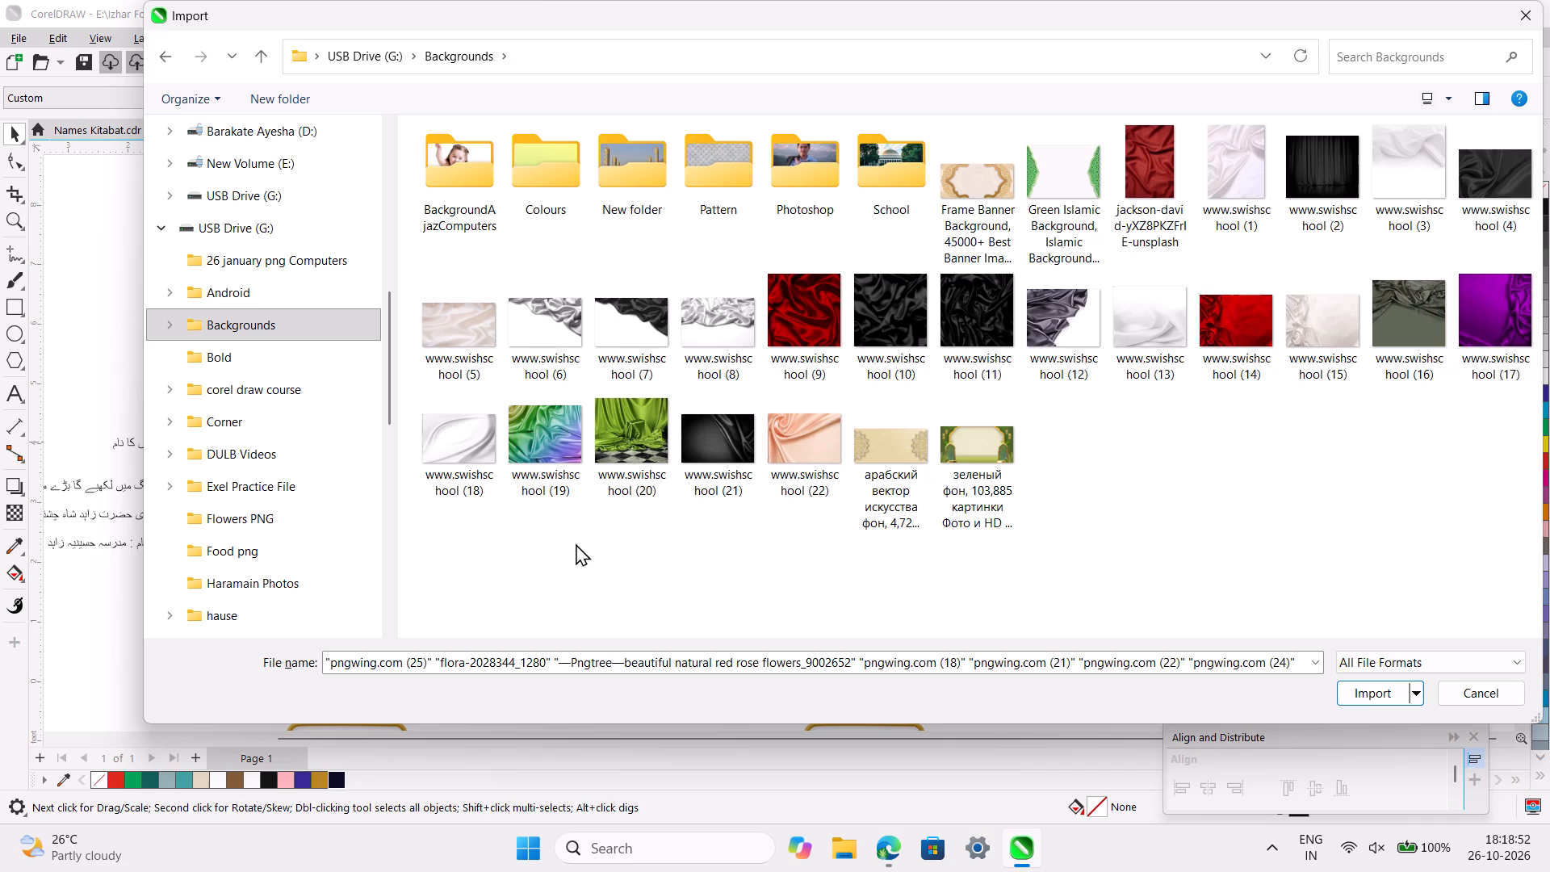
Look through the USB Drive (G:) folders from Android to Invitation Cards png, including Corner and DULB Videos, for usable images.
{"action": "left_click", "coordinate": [316, 283]}
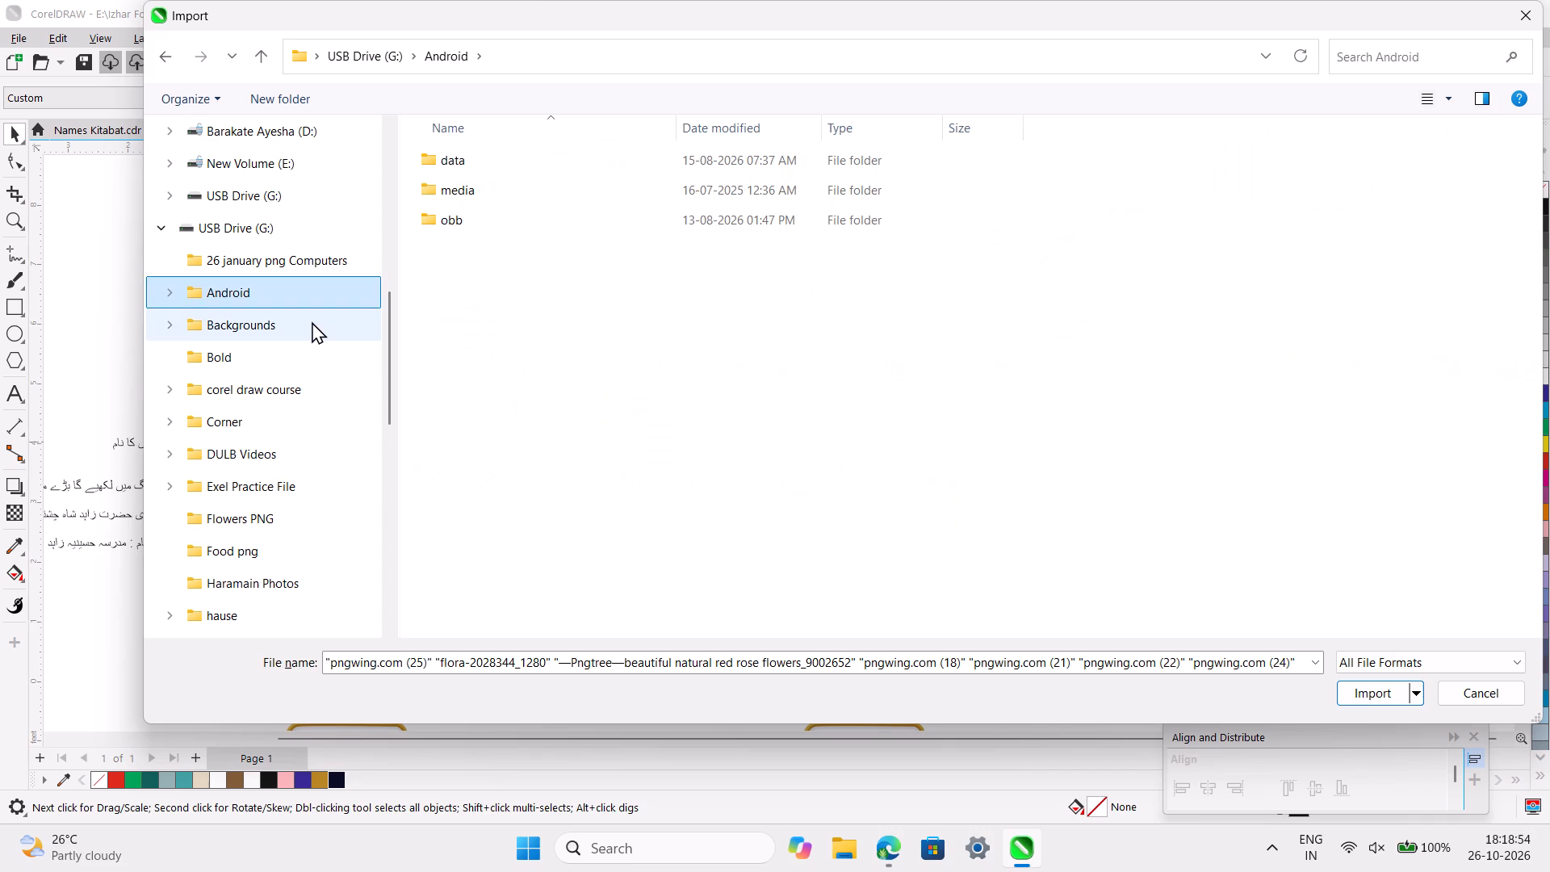
{"action": "left_click", "coordinate": [312, 321]}
{"action": "left_click", "coordinate": [295, 358]}
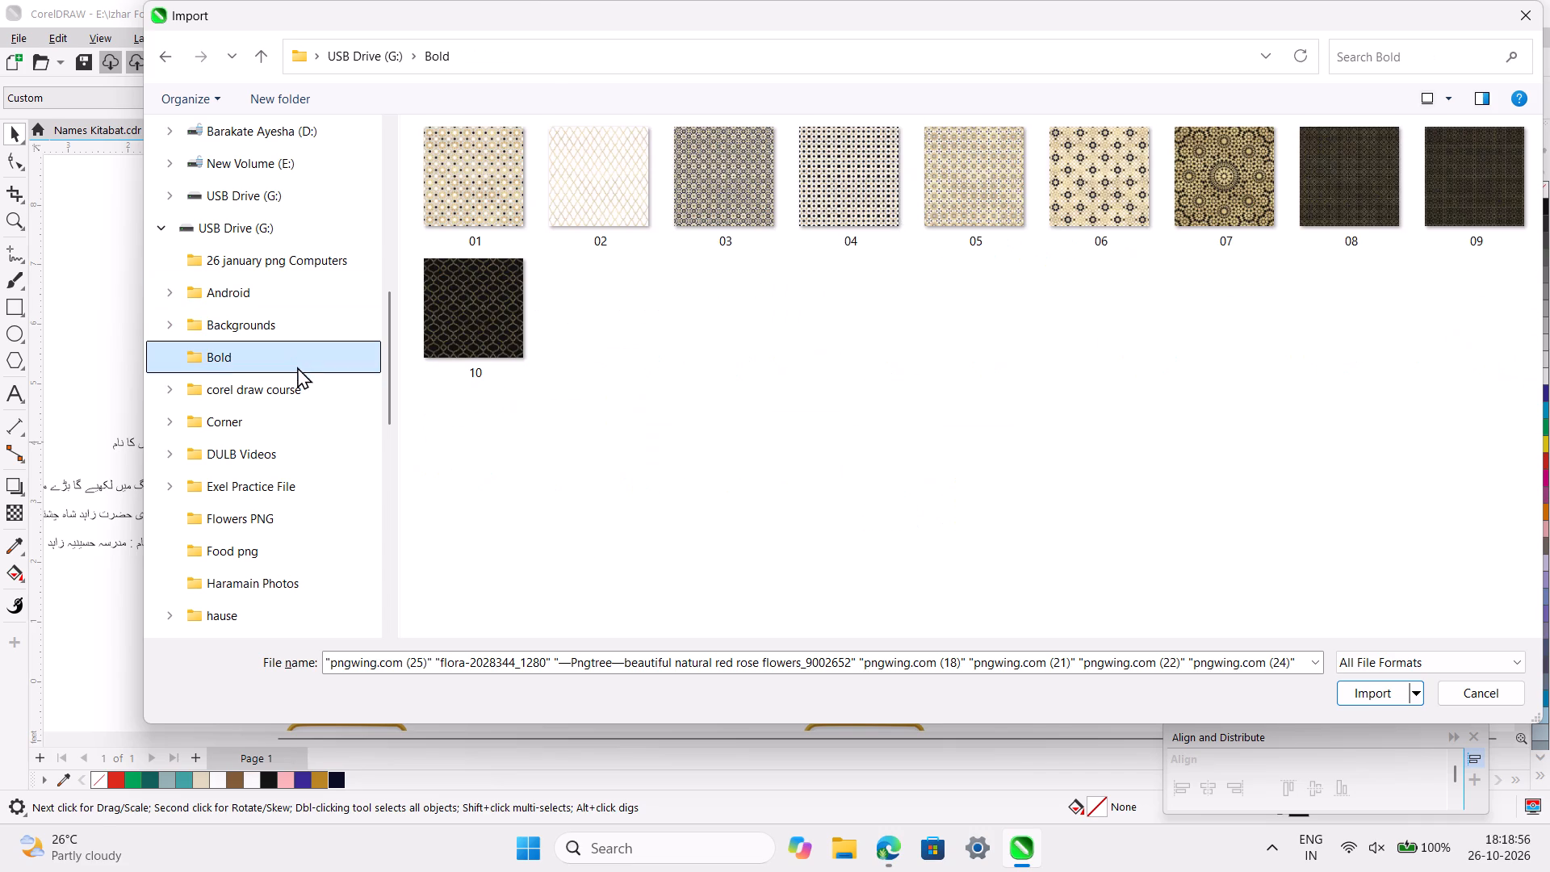
{"action": "left_click", "coordinate": [314, 396]}
{"action": "left_click", "coordinate": [308, 432]}
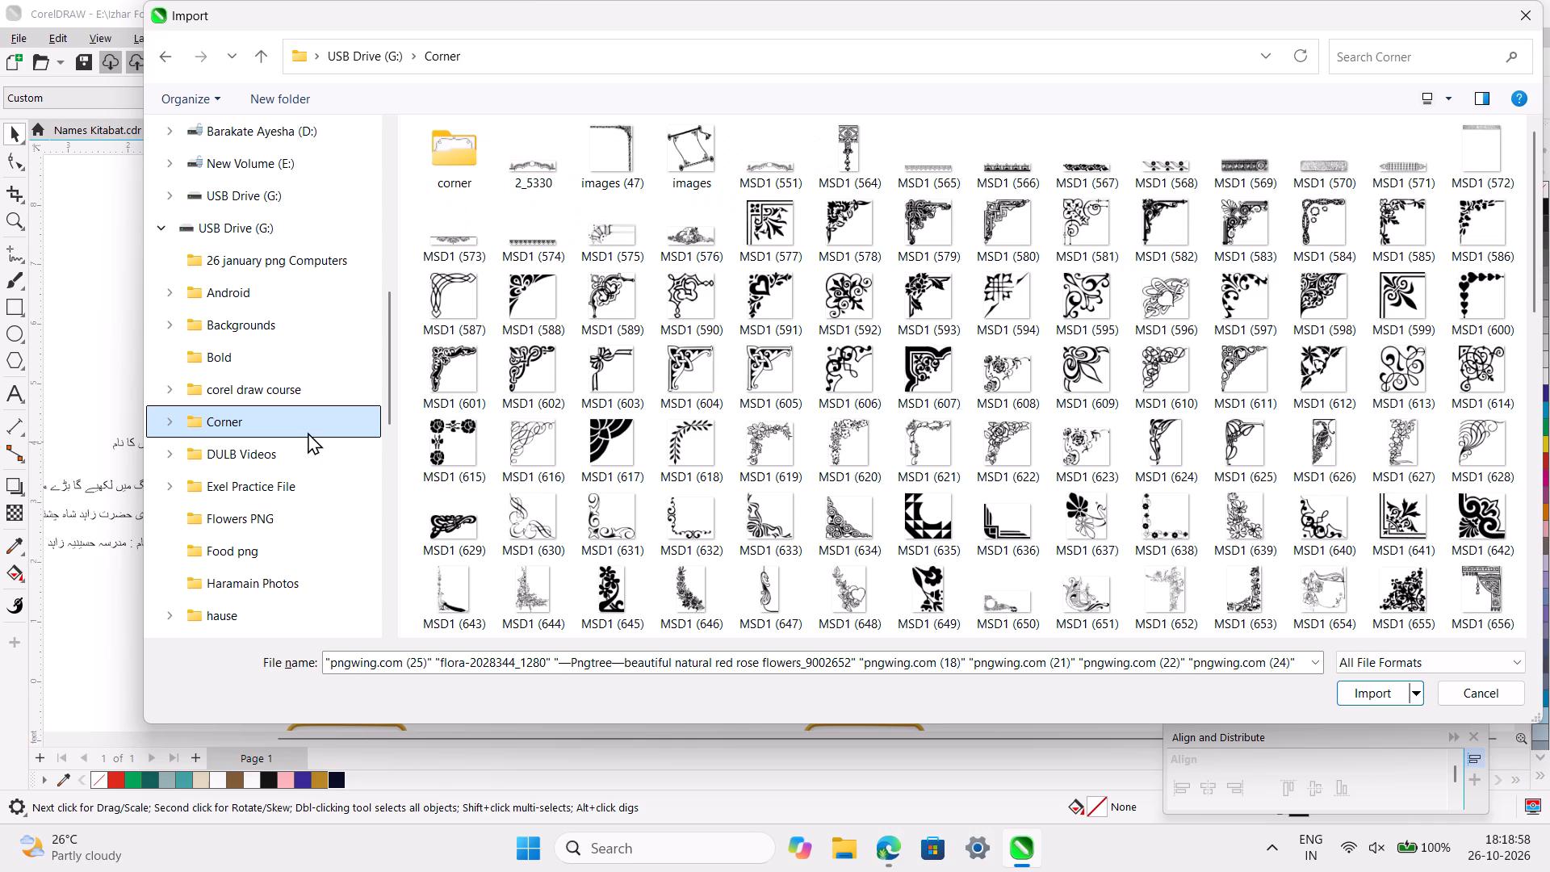
{"action": "left_click", "coordinate": [318, 458]}
{"action": "scroll", "coordinate": [318, 458], "scroll_direction": "down", "scroll_amount": 1}
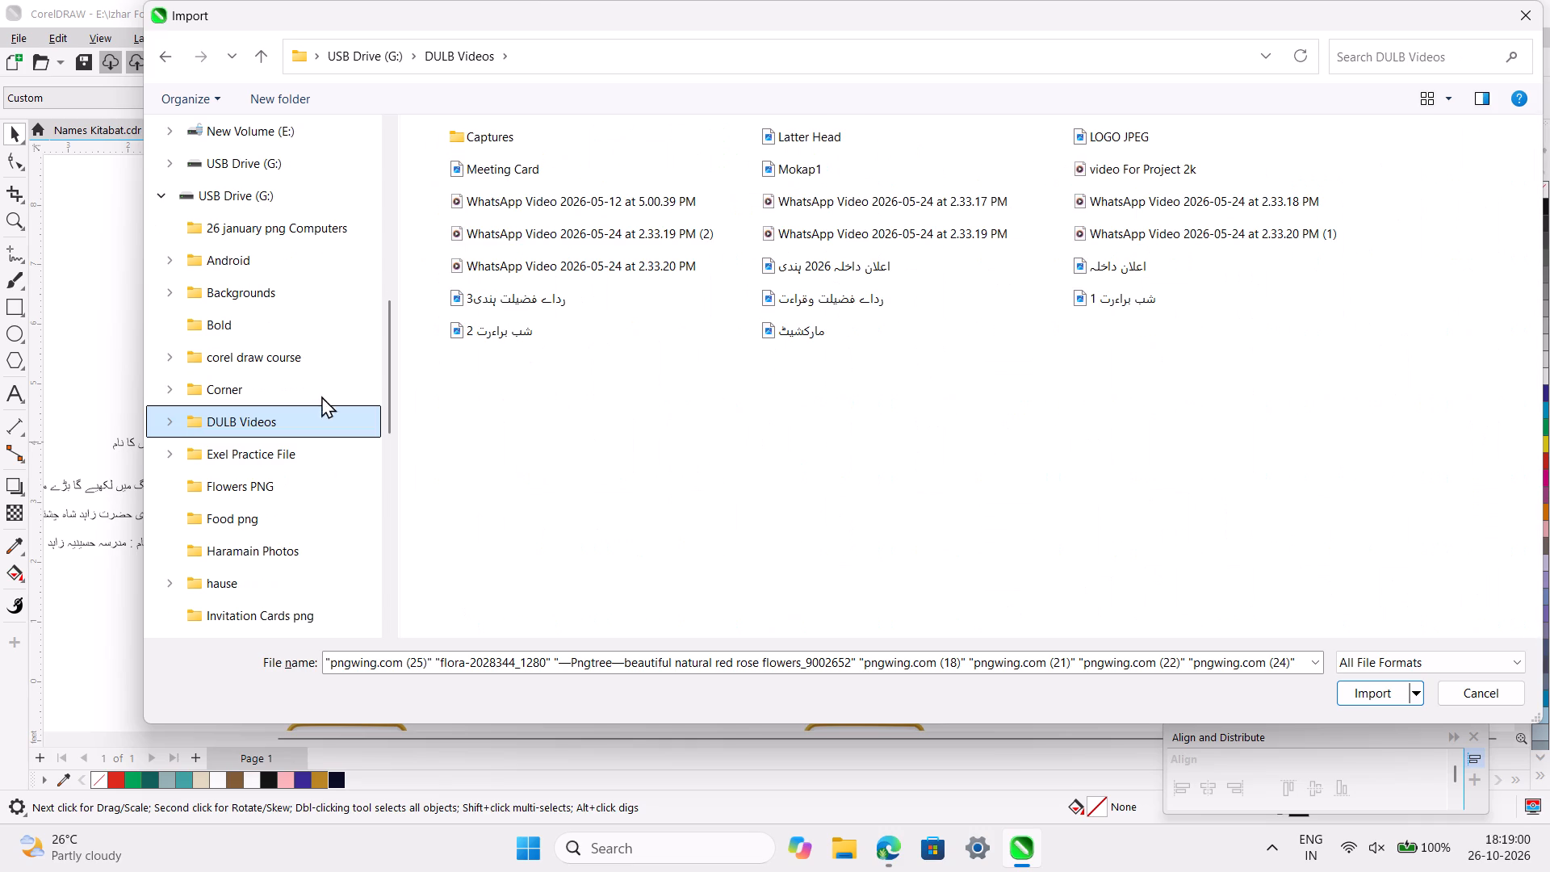
{"action": "left_click", "coordinate": [326, 436]}
{"action": "left_click", "coordinate": [283, 457]}
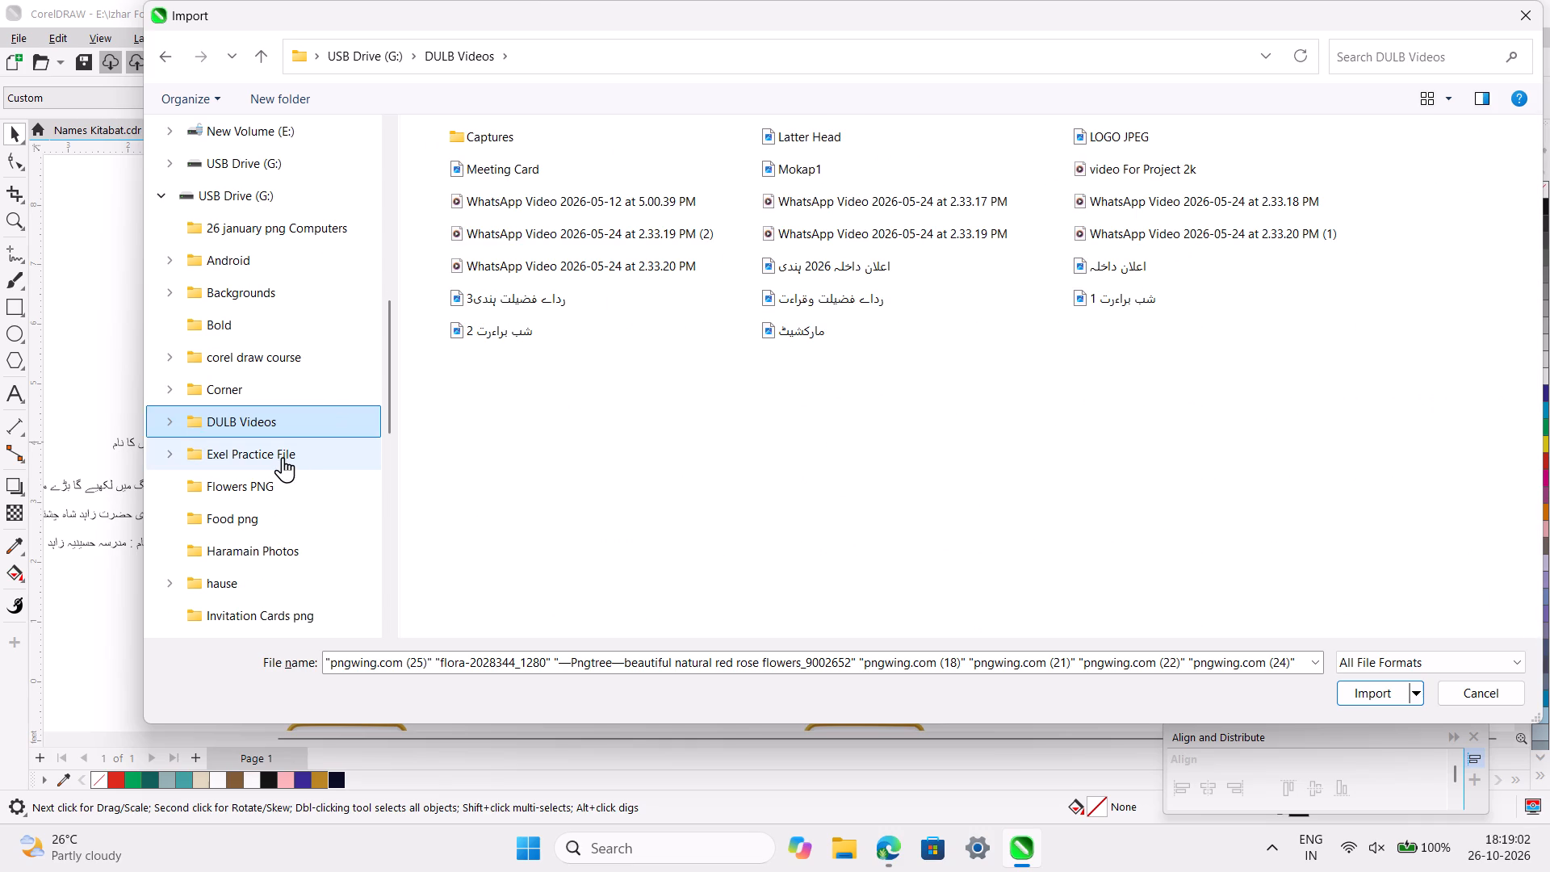
{"action": "scroll", "coordinate": [697, 414], "scroll_direction": "up", "scroll_amount": 5, "text": "ctrl"}
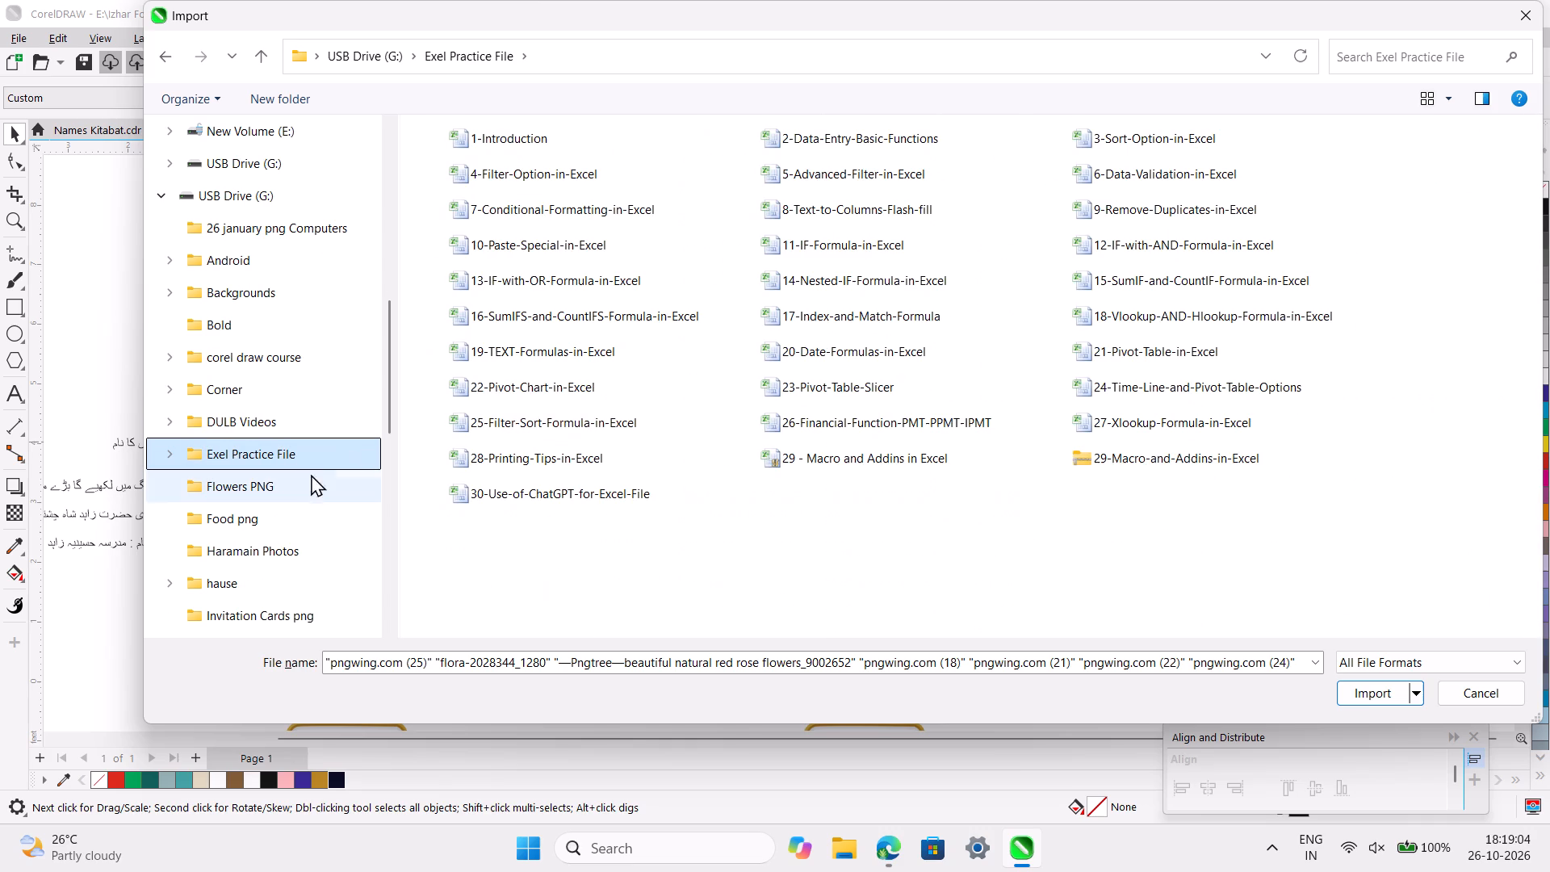
{"action": "left_click", "coordinate": [302, 481]}
{"action": "scroll", "coordinate": [302, 481], "scroll_direction": "down", "scroll_amount": 1}
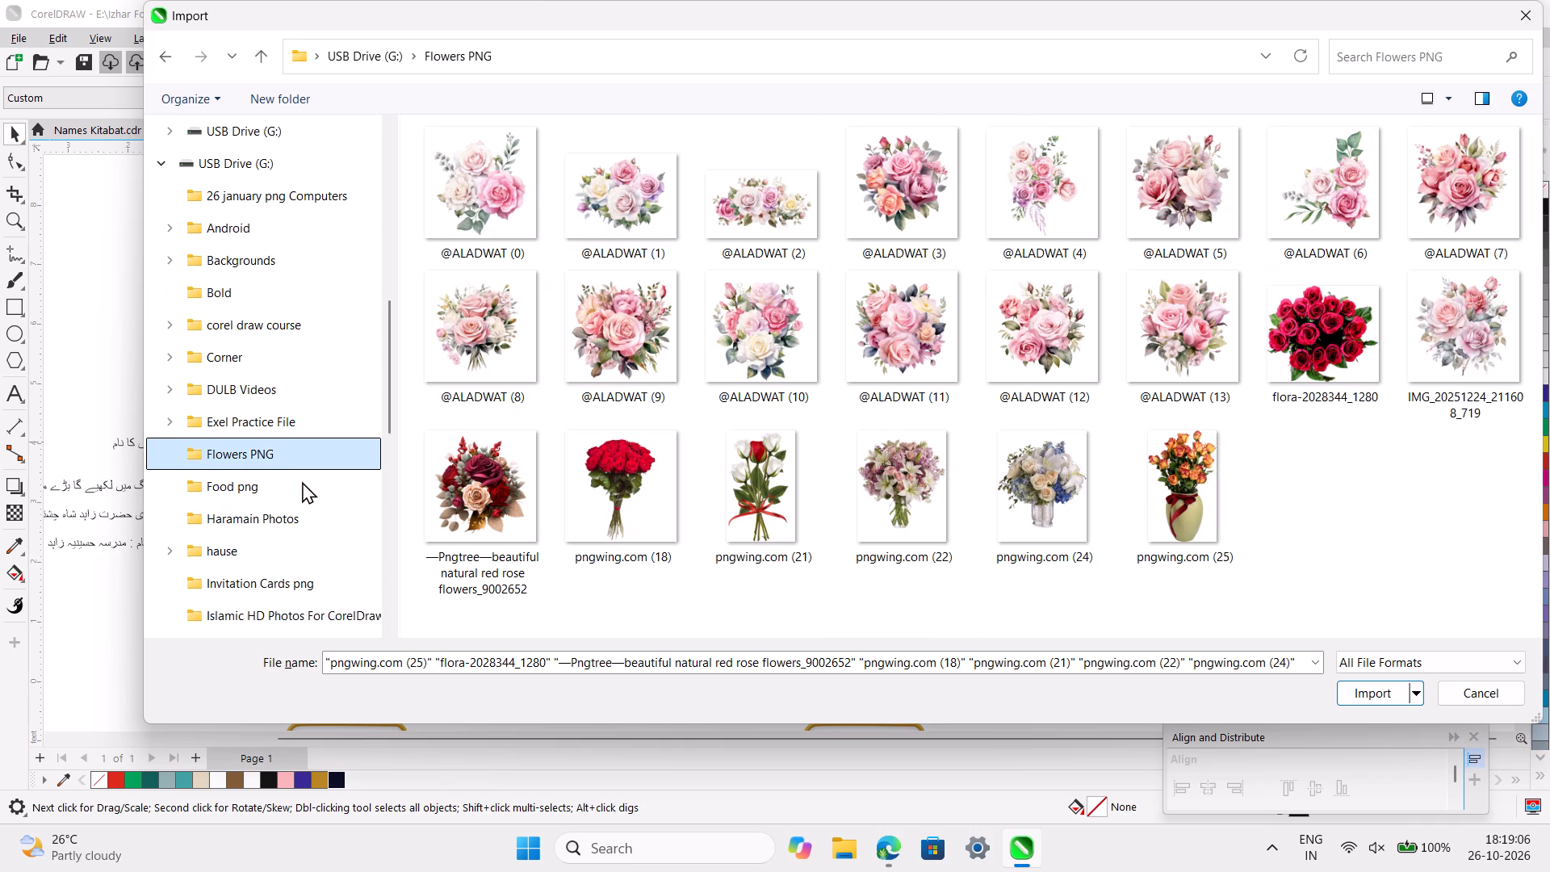
{"action": "scroll", "coordinate": [302, 481], "scroll_direction": "down", "scroll_amount": 1}
{"action": "left_click", "coordinate": [291, 528]}
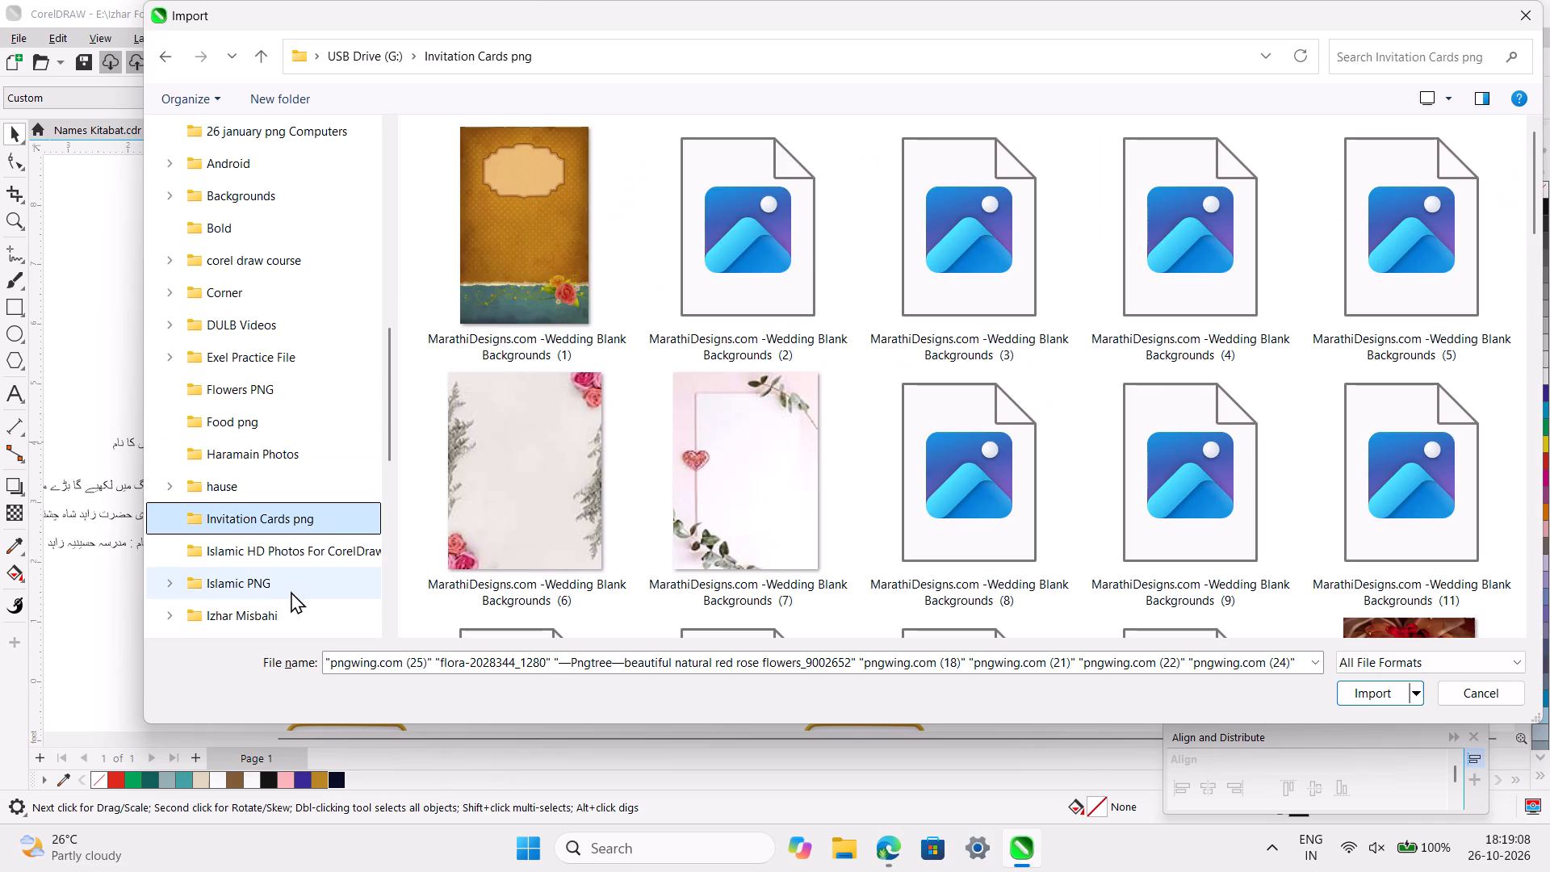
Move the ai-generated-8106320 flower image from the png subfolder of Islamic PNG into the Flowers PNG folder.
{"action": "left_click", "coordinate": [292, 597]}
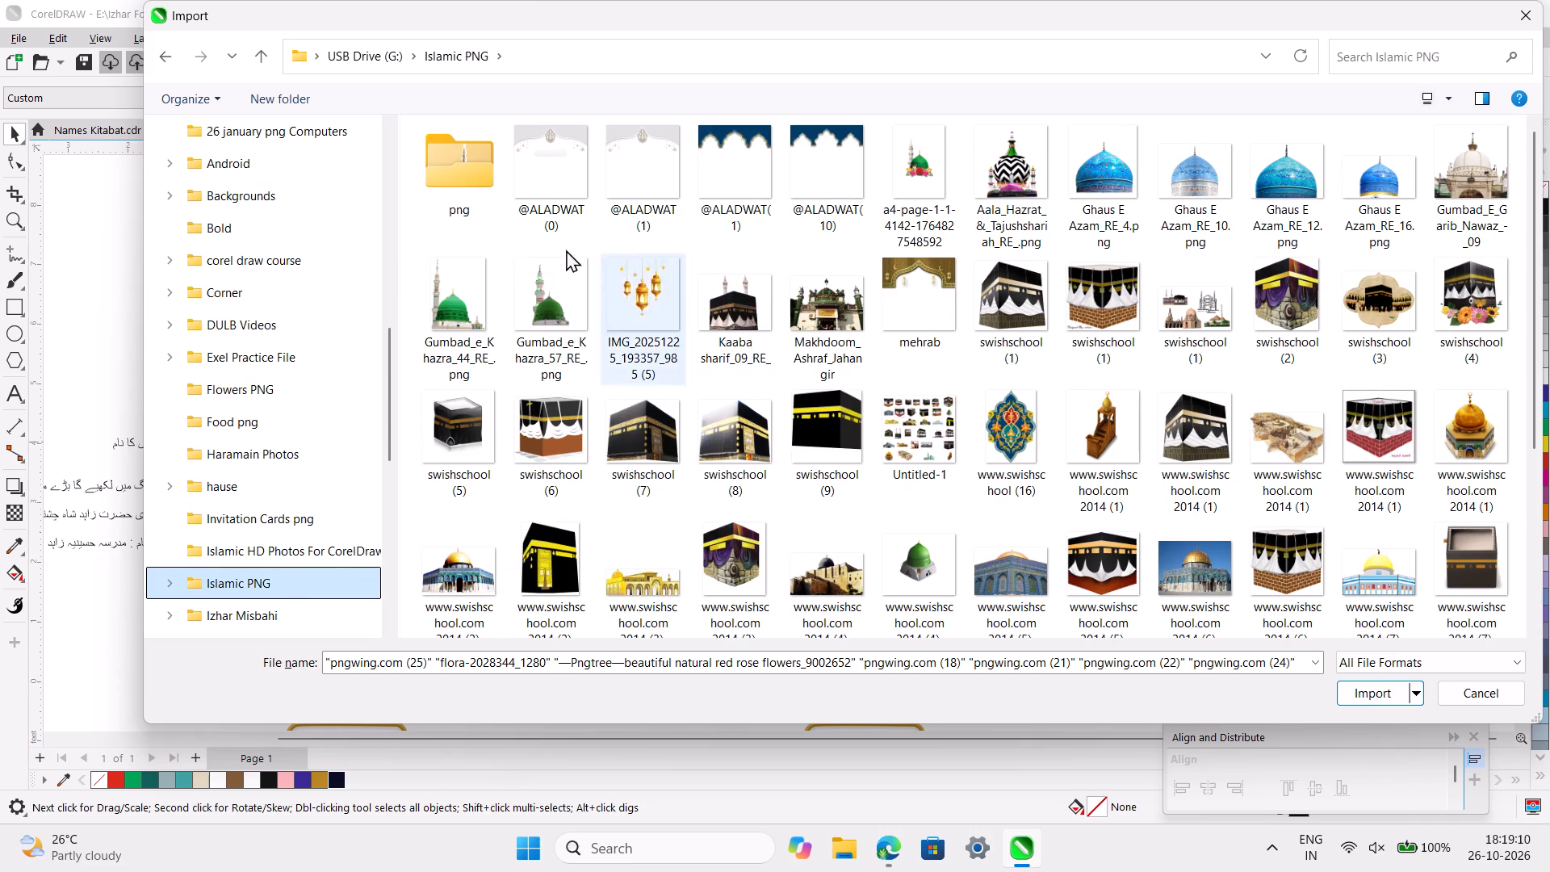
{"action": "double_click", "coordinate": [454, 183]}
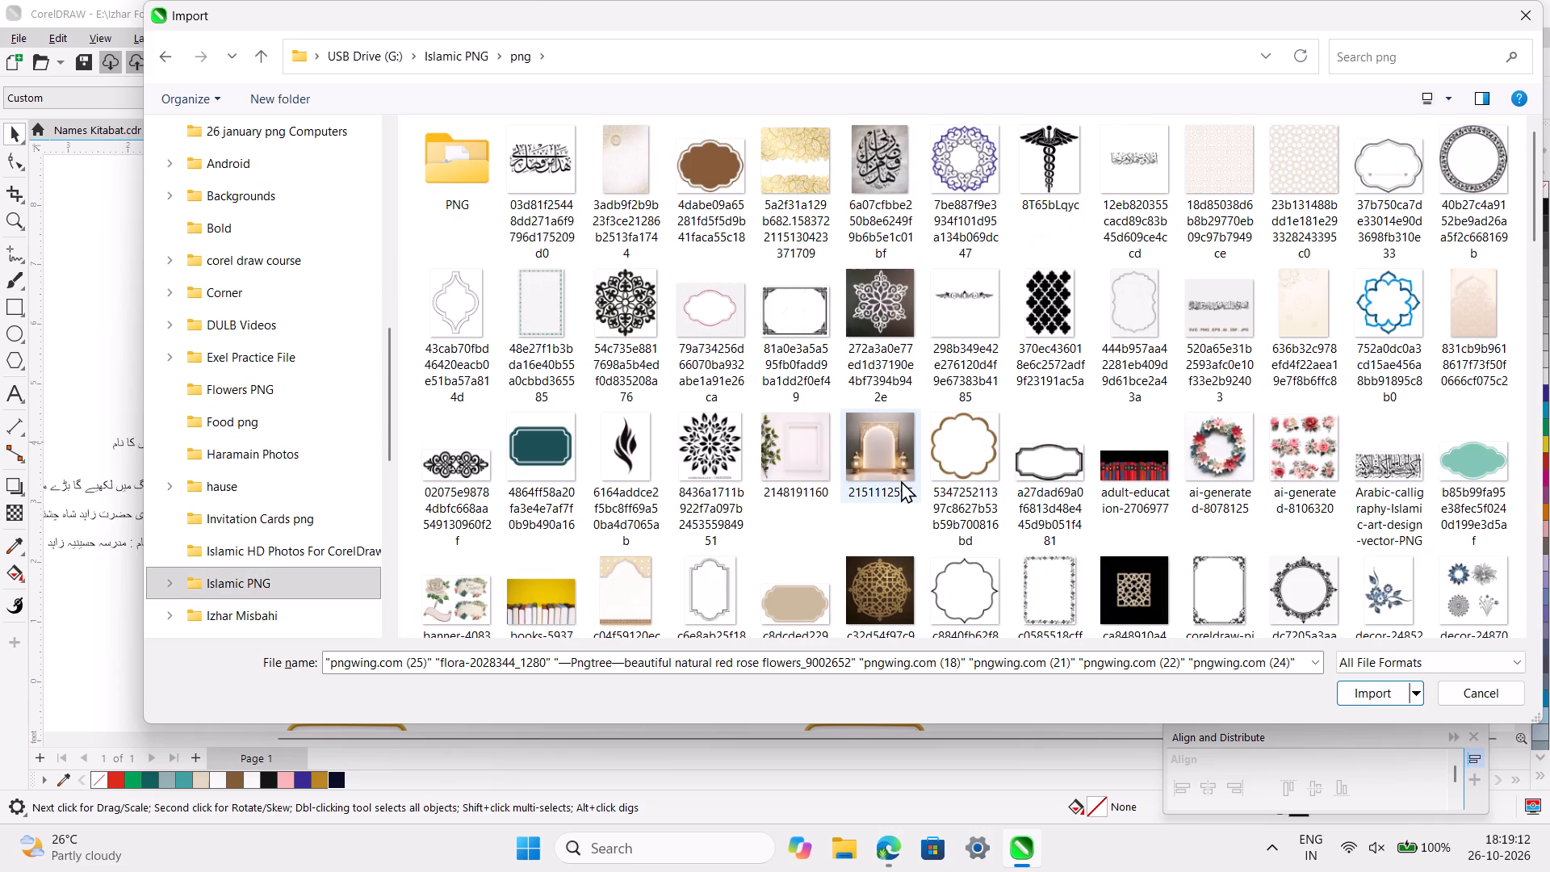
{"action": "scroll", "coordinate": [901, 480], "scroll_direction": "down", "scroll_amount": 1}
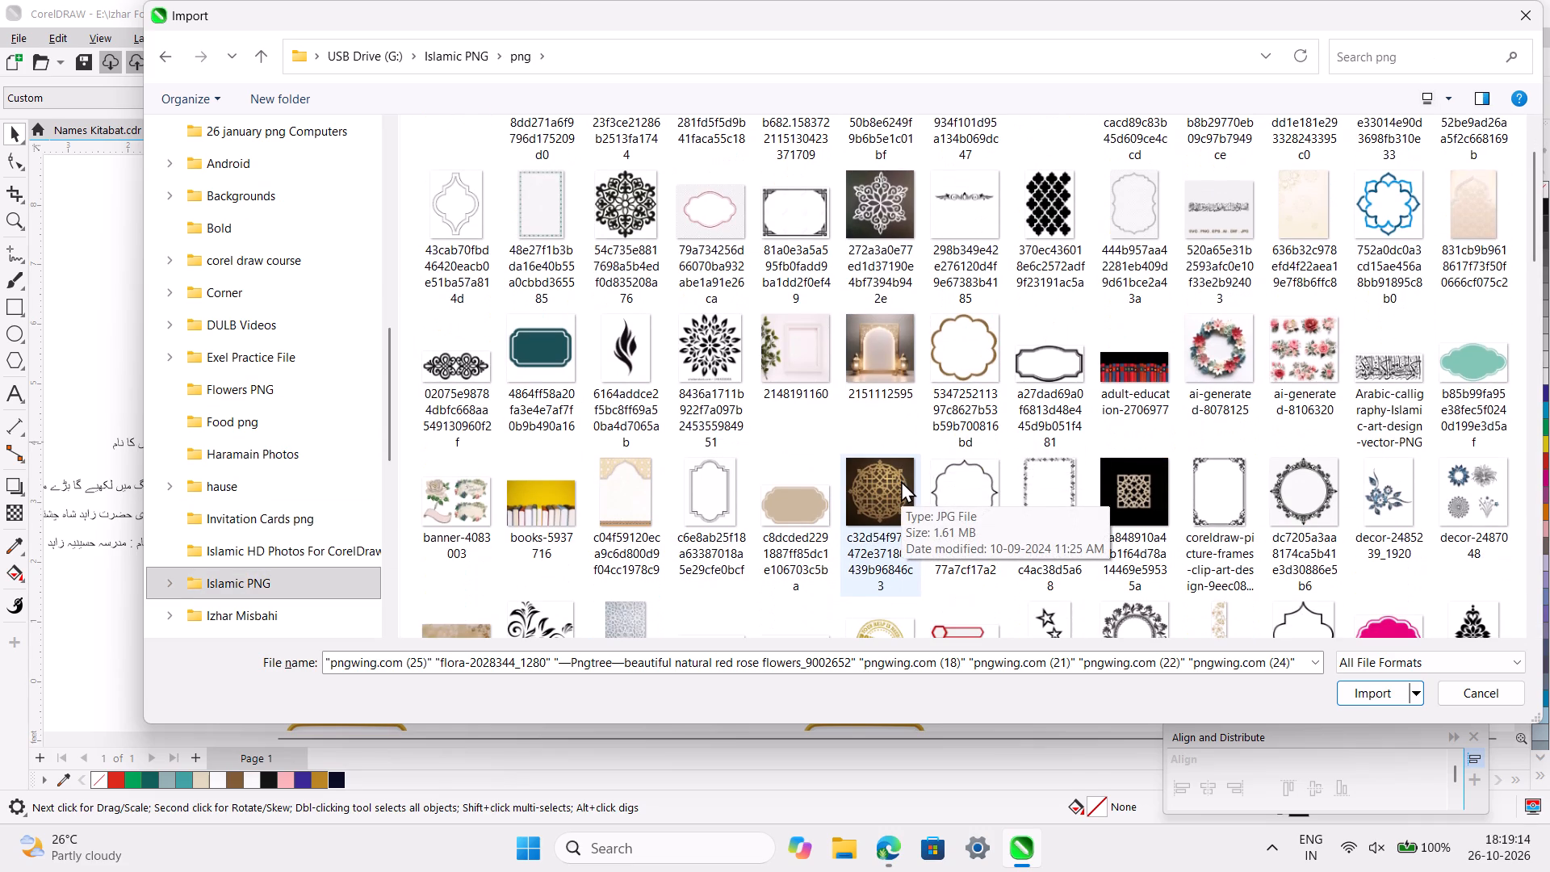
{"action": "scroll", "coordinate": [901, 480], "scroll_direction": "down", "scroll_amount": 4}
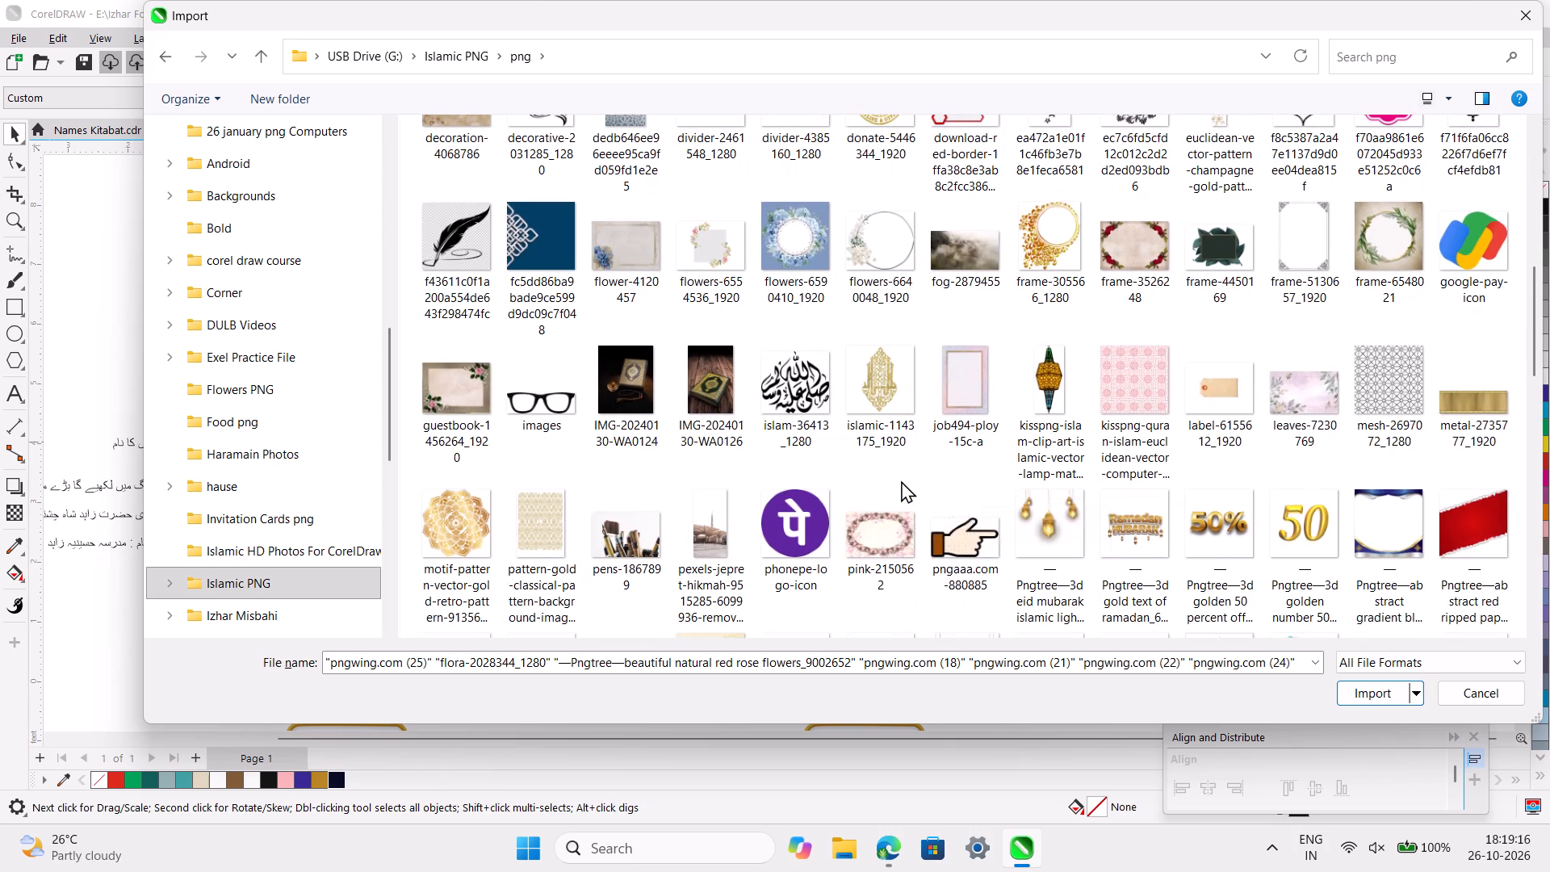
{"action": "scroll", "coordinate": [901, 480], "scroll_direction": "up", "scroll_amount": 4}
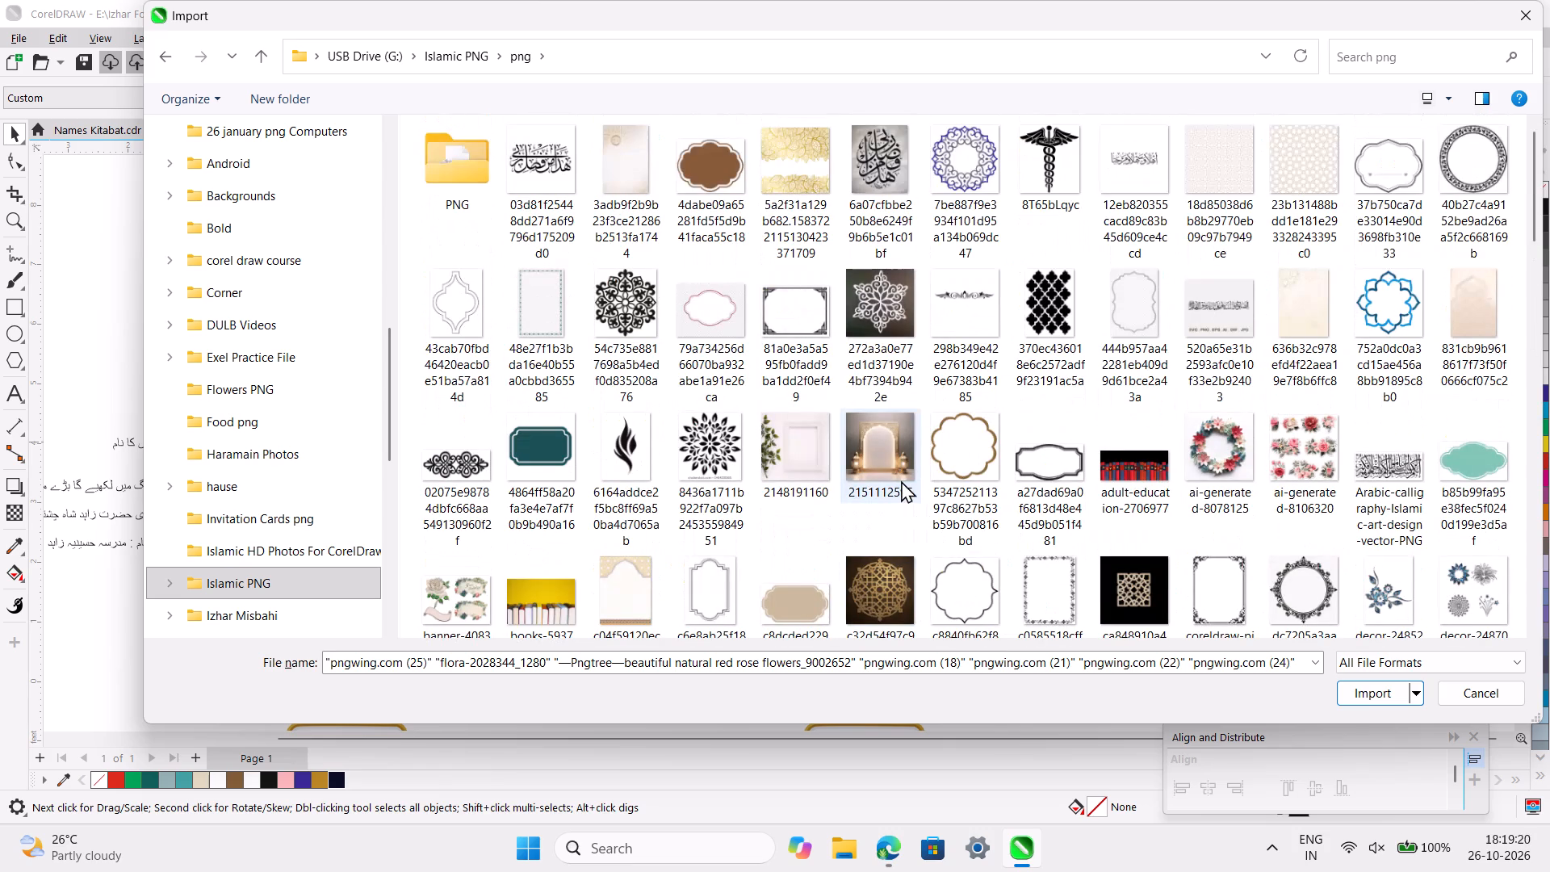
{"action": "scroll", "coordinate": [901, 480], "scroll_direction": "down", "scroll_amount": 2}
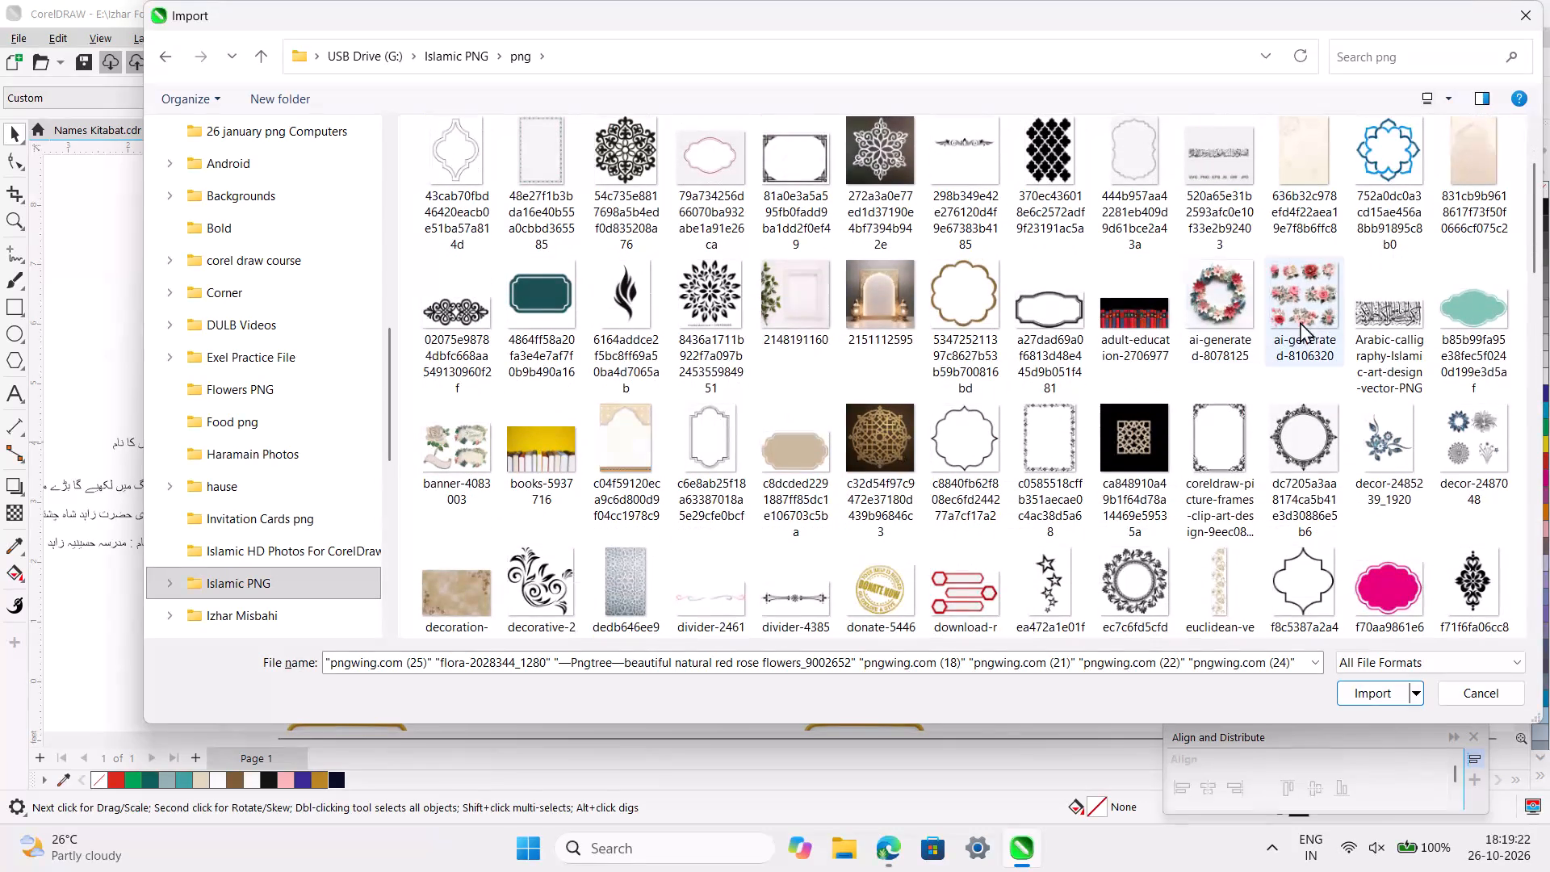
{"action": "left_click", "coordinate": [1312, 307]}
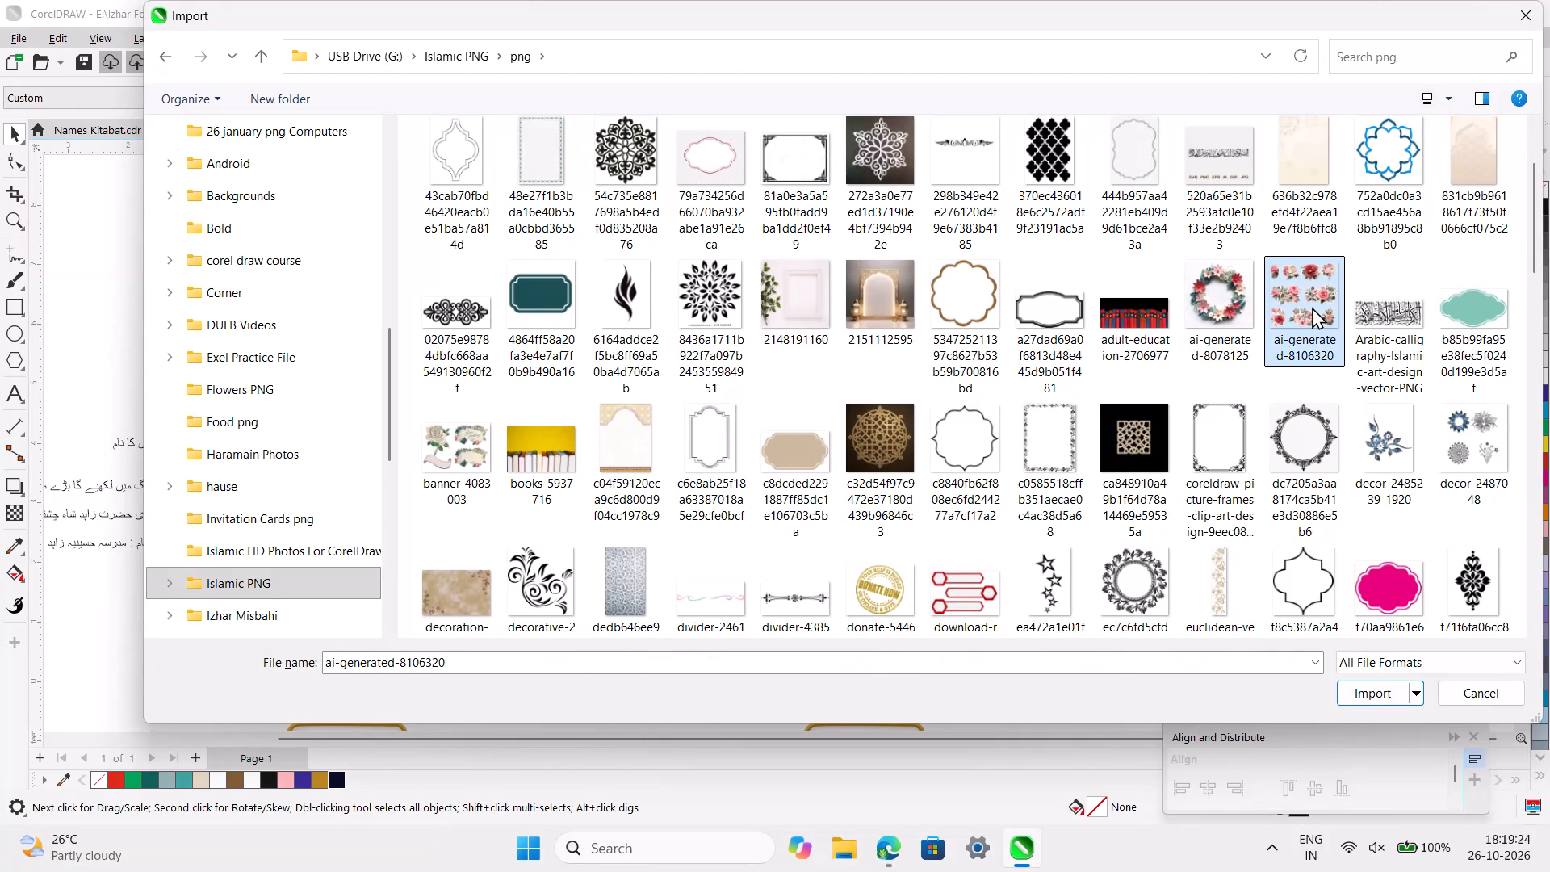
{"action": "key", "text": "ctrl+x"}
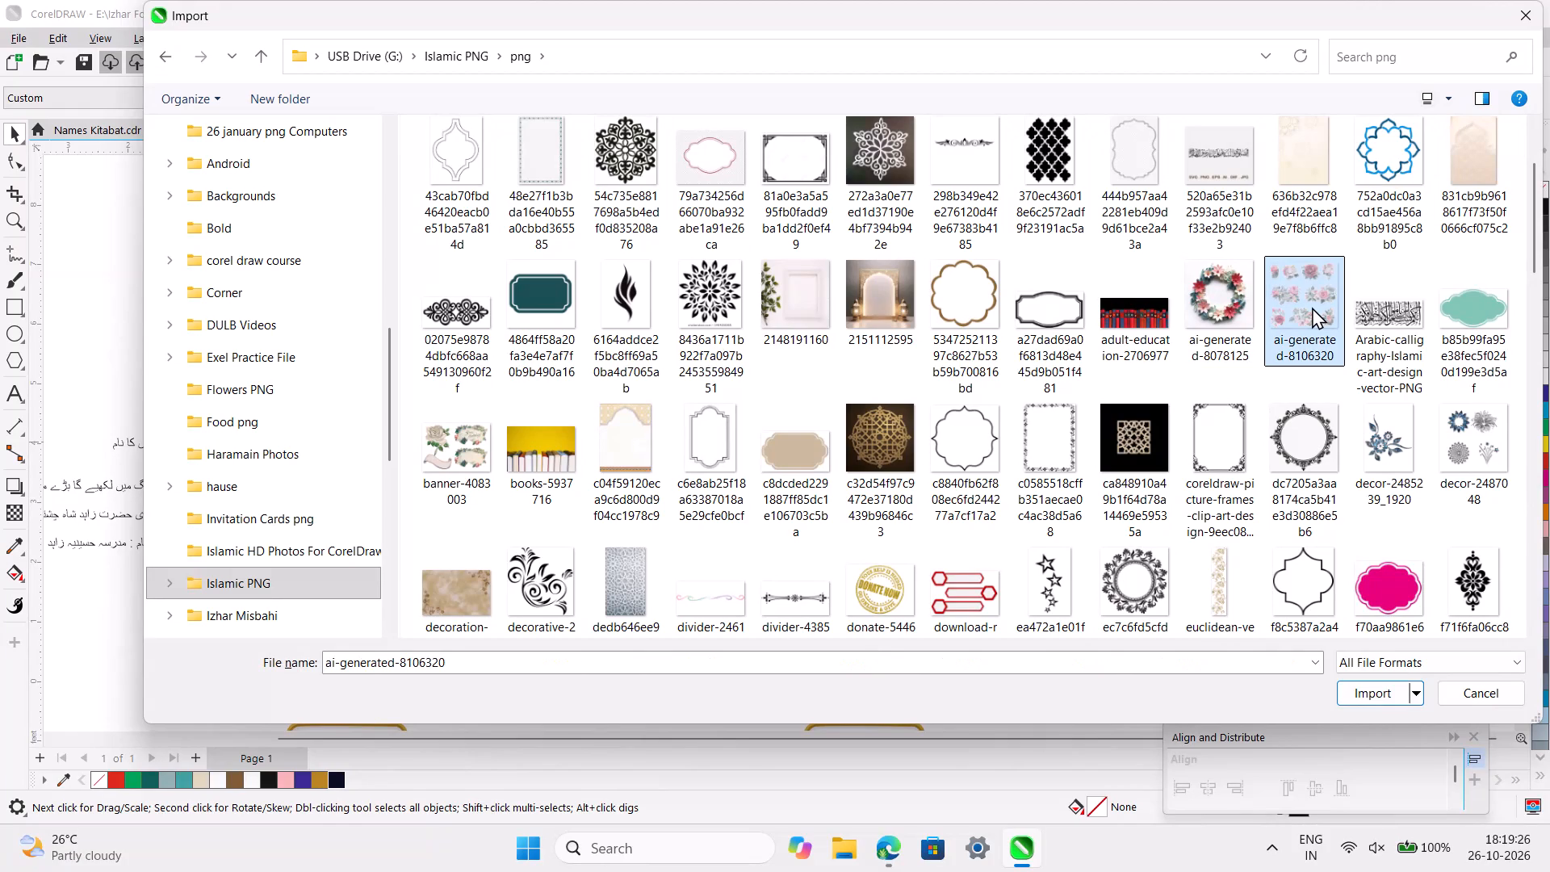
{"action": "scroll", "coordinate": [1157, 388], "scroll_direction": "down", "scroll_amount": 6}
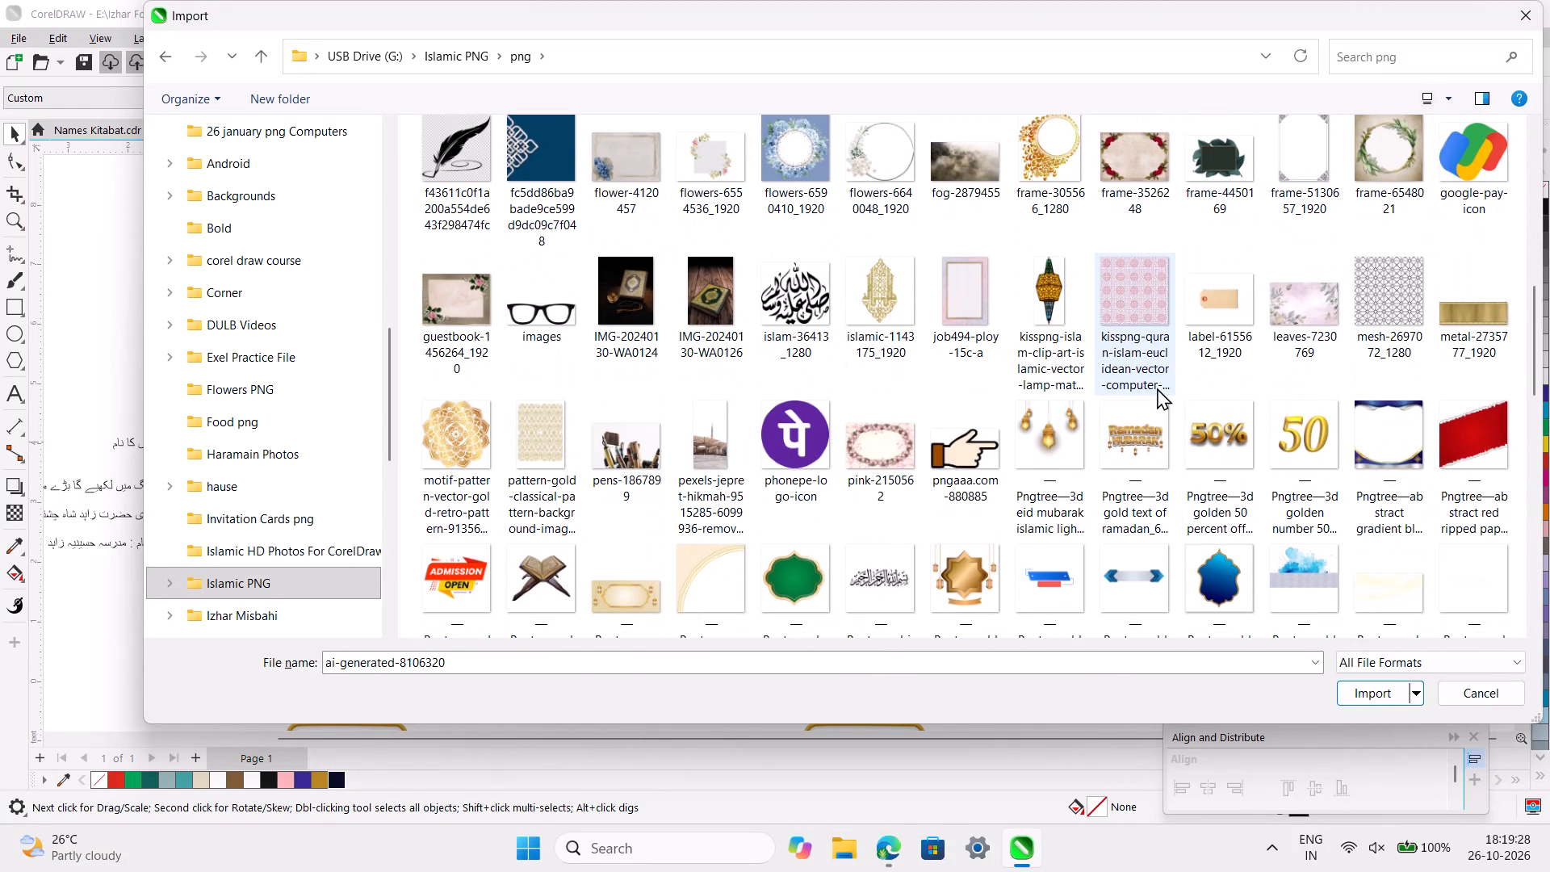
{"action": "scroll", "coordinate": [1157, 388], "scroll_direction": "down", "scroll_amount": 10}
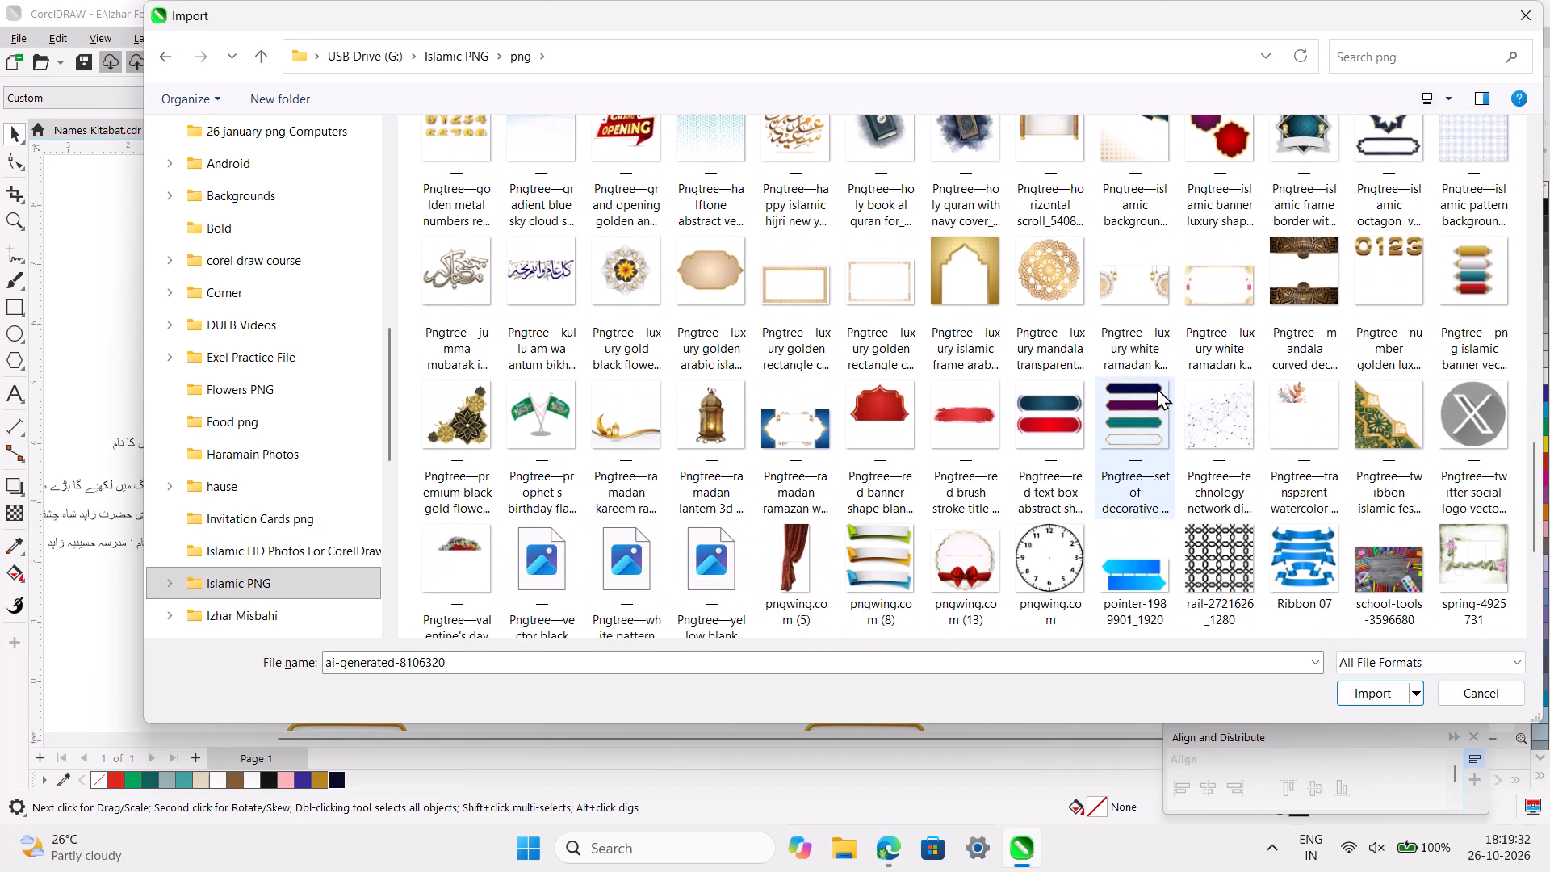
{"action": "scroll", "coordinate": [1157, 388], "scroll_direction": "down", "scroll_amount": 4}
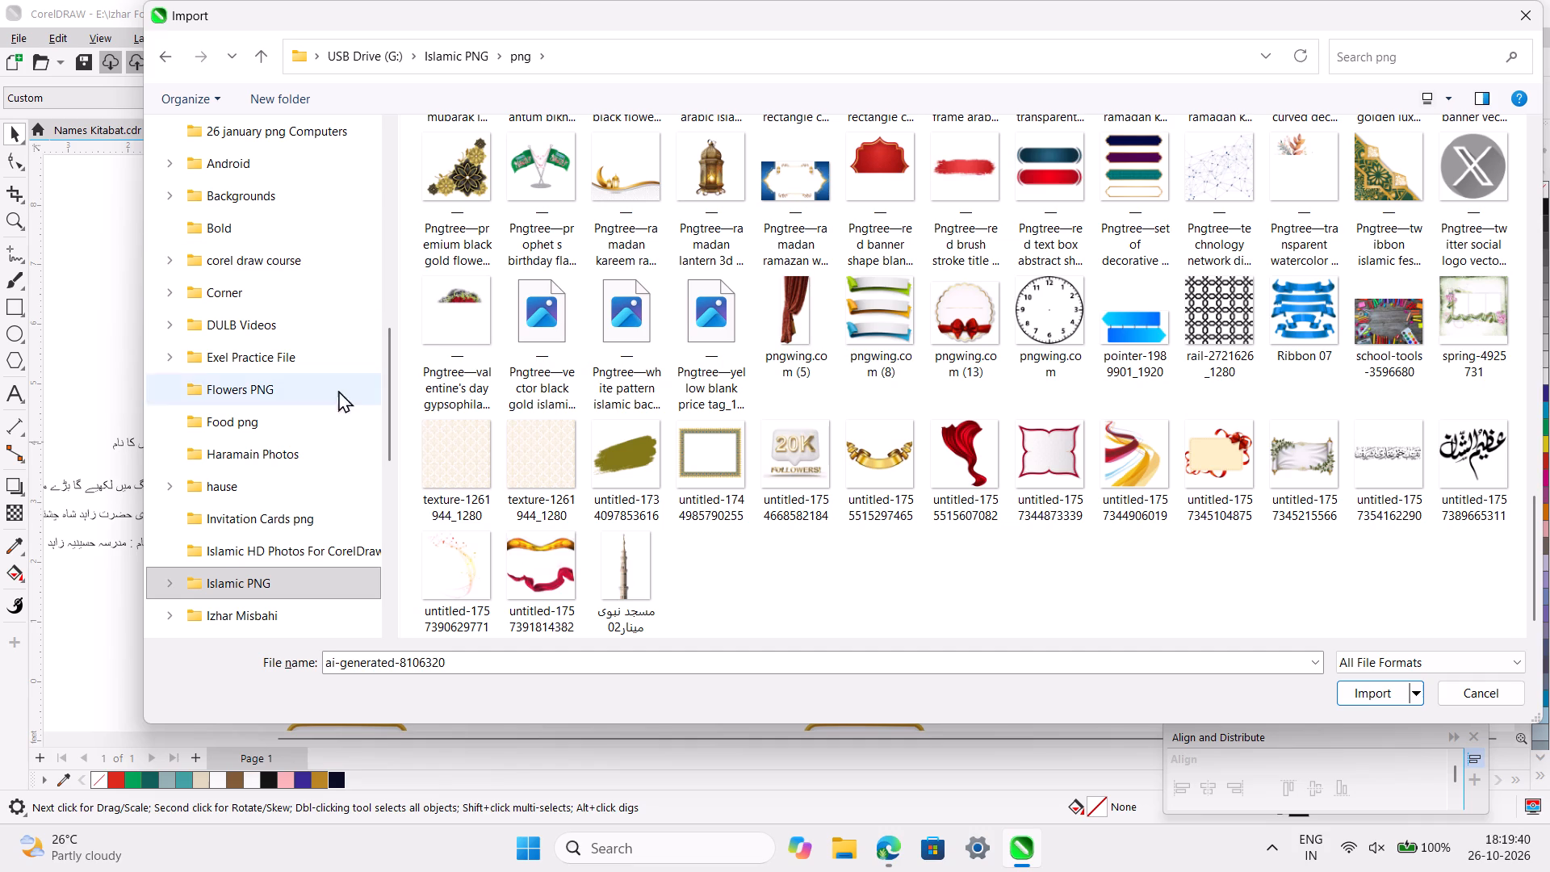
{"action": "scroll", "coordinate": [331, 541], "scroll_direction": "up", "scroll_amount": 1}
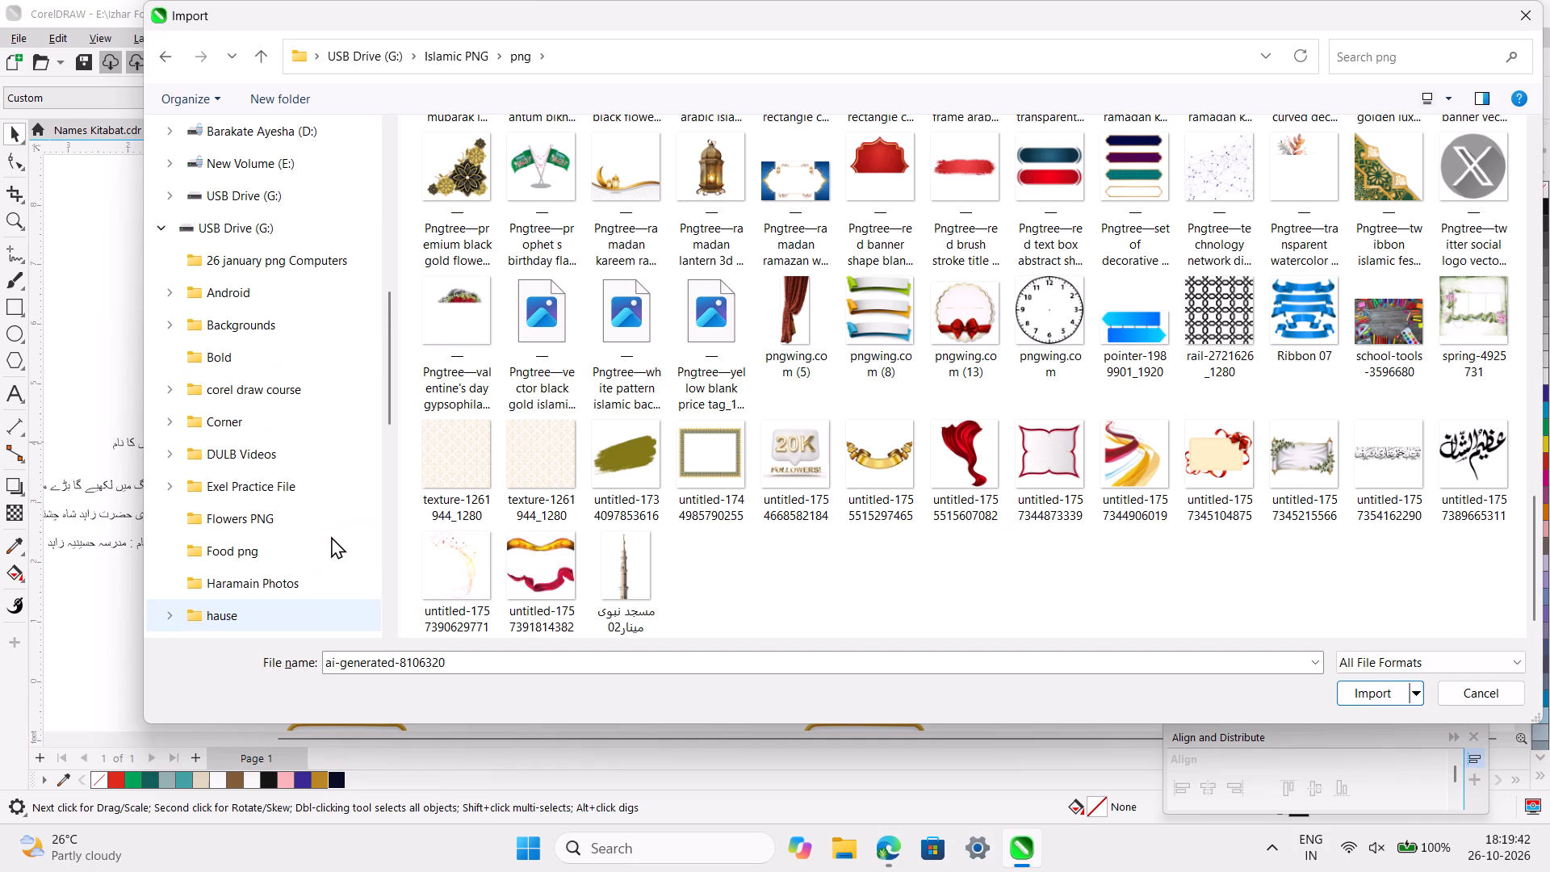
{"action": "double_click", "coordinate": [316, 511]}
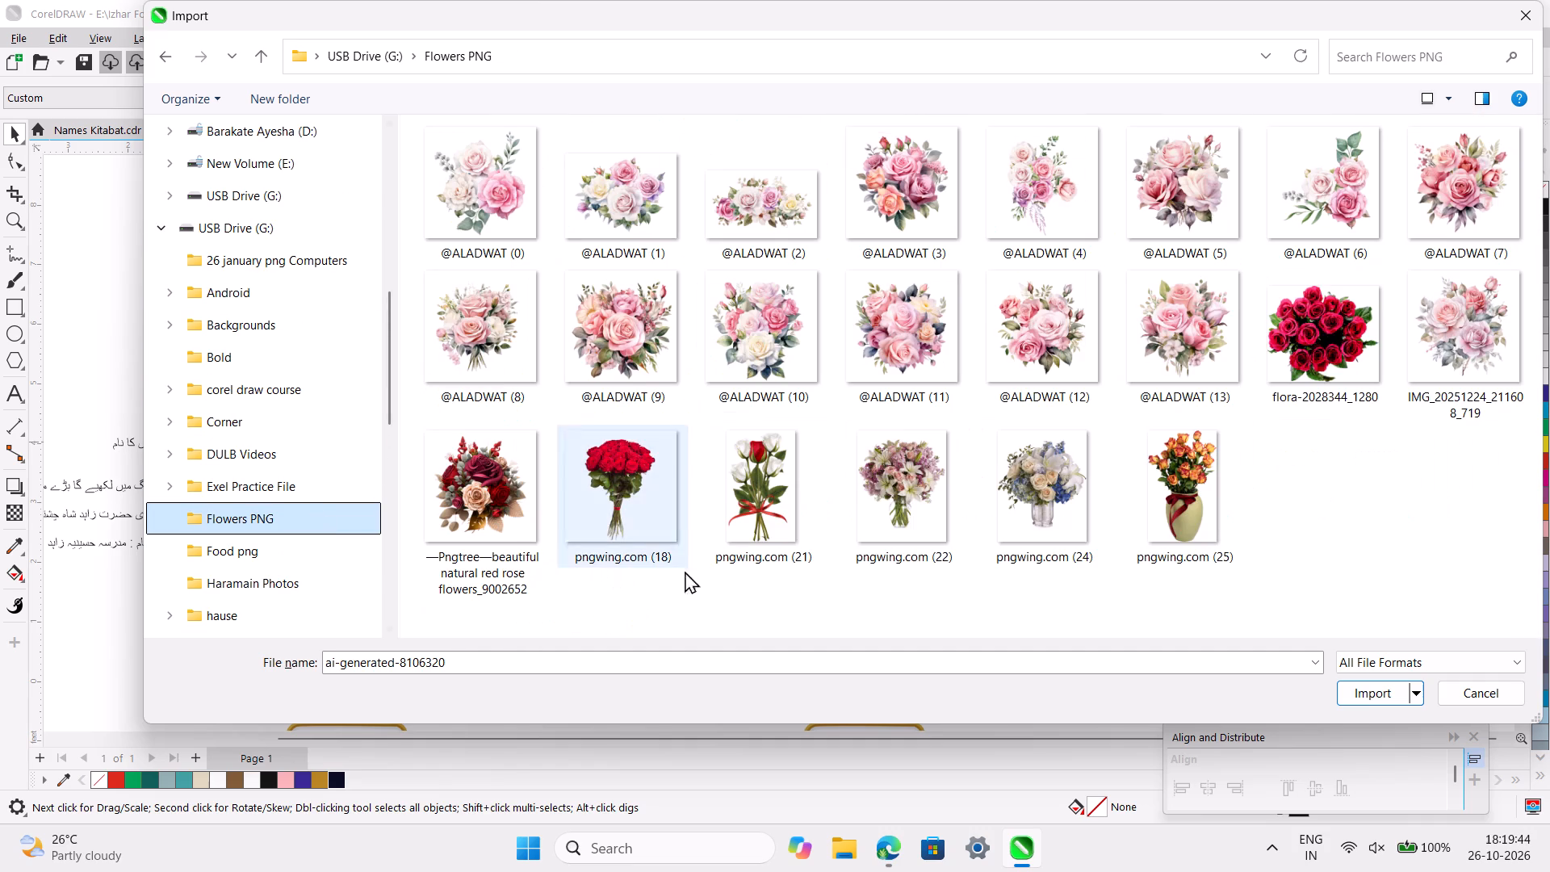
{"action": "left_click", "coordinate": [961, 611]}
{"action": "key", "text": "ctrl+v"}
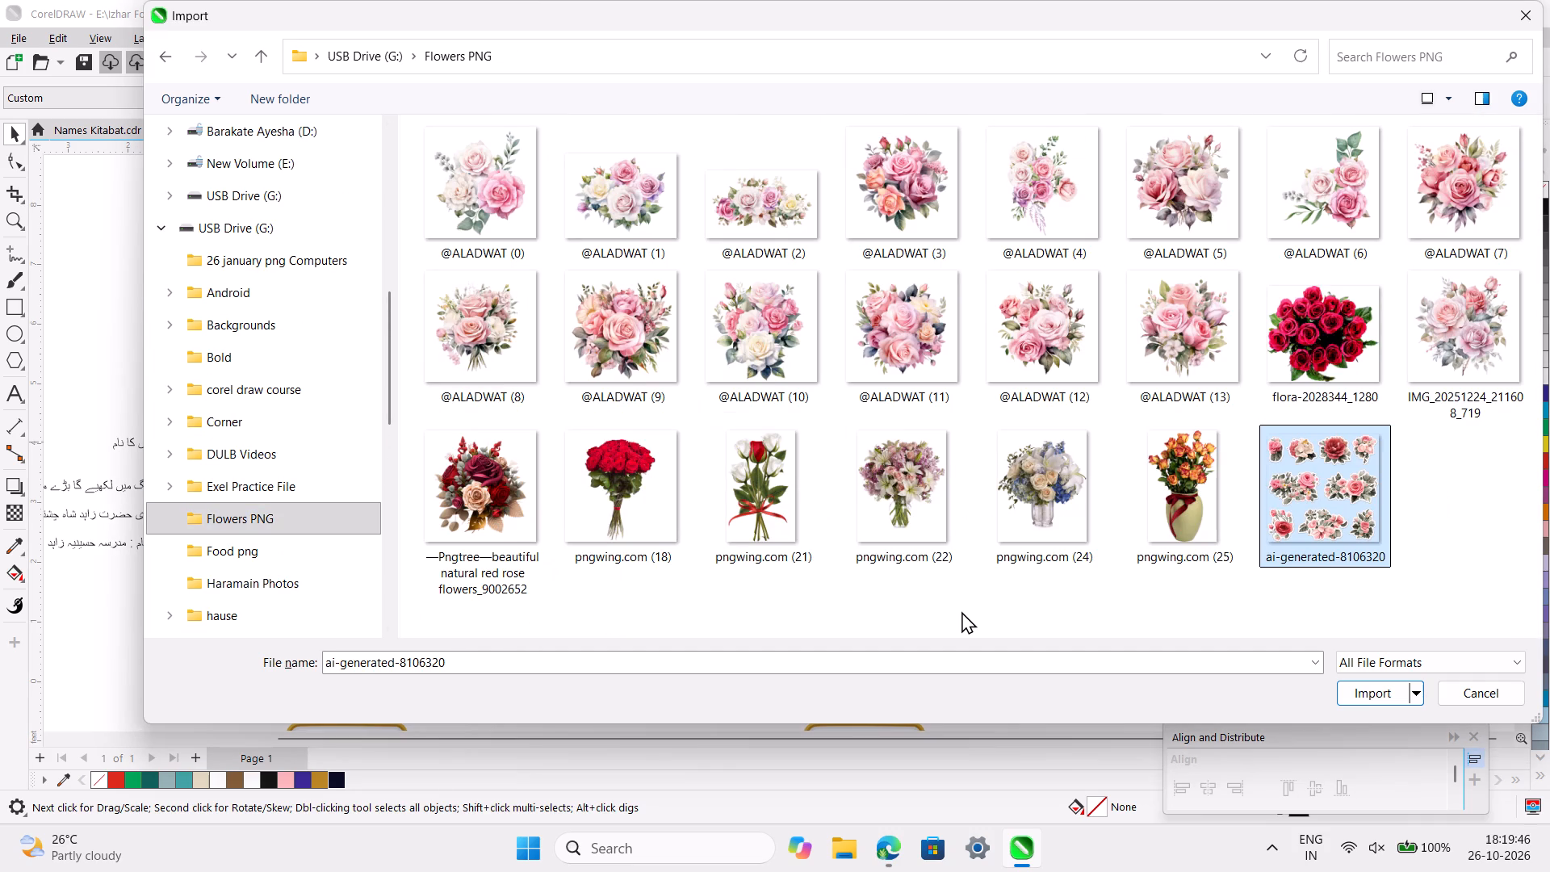
{"action": "left_click", "coordinate": [1015, 587]}
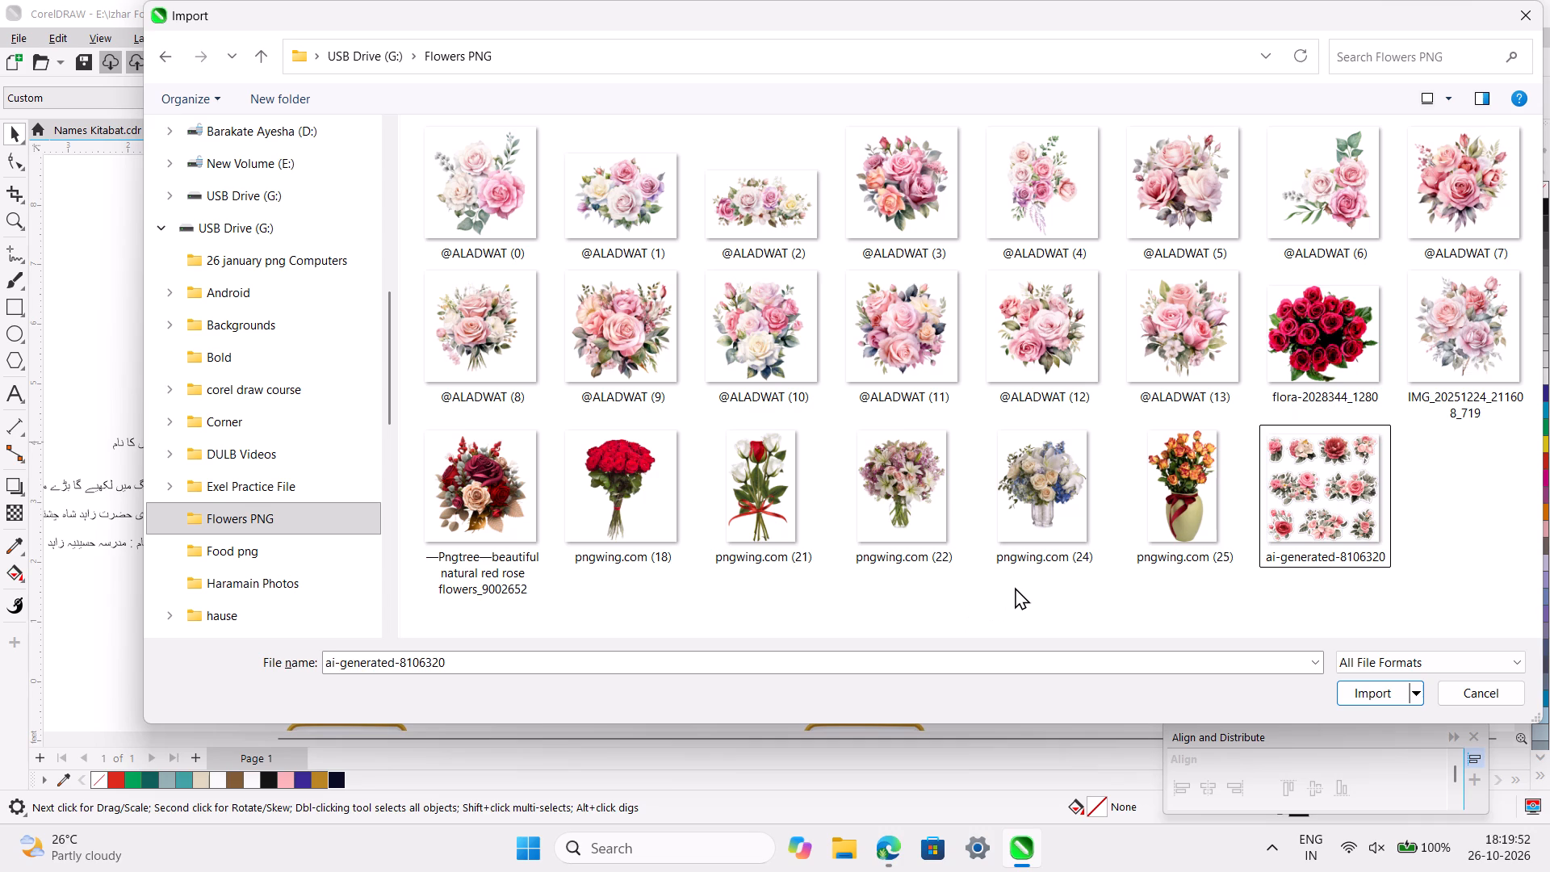
{"action": "scroll", "coordinate": [1015, 587], "scroll_direction": "down", "scroll_amount": 3, "text": "ctrl"}
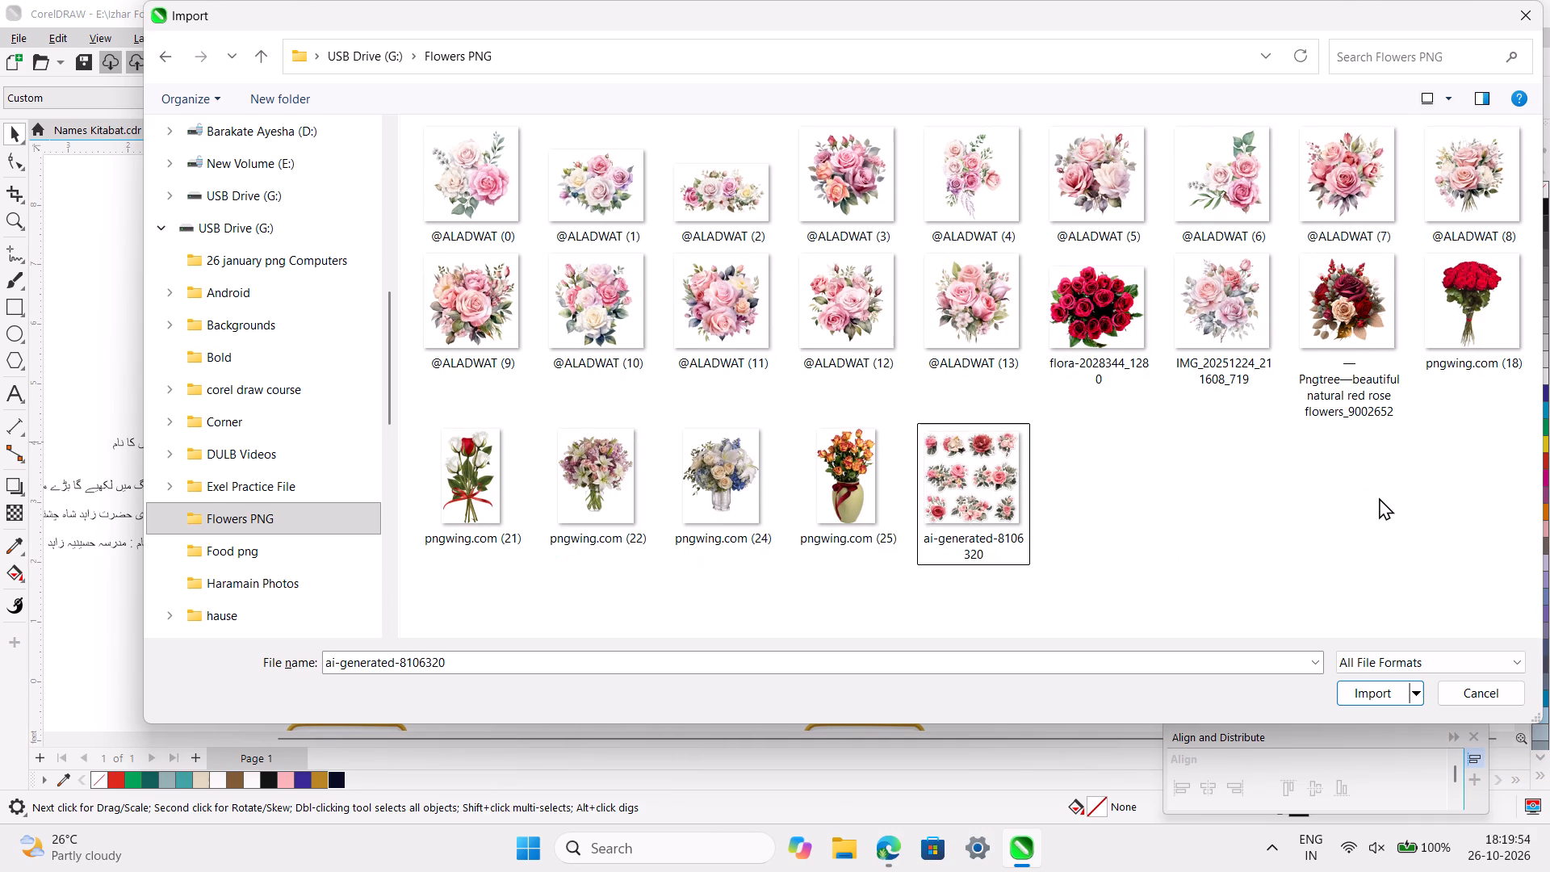
{"action": "left_click", "coordinate": [1379, 497]}
{"action": "left_click", "coordinate": [1251, 488]}
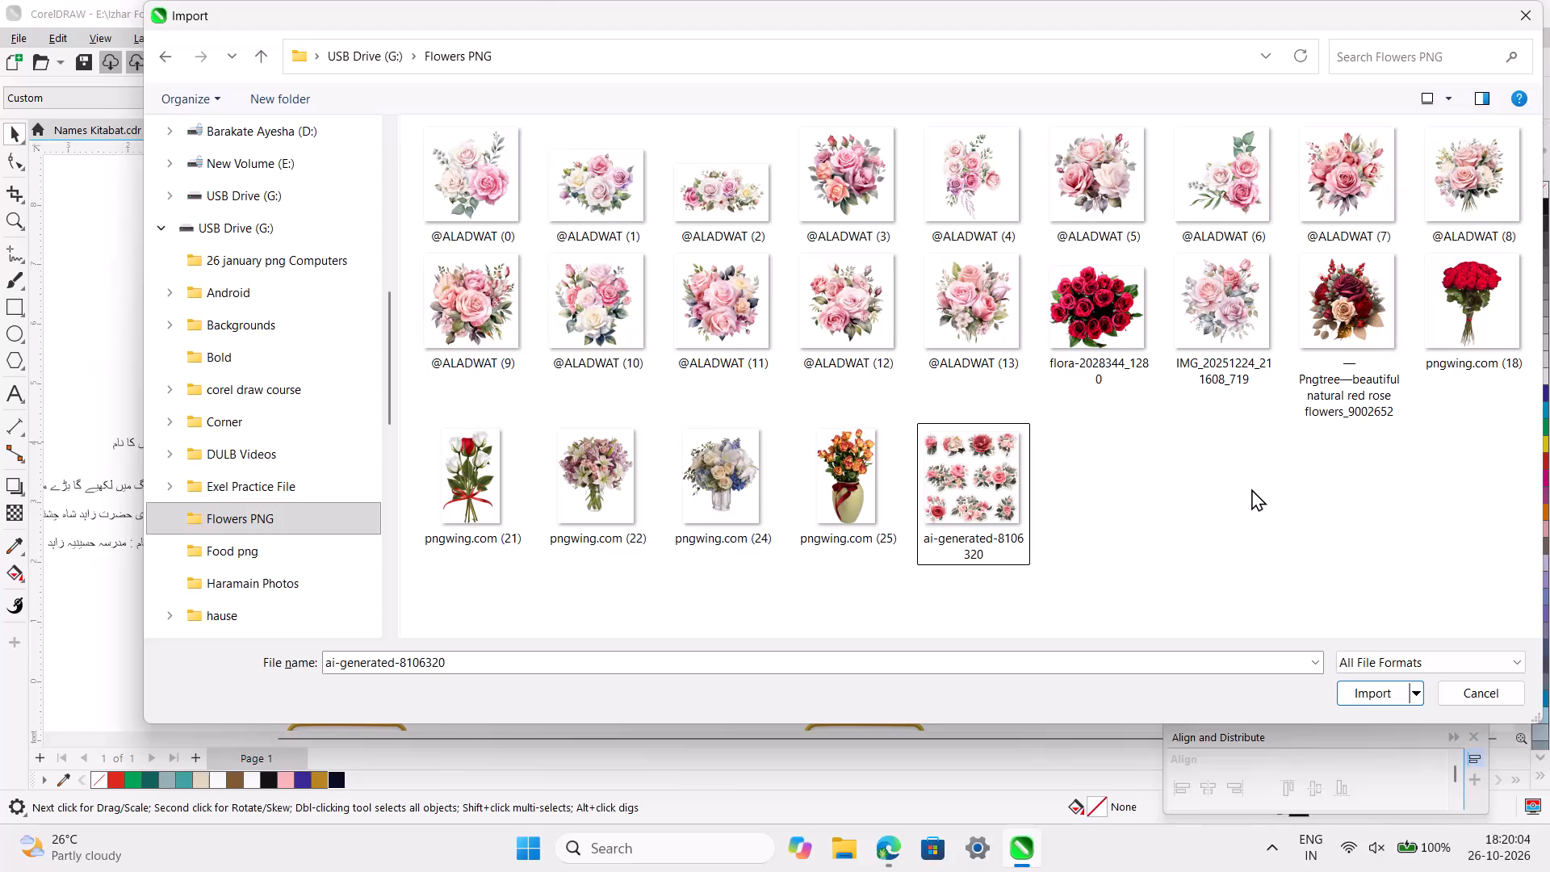
Look through the USB Drive (G:) folders, including Corner, Flowers PNG, hause and Islamic PNG, for usable images.
{"action": "left_click", "coordinate": [312, 258]}
{"action": "left_click", "coordinate": [324, 437]}
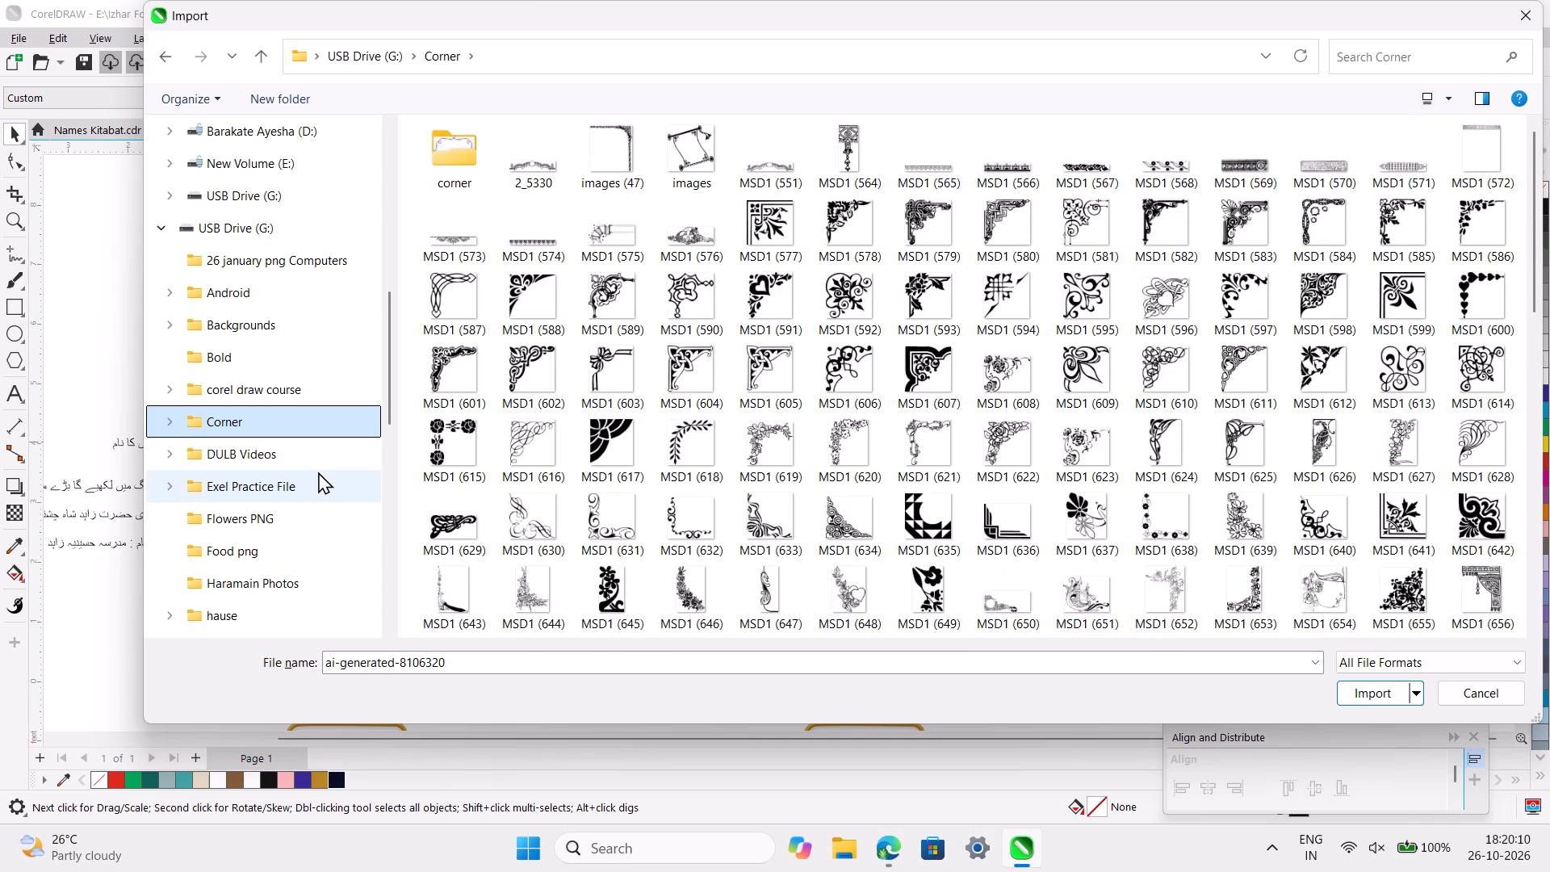
{"action": "left_click", "coordinate": [318, 472]}
{"action": "left_click", "coordinate": [325, 516]}
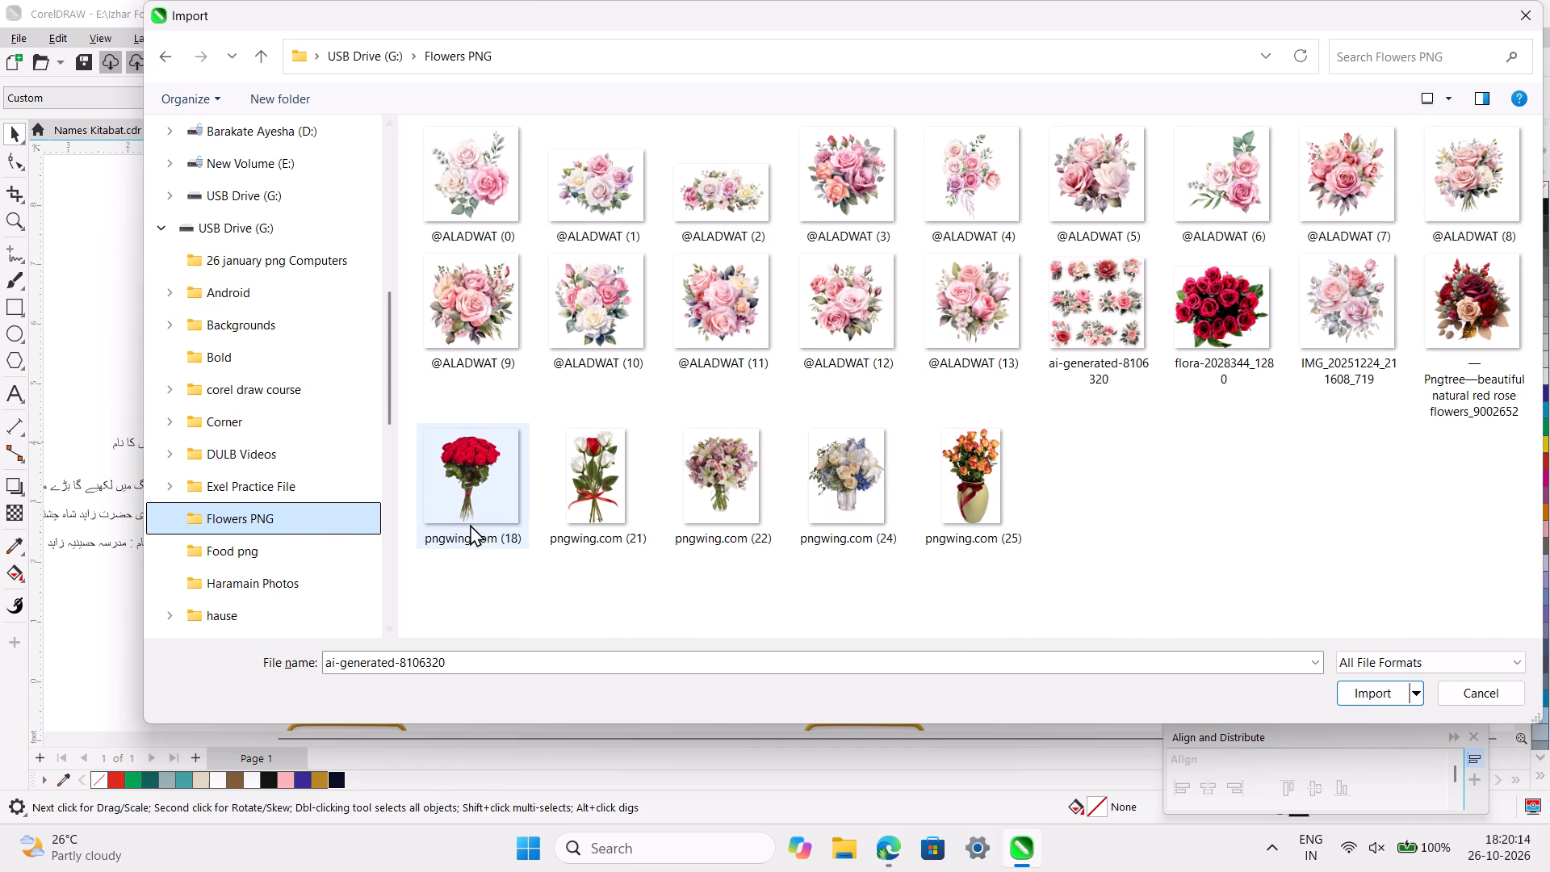
{"action": "left_click", "coordinate": [321, 606]}
{"action": "scroll", "coordinate": [321, 606], "scroll_direction": "down", "scroll_amount": 1}
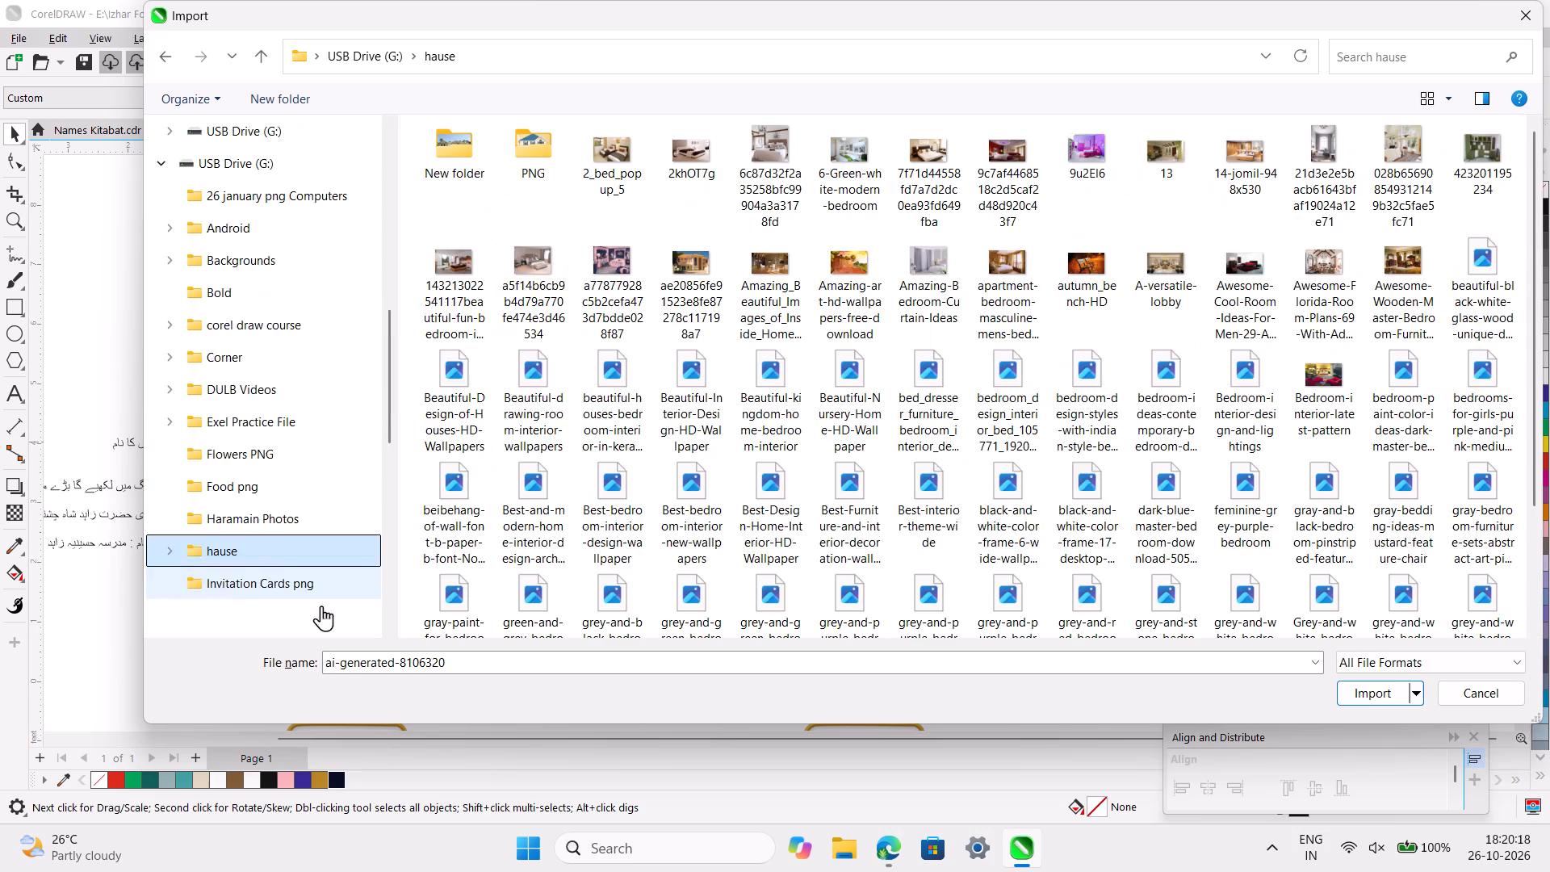
{"action": "scroll", "coordinate": [321, 606], "scroll_direction": "down", "scroll_amount": 1}
{"action": "left_click", "coordinate": [312, 617]}
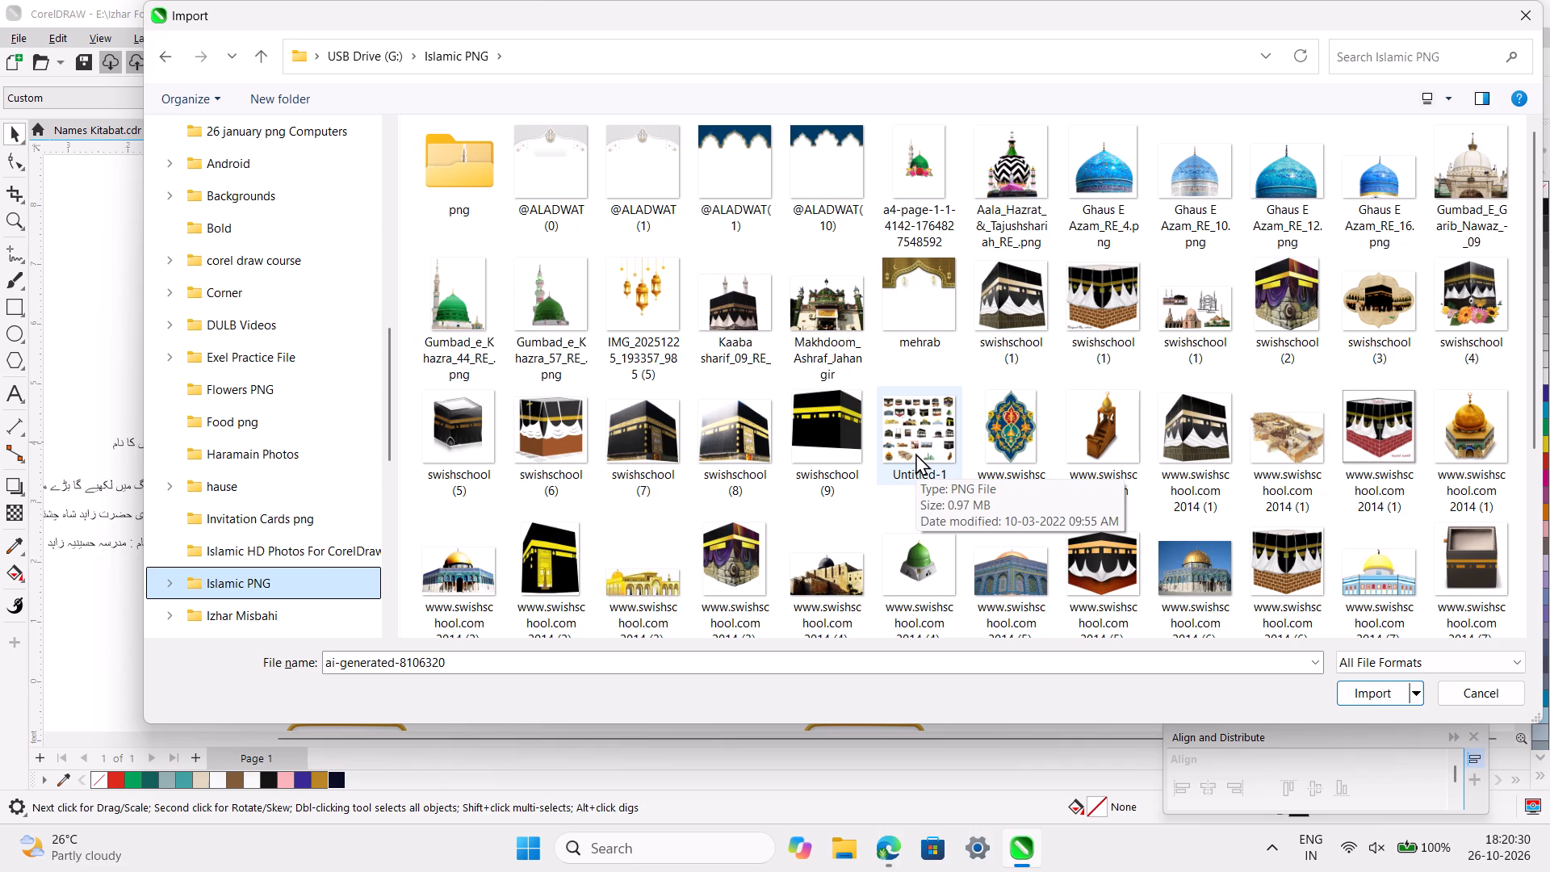
{"action": "scroll", "coordinate": [915, 453], "scroll_direction": "down", "scroll_amount": 1}
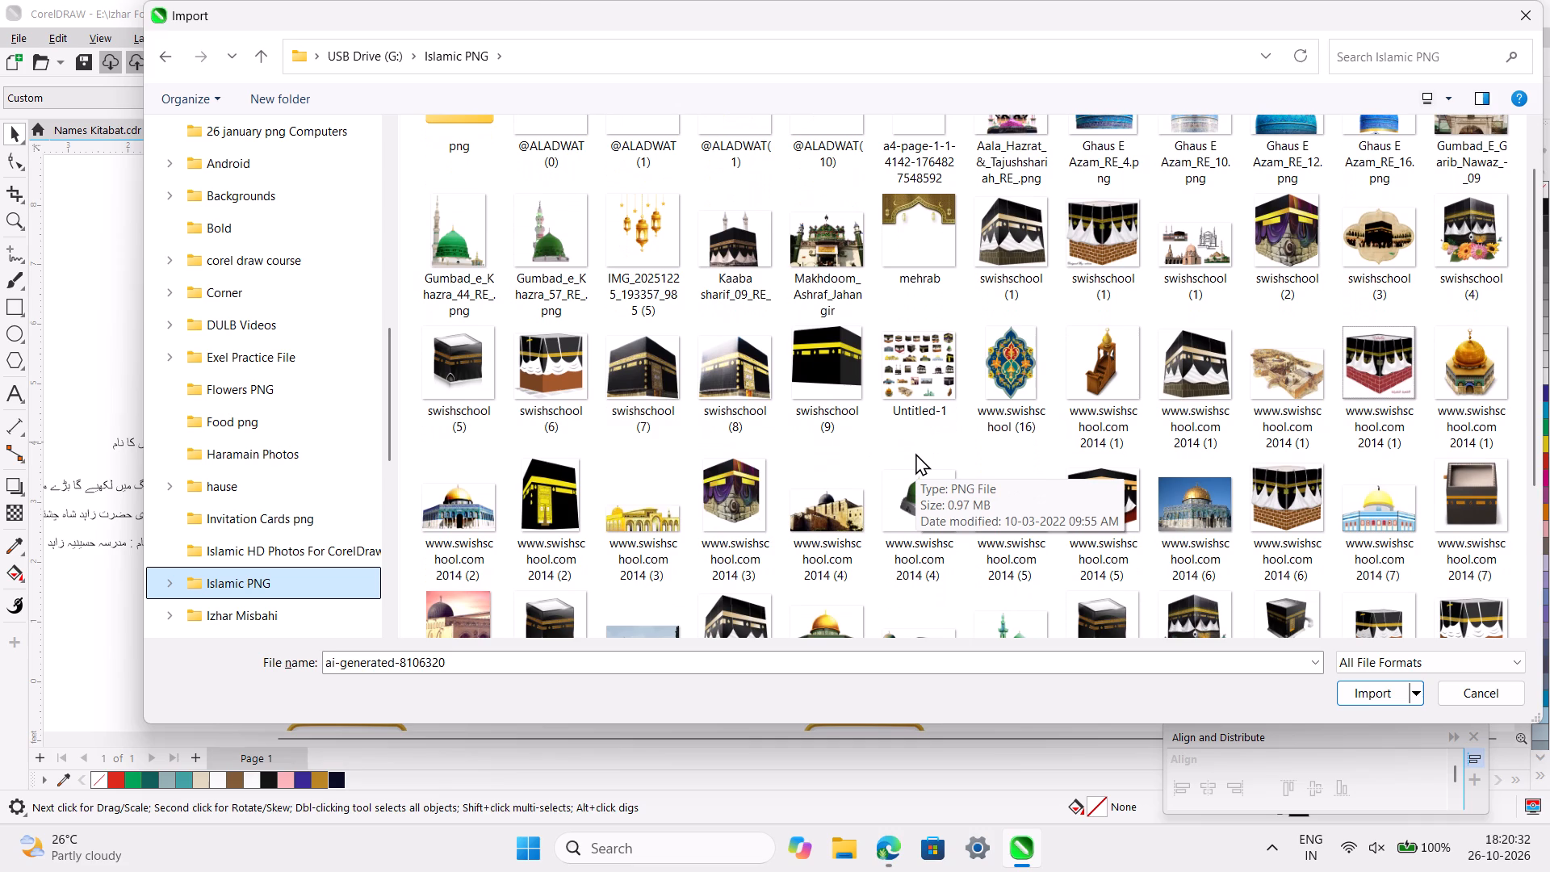
{"action": "scroll", "coordinate": [915, 453], "scroll_direction": "down", "scroll_amount": 1}
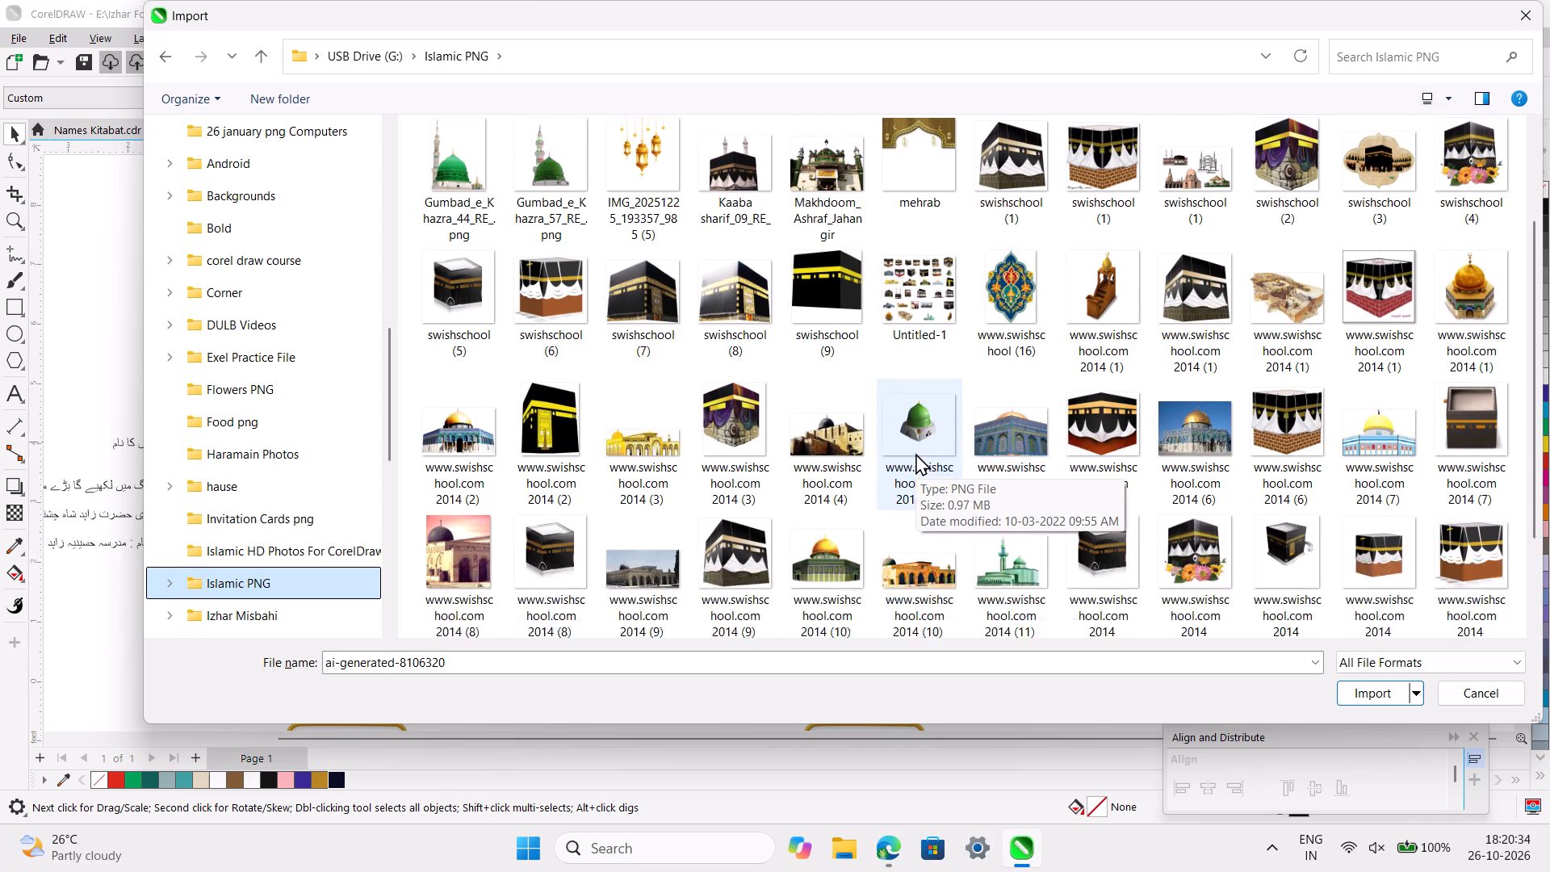
{"action": "scroll", "coordinate": [915, 453], "scroll_direction": "down", "scroll_amount": 3}
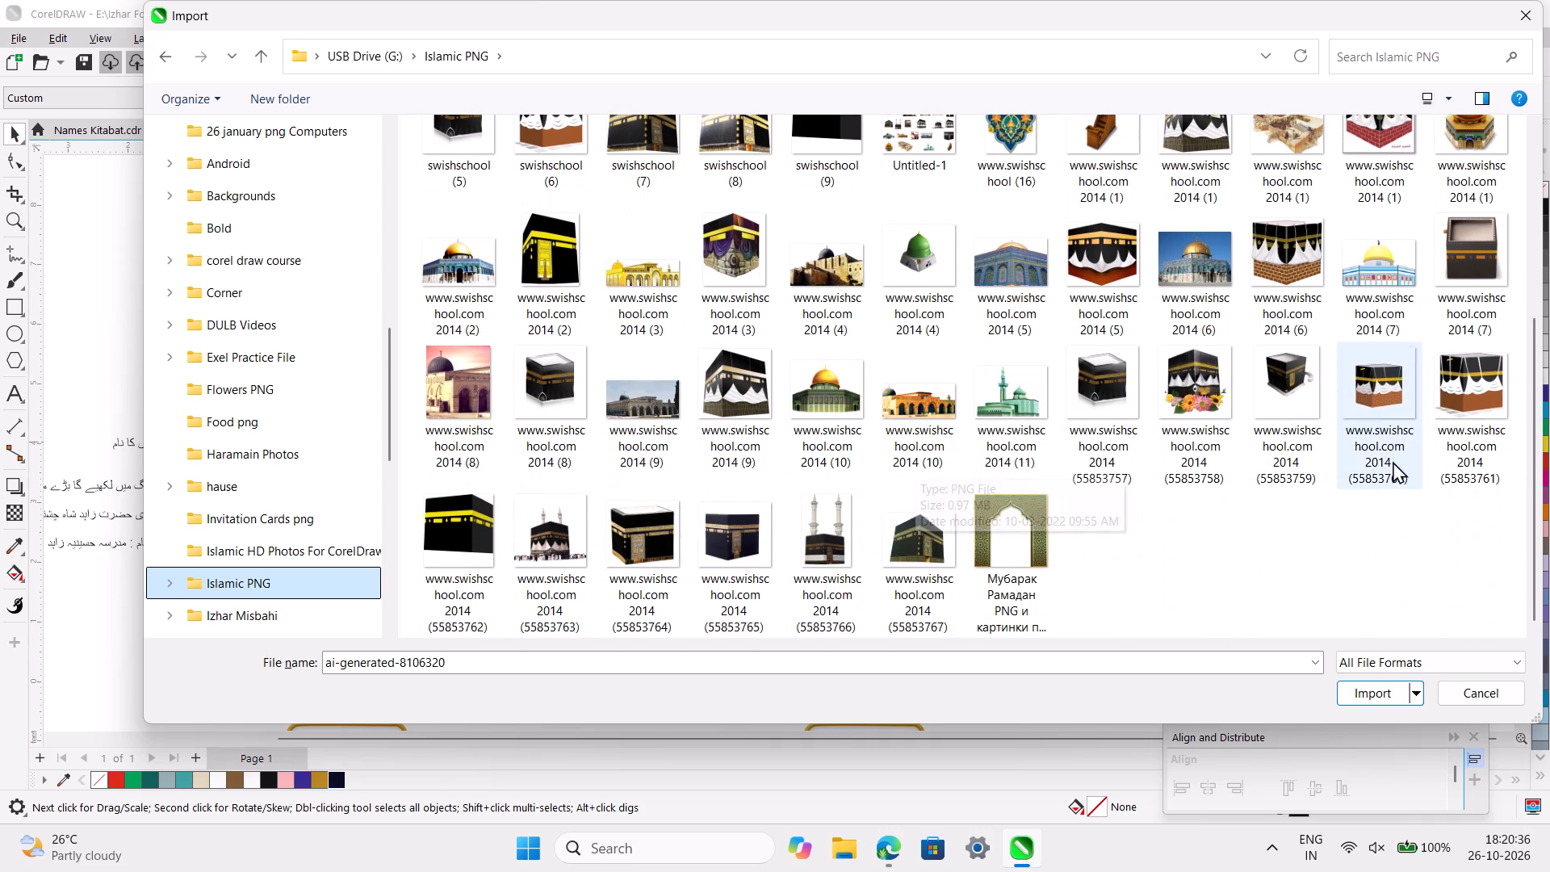
{"action": "left_click", "coordinate": [1240, 576]}
{"action": "scroll", "coordinate": [1240, 576], "scroll_direction": "up", "scroll_amount": 3}
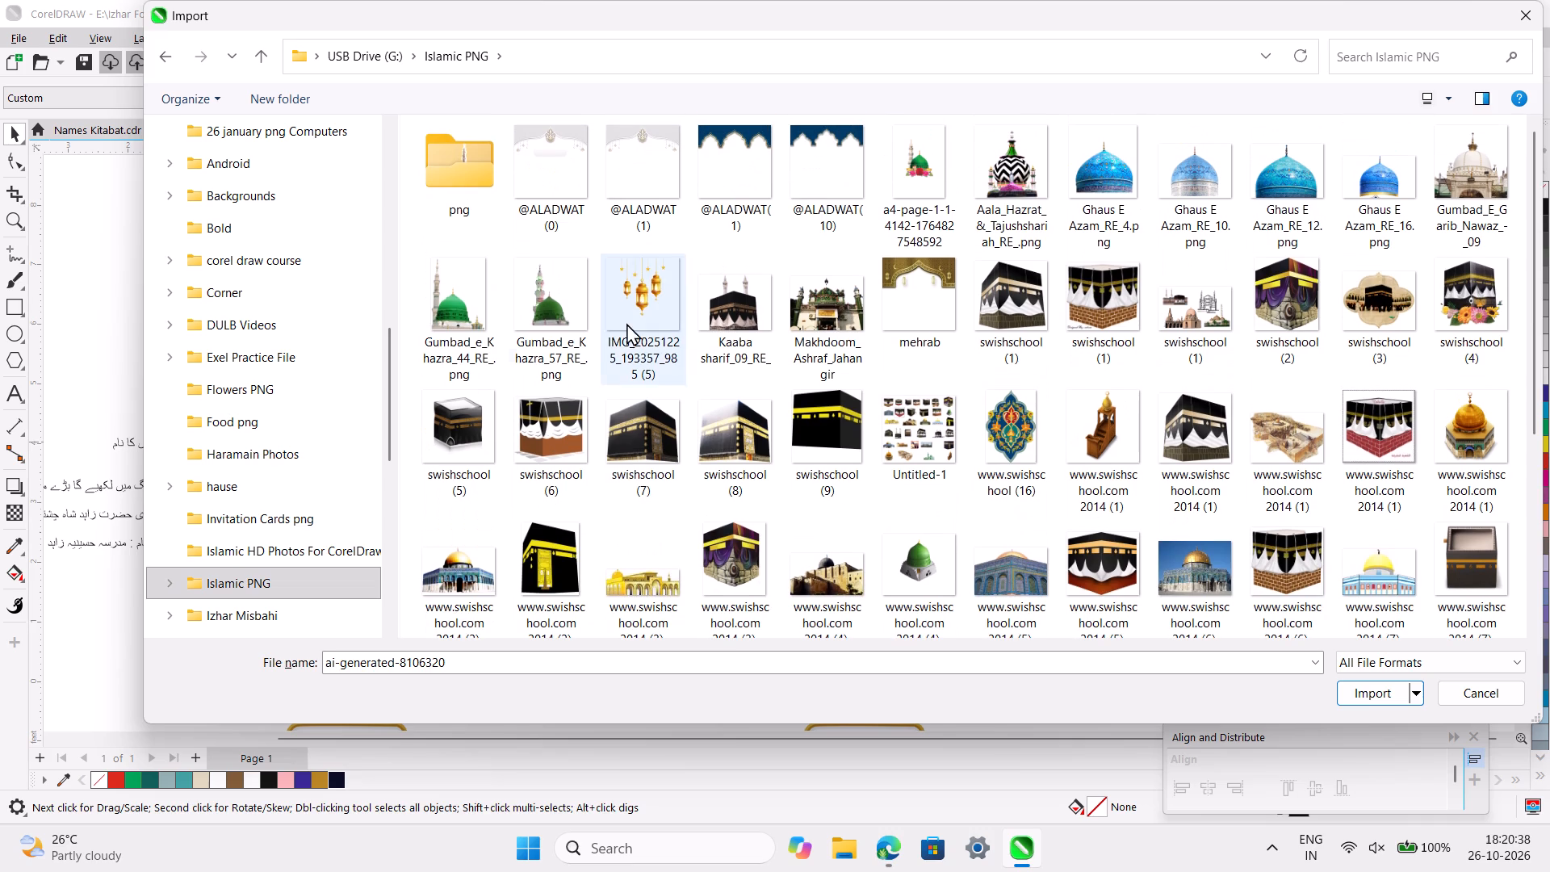
Look through the png subfolder of Islamic PNG for a decorative image suited to the banner.
{"action": "double_click", "coordinate": [457, 175]}
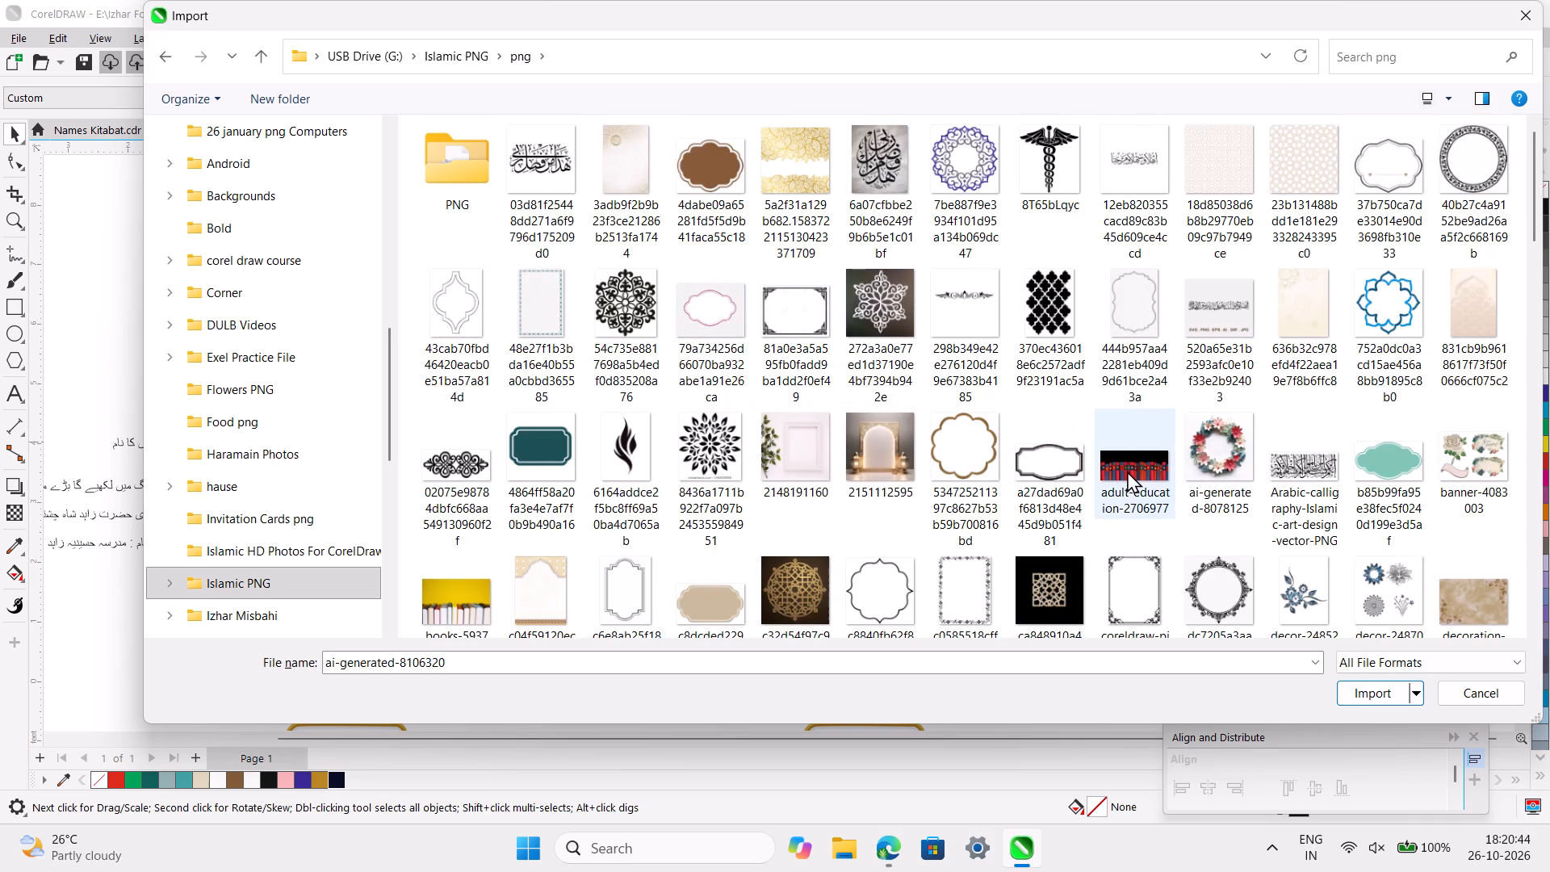
{"action": "scroll", "coordinate": [1127, 471], "scroll_direction": "down", "scroll_amount": 4}
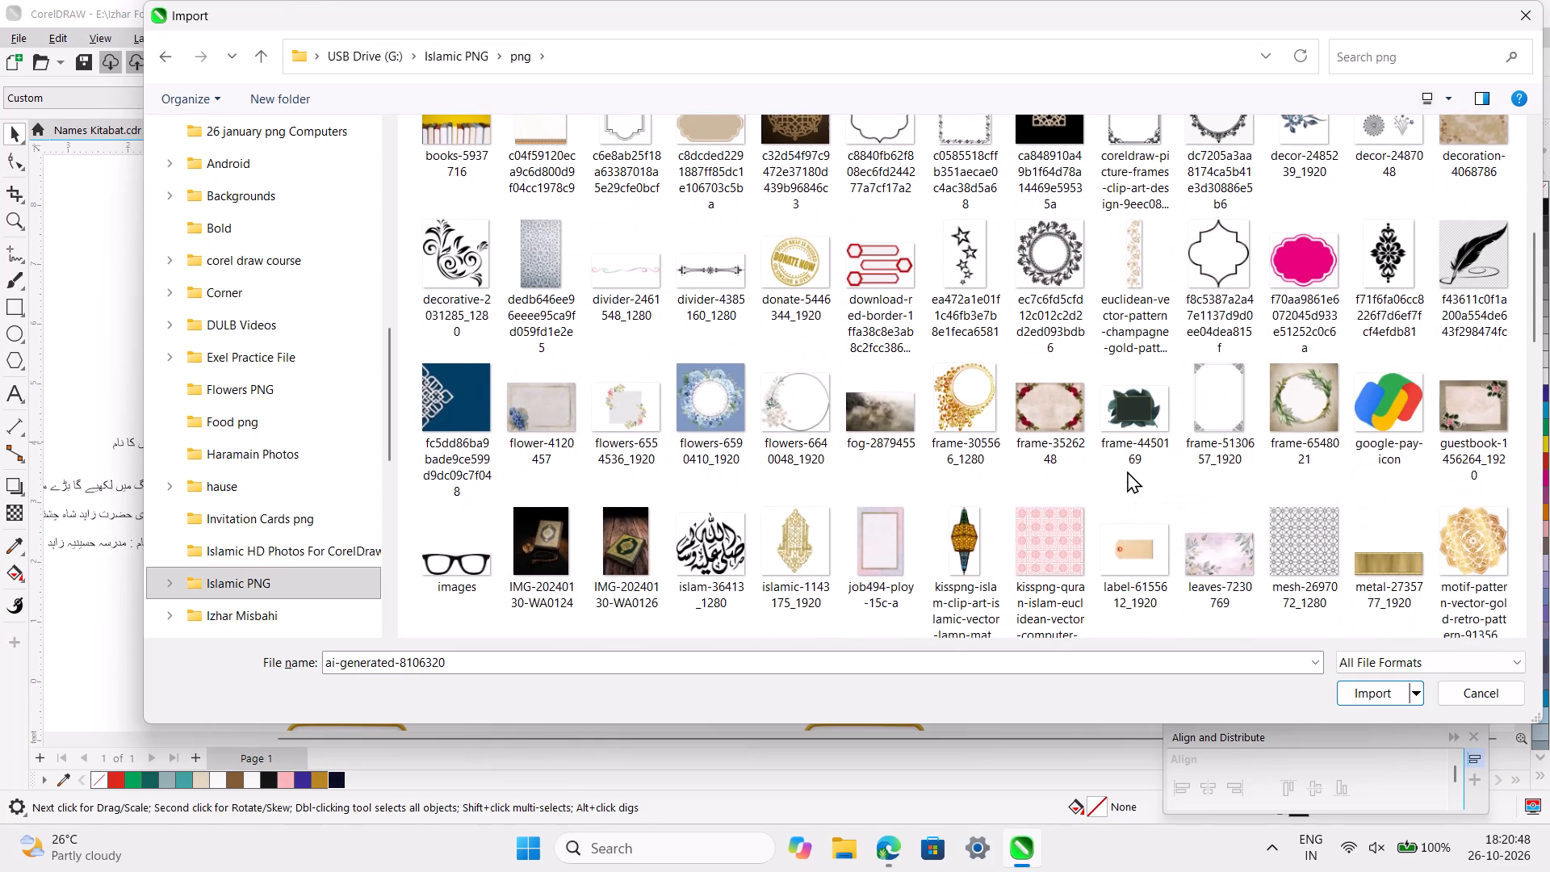
{"action": "scroll", "coordinate": [1127, 471], "scroll_direction": "down", "scroll_amount": 1}
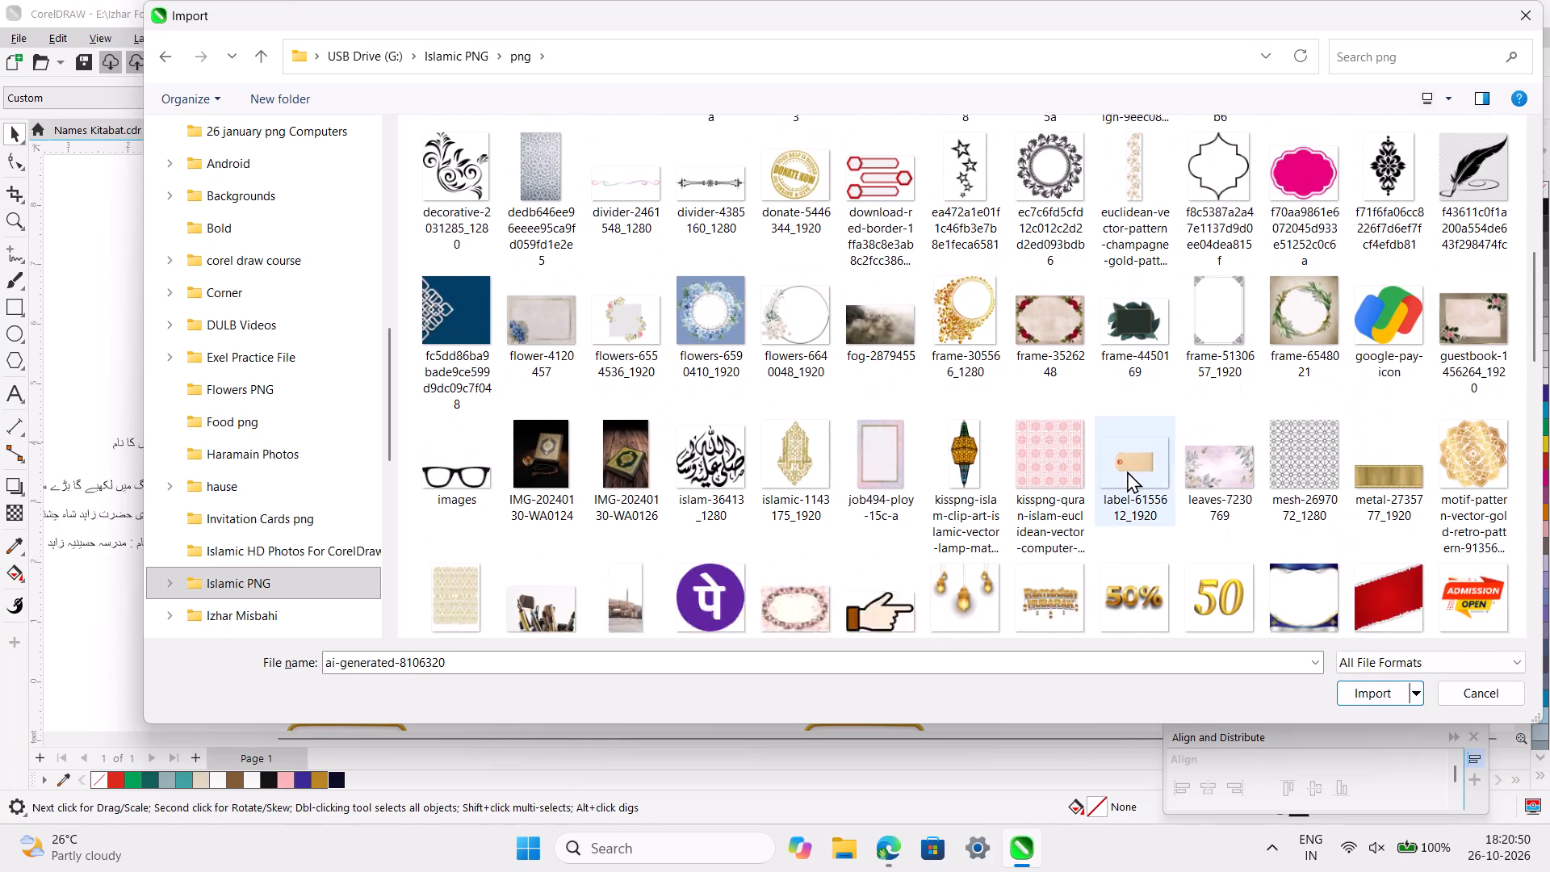
{"action": "scroll", "coordinate": [1127, 471], "scroll_direction": "down", "scroll_amount": 3}
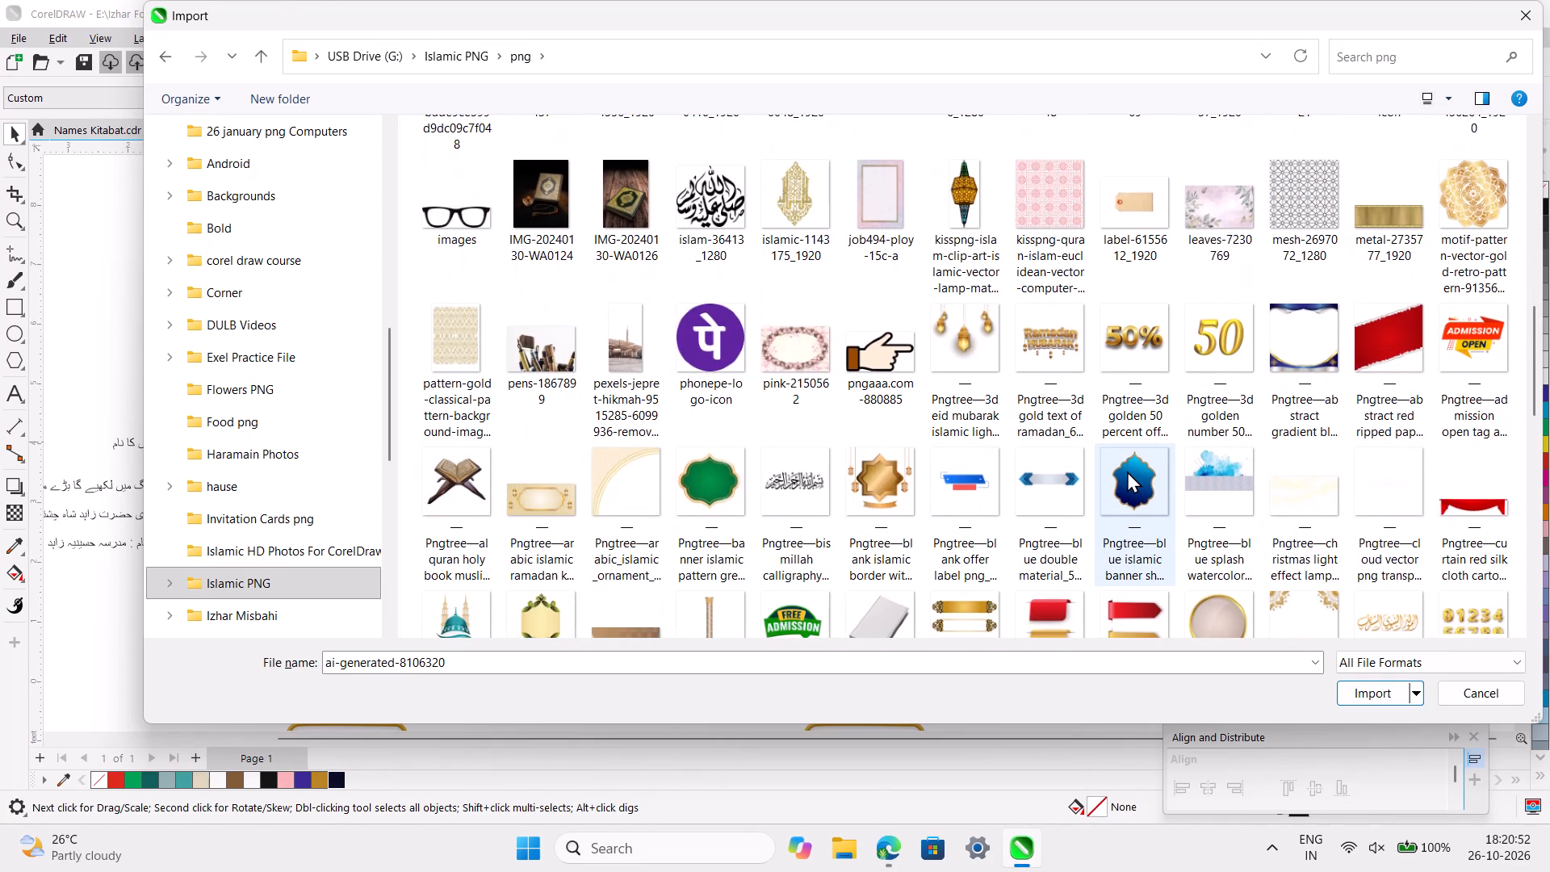
{"action": "scroll", "coordinate": [1127, 471], "scroll_direction": "down", "scroll_amount": 5}
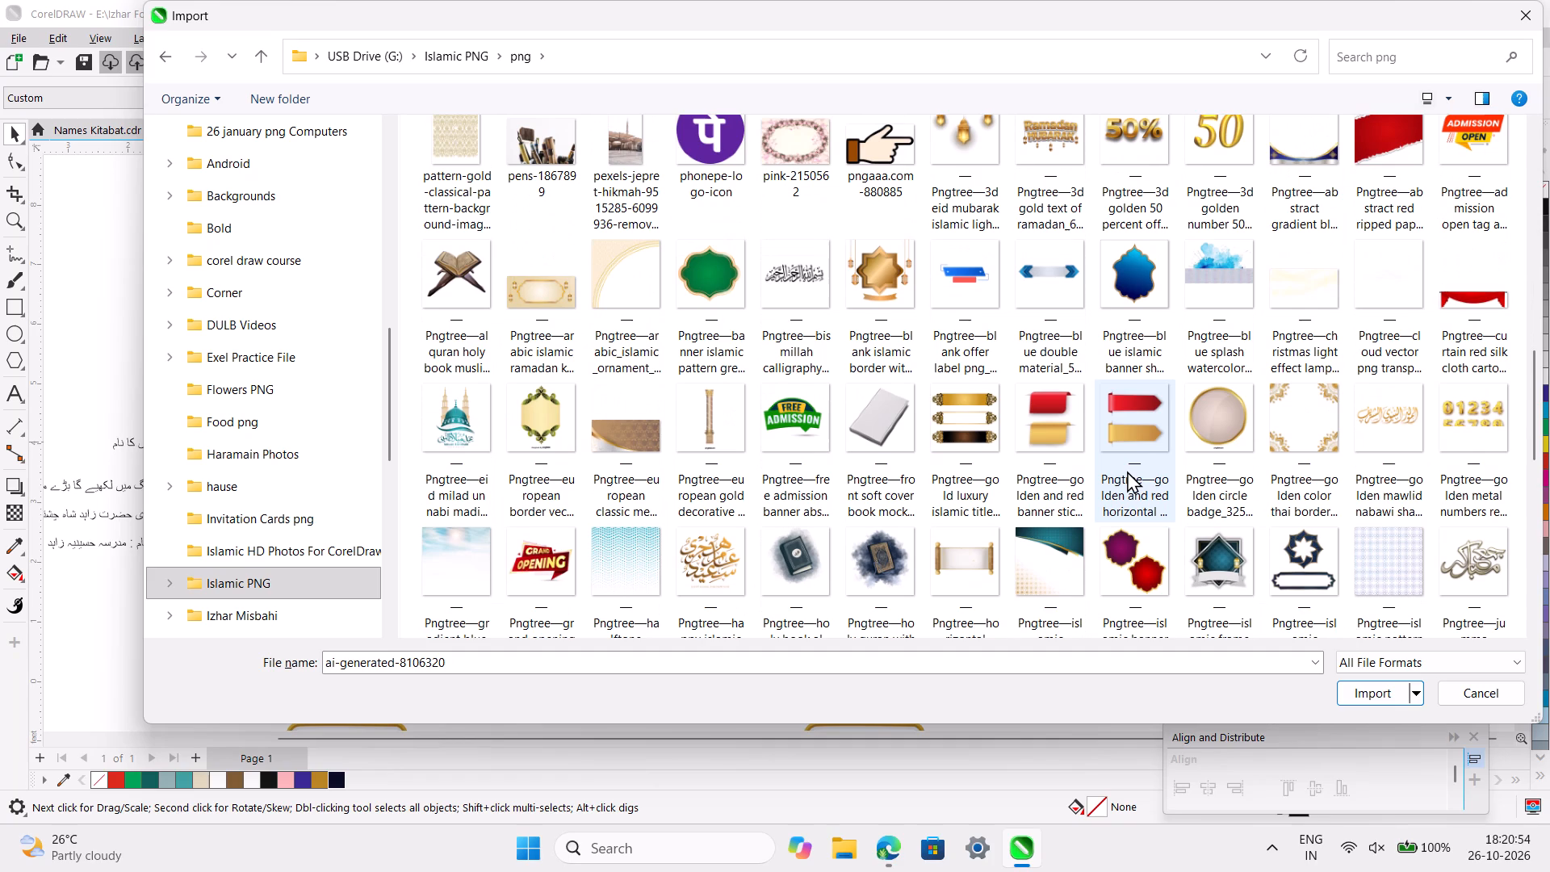
{"action": "scroll", "coordinate": [1127, 471], "scroll_direction": "down", "scroll_amount": 2}
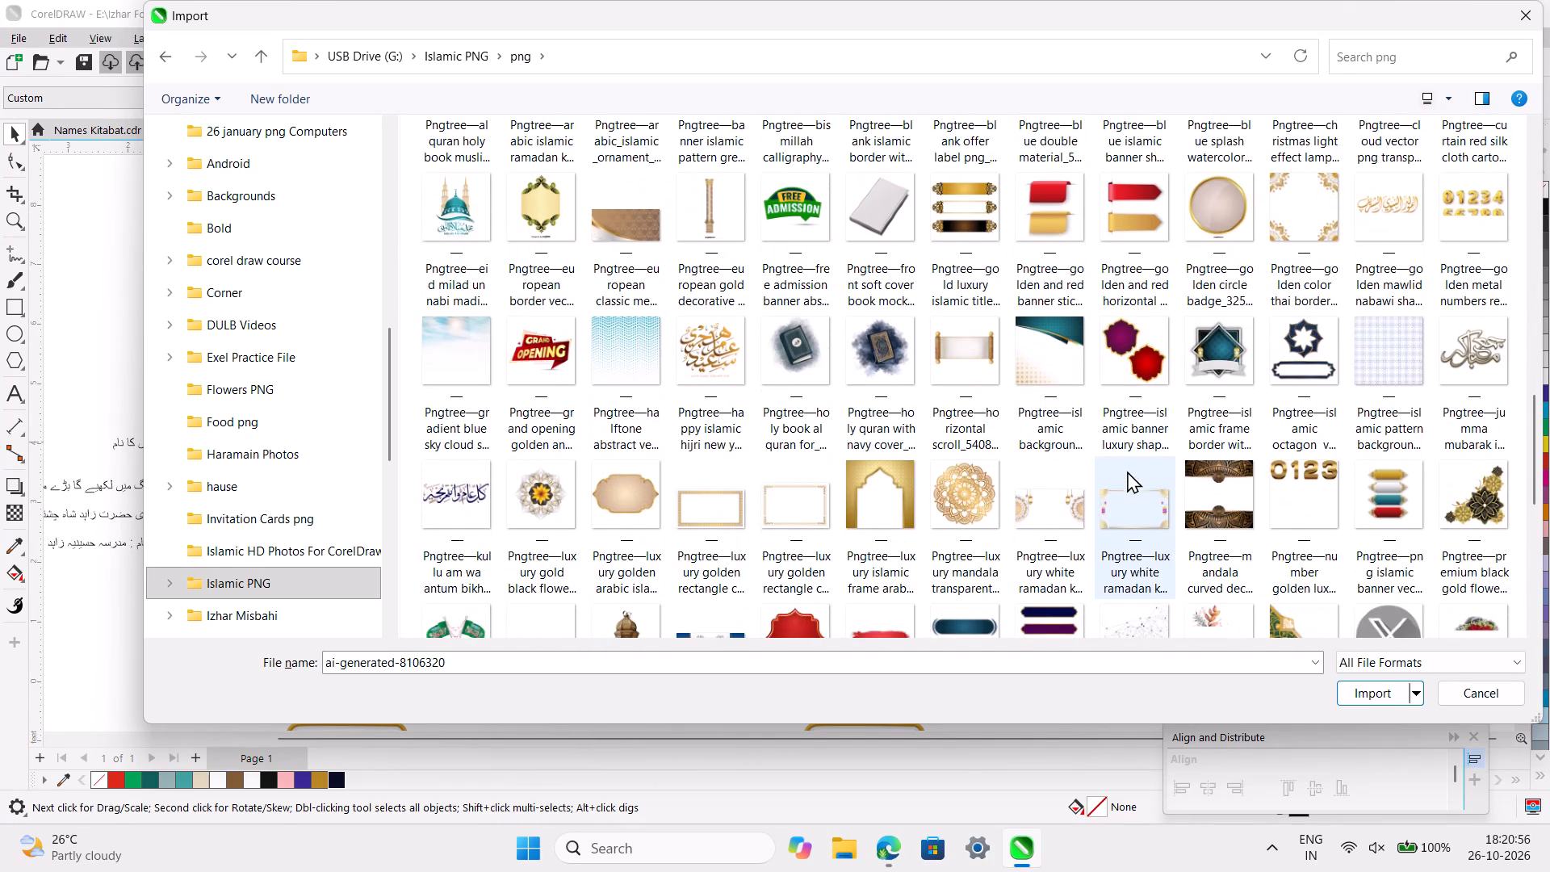
{"action": "scroll", "coordinate": [1127, 471], "scroll_direction": "down", "scroll_amount": 1}
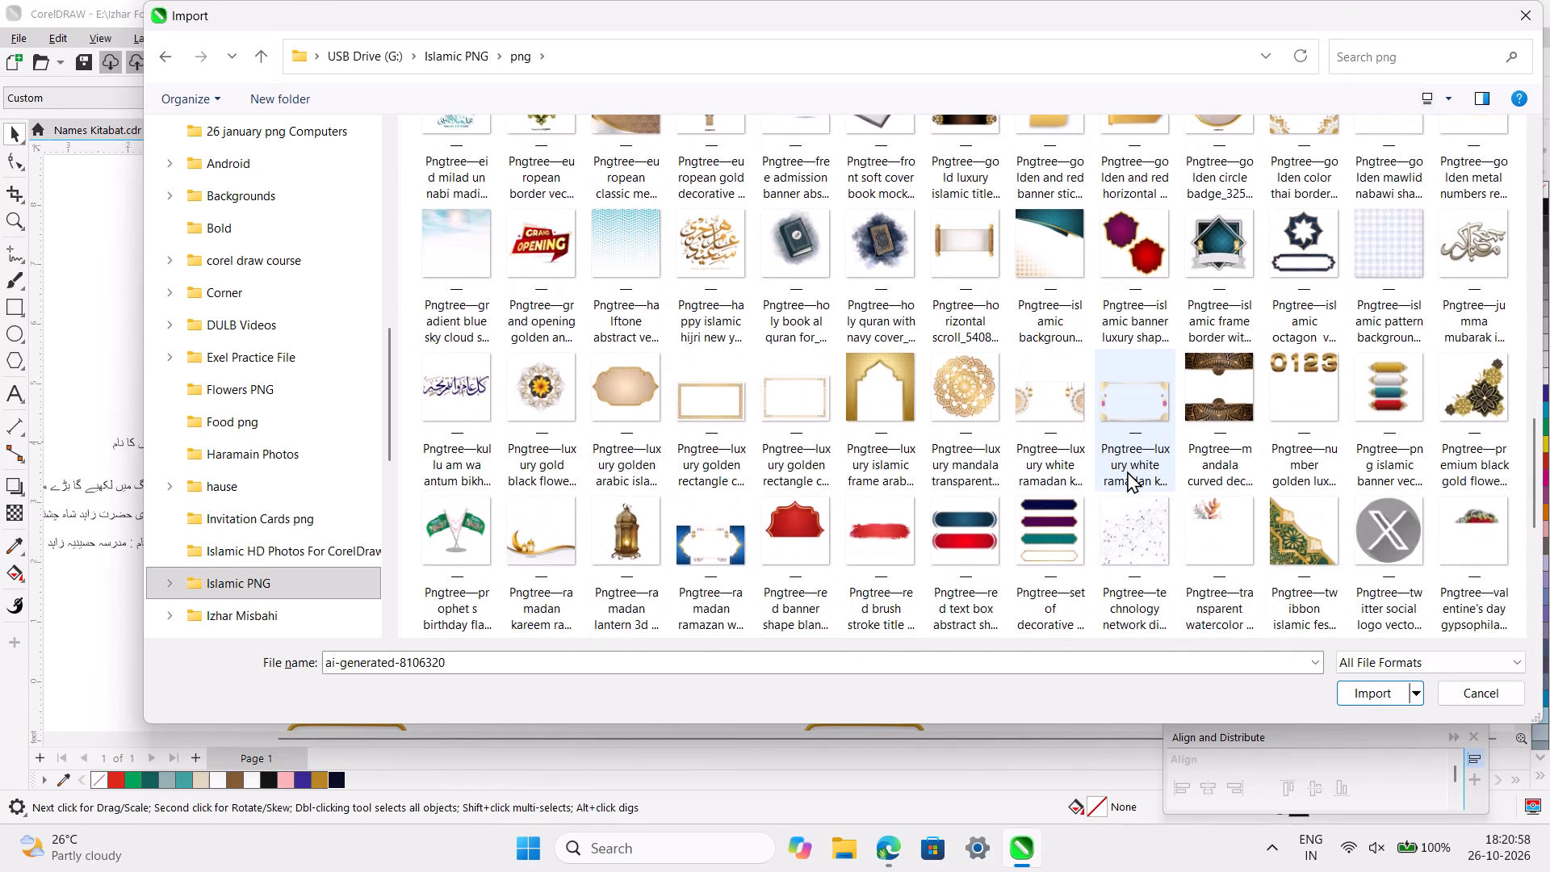
{"action": "scroll", "coordinate": [1127, 471], "scroll_direction": "down", "scroll_amount": 1}
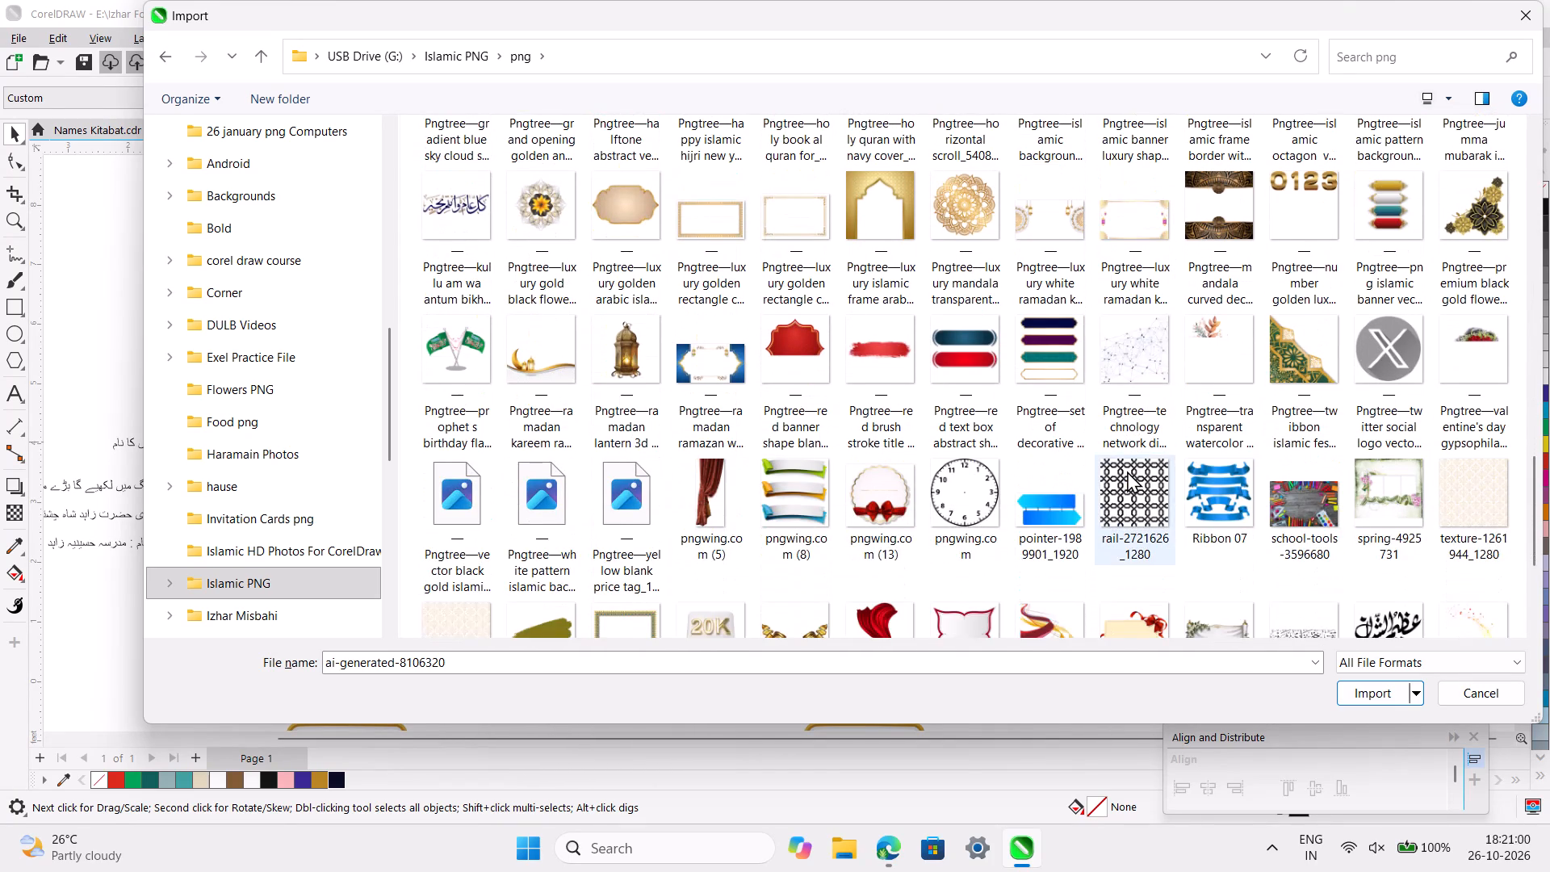
{"action": "scroll", "coordinate": [1127, 471], "scroll_direction": "down", "scroll_amount": 2}
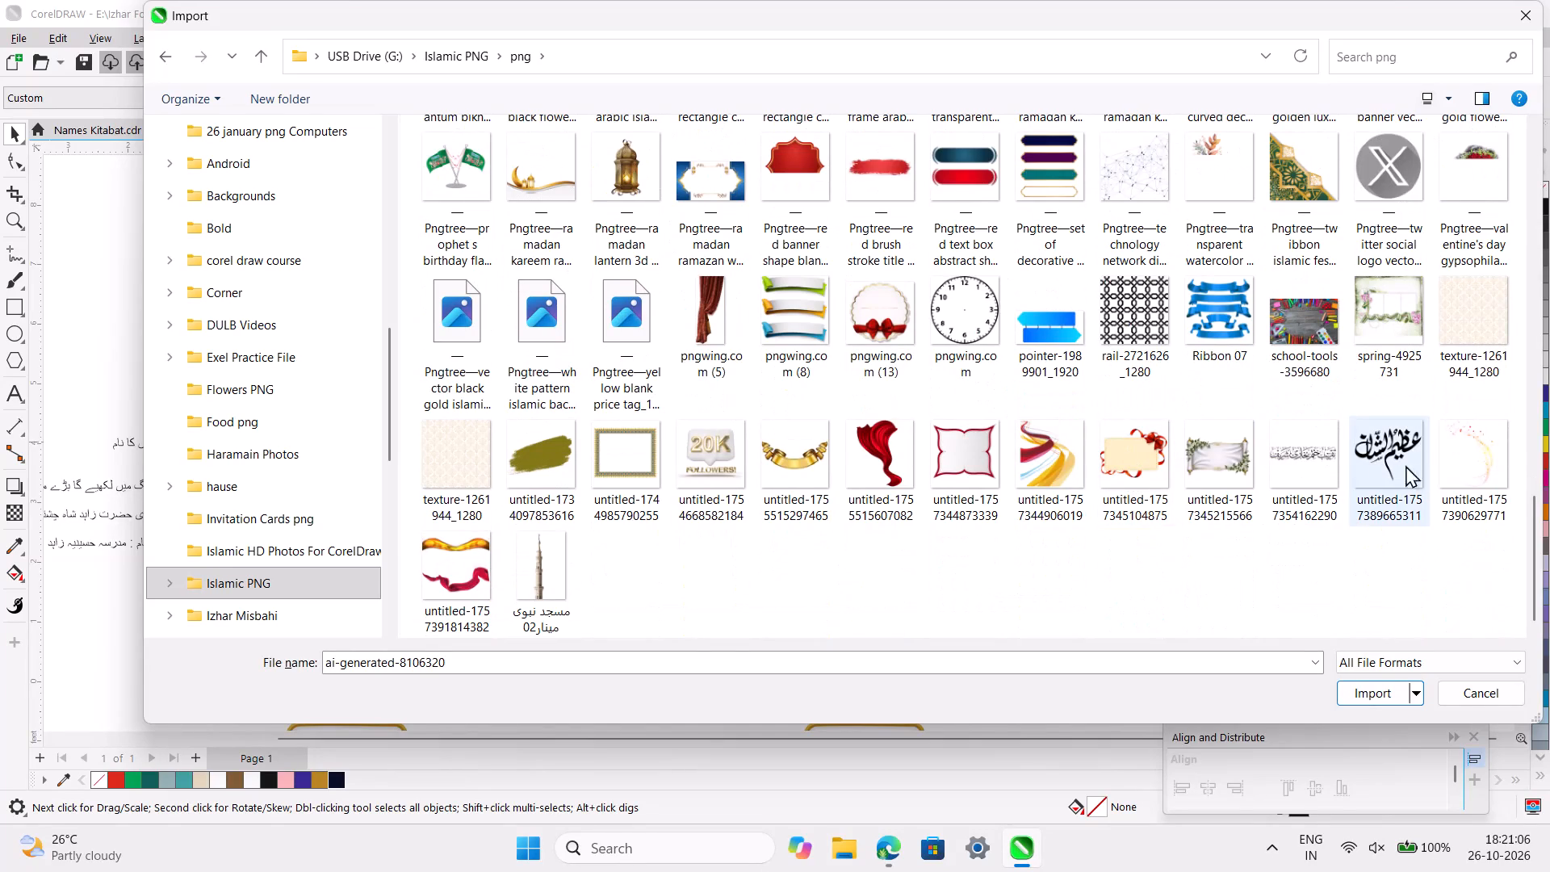
{"action": "scroll", "coordinate": [1432, 466], "scroll_direction": "up", "scroll_amount": 1}
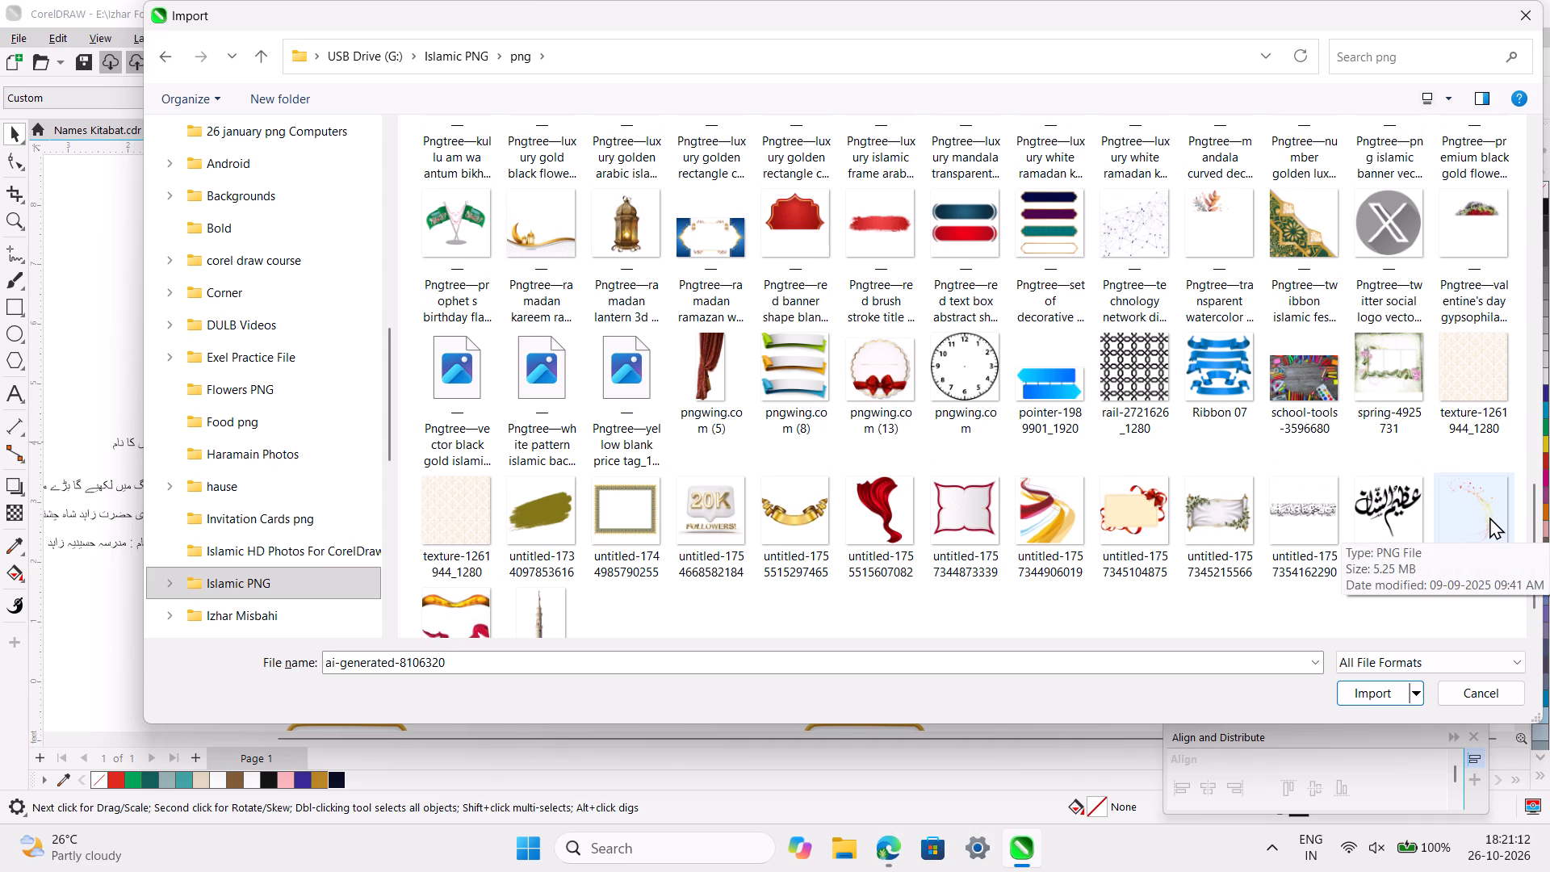
{"action": "scroll", "coordinate": [1489, 517], "scroll_direction": "up", "scroll_amount": 3}
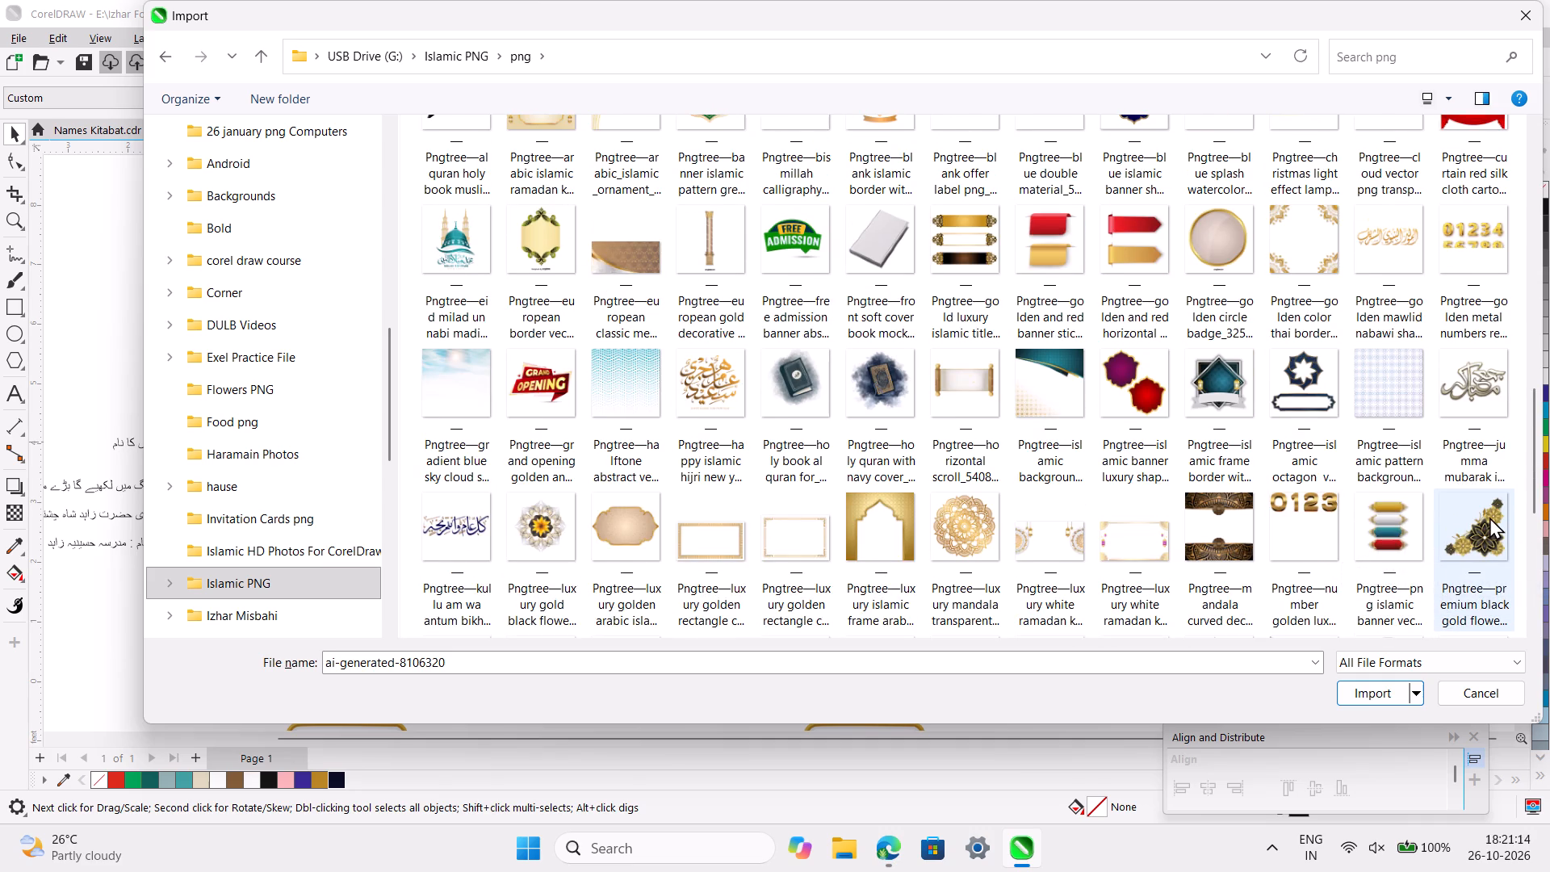
{"action": "scroll", "coordinate": [1489, 517], "scroll_direction": "up", "scroll_amount": 3}
{"action": "scroll", "coordinate": [1489, 517], "scroll_direction": "down", "scroll_amount": 1}
{"action": "scroll", "coordinate": [1489, 517], "scroll_direction": "up", "scroll_amount": 5}
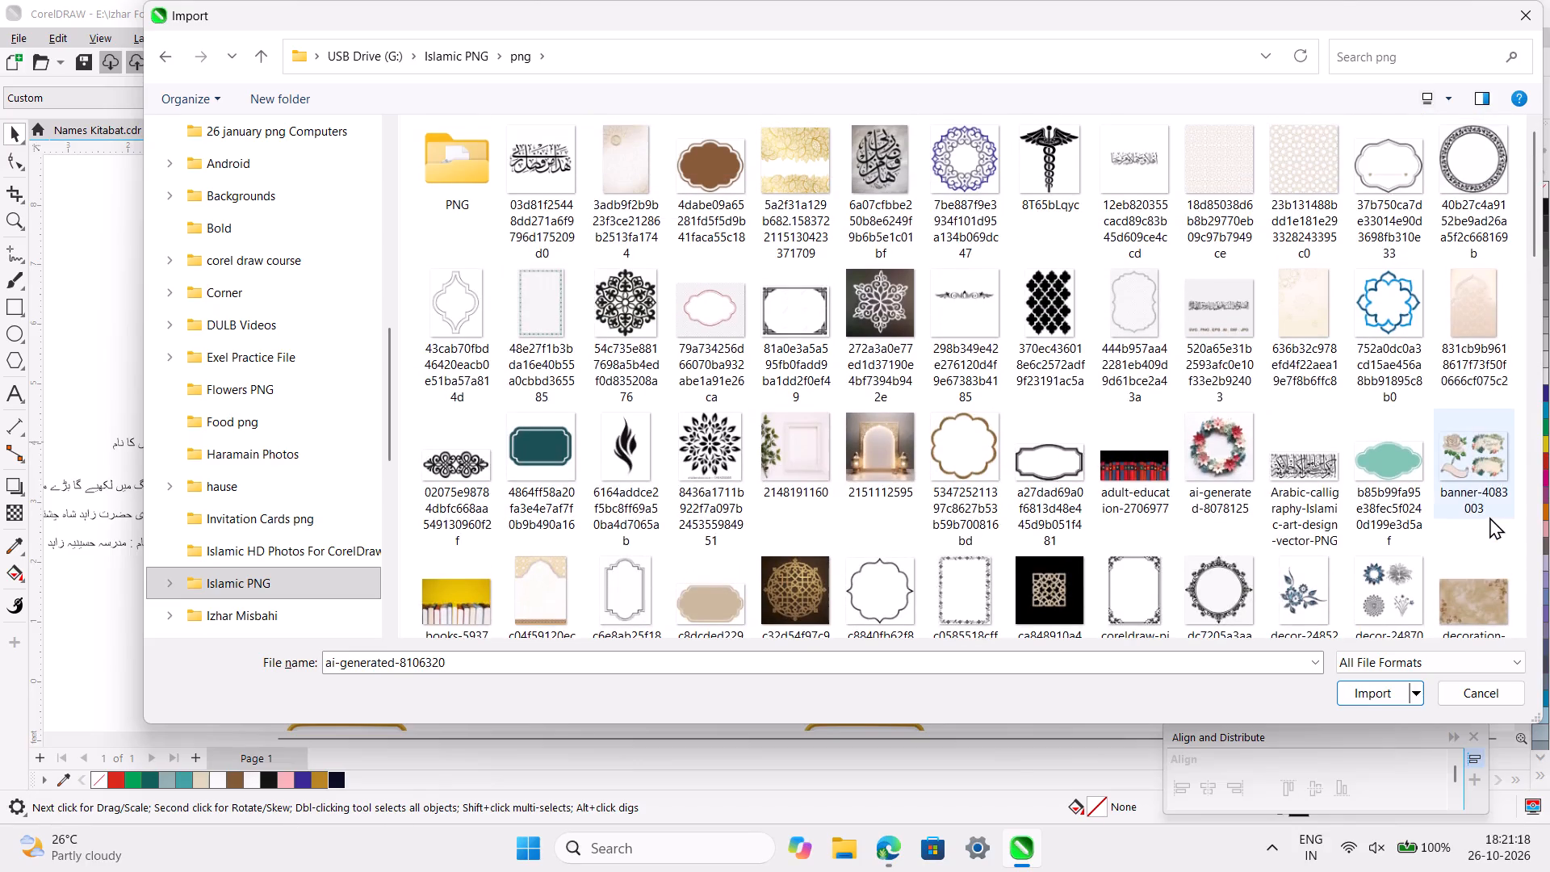
{"action": "scroll", "coordinate": [1489, 517], "scroll_direction": "down", "scroll_amount": 7}
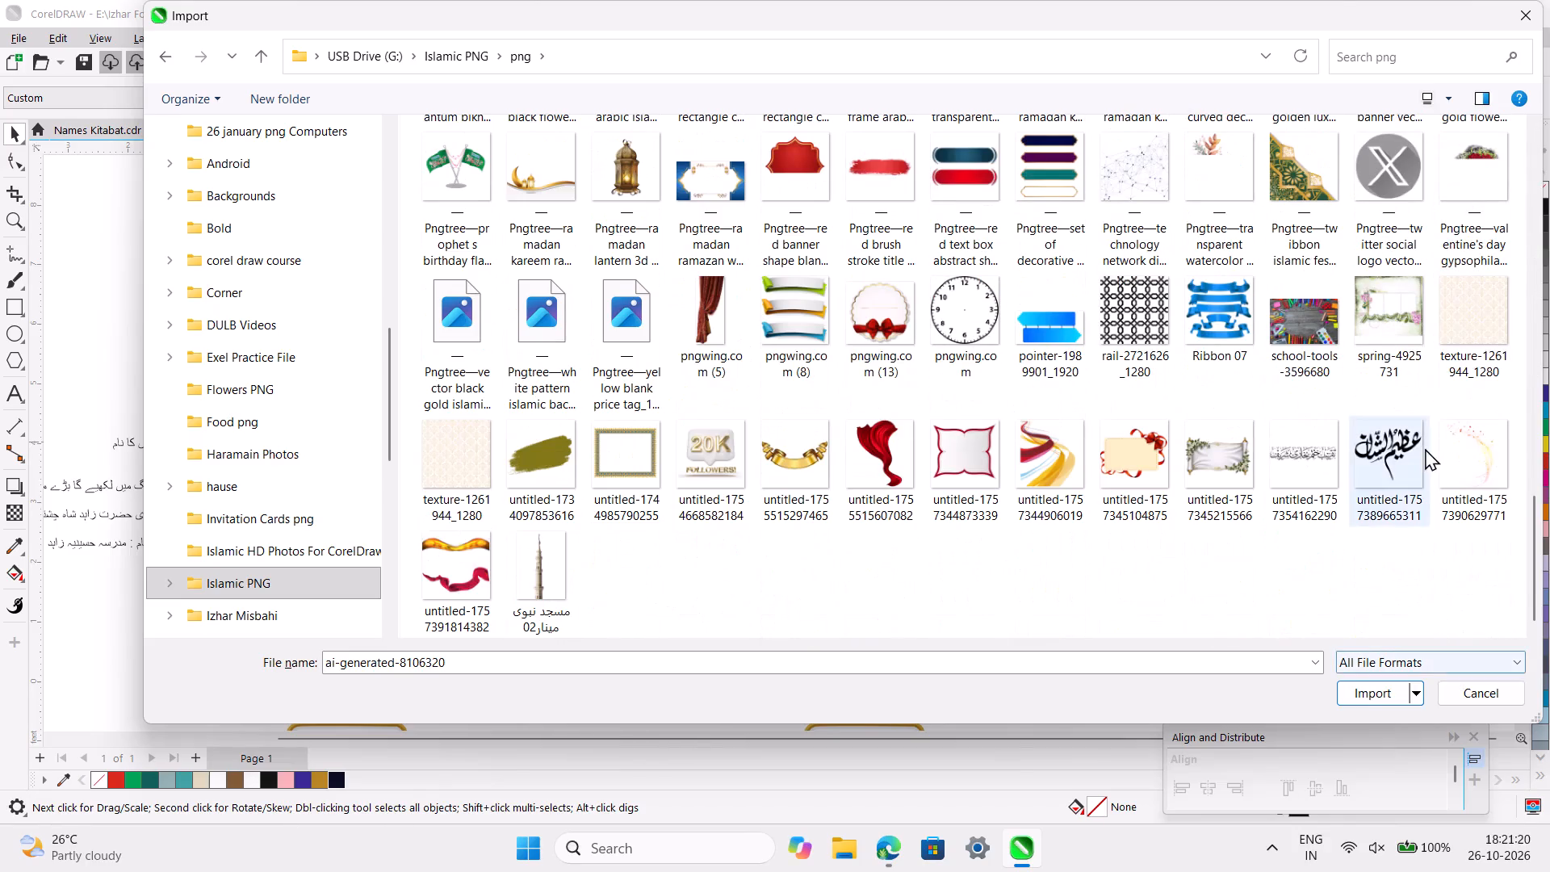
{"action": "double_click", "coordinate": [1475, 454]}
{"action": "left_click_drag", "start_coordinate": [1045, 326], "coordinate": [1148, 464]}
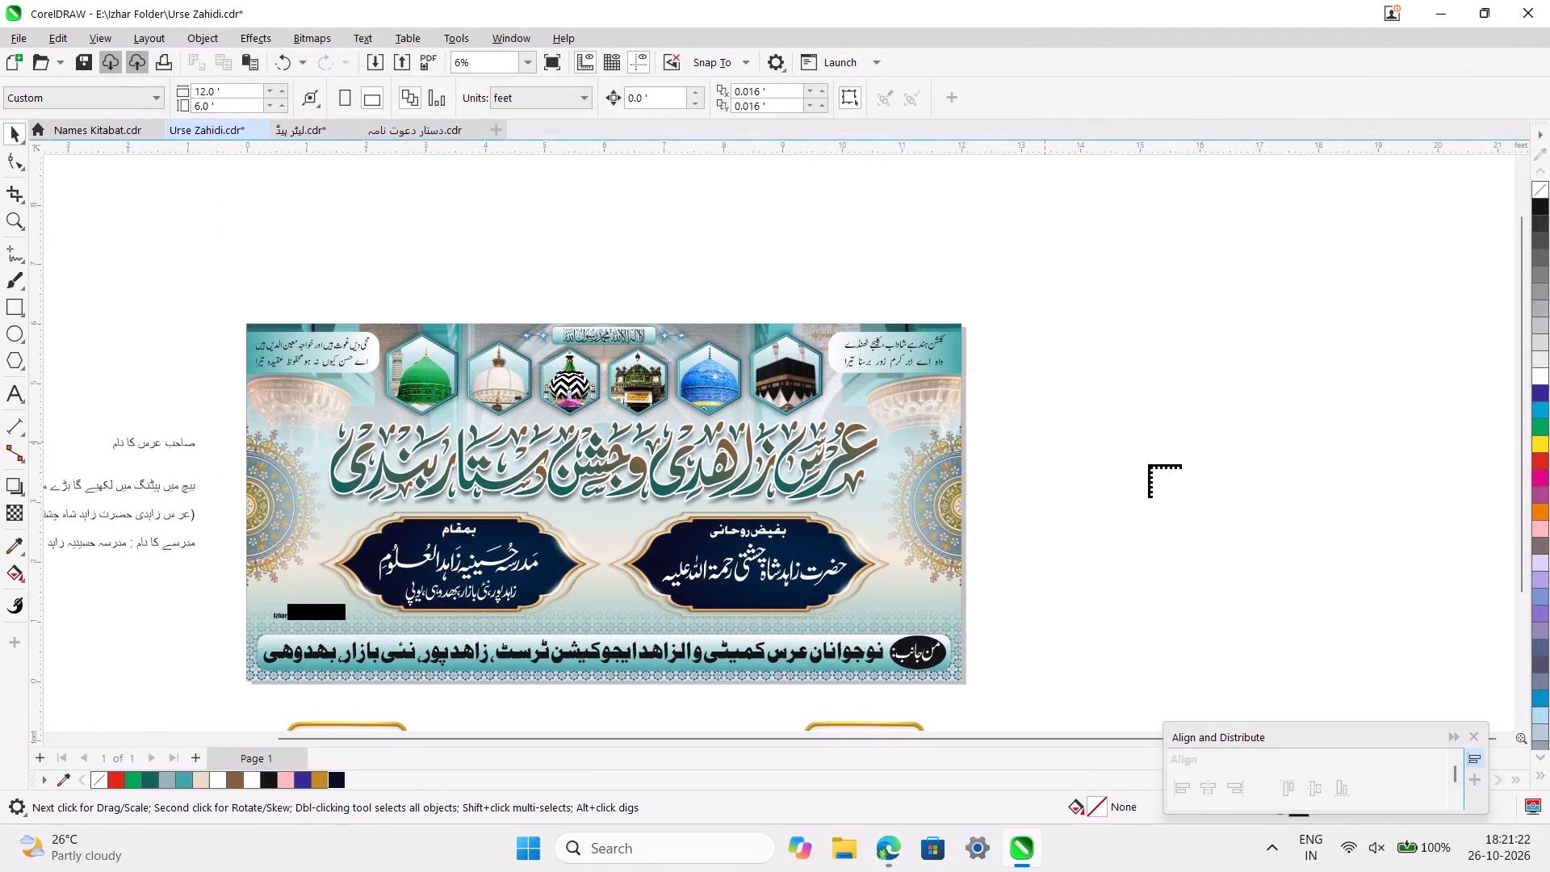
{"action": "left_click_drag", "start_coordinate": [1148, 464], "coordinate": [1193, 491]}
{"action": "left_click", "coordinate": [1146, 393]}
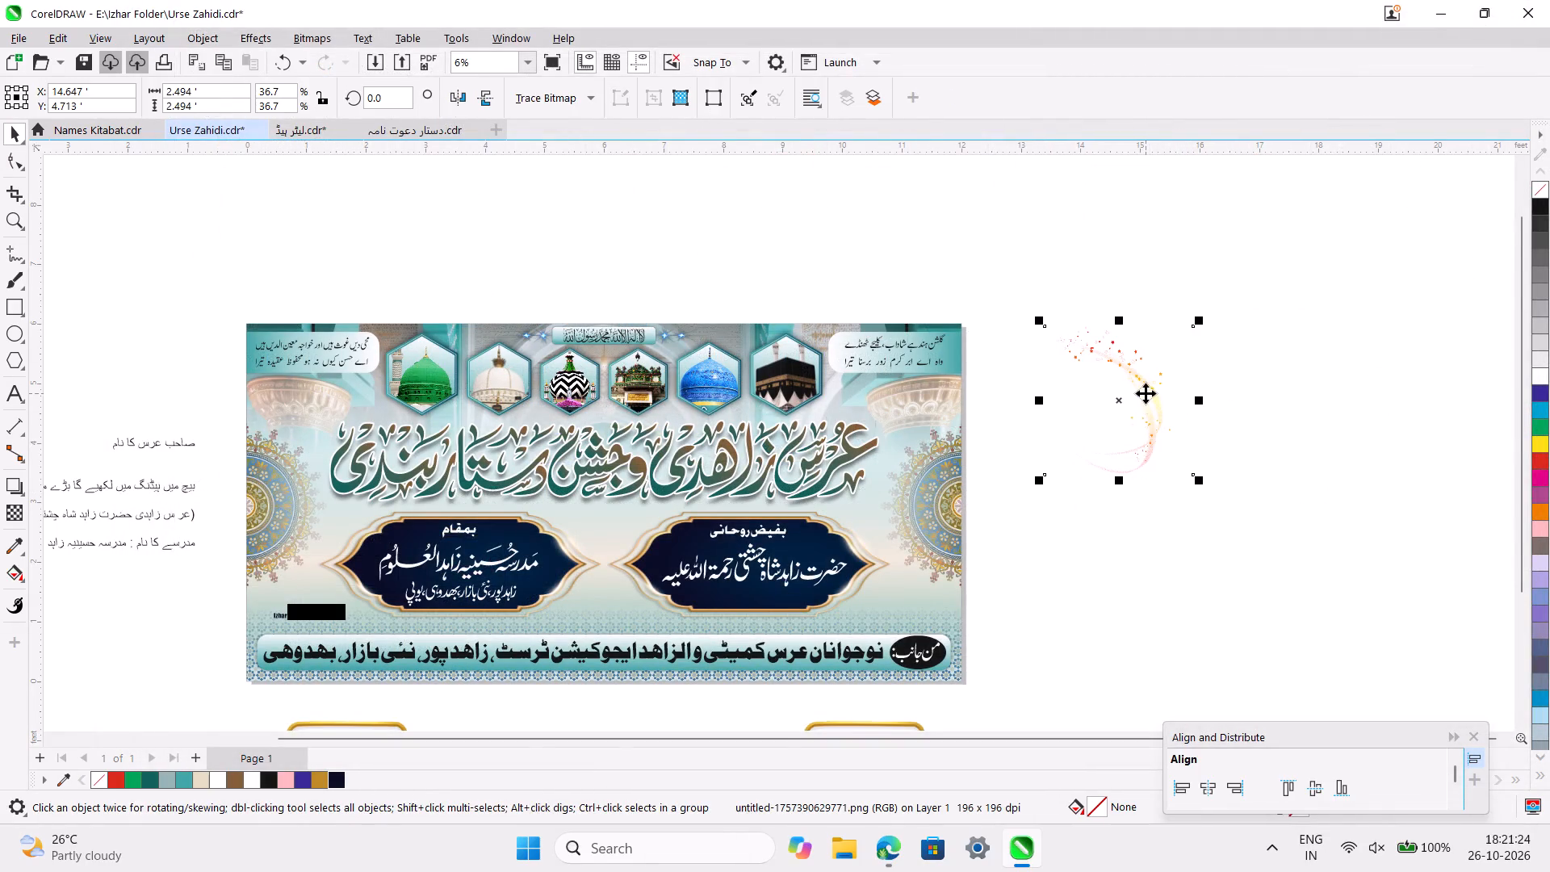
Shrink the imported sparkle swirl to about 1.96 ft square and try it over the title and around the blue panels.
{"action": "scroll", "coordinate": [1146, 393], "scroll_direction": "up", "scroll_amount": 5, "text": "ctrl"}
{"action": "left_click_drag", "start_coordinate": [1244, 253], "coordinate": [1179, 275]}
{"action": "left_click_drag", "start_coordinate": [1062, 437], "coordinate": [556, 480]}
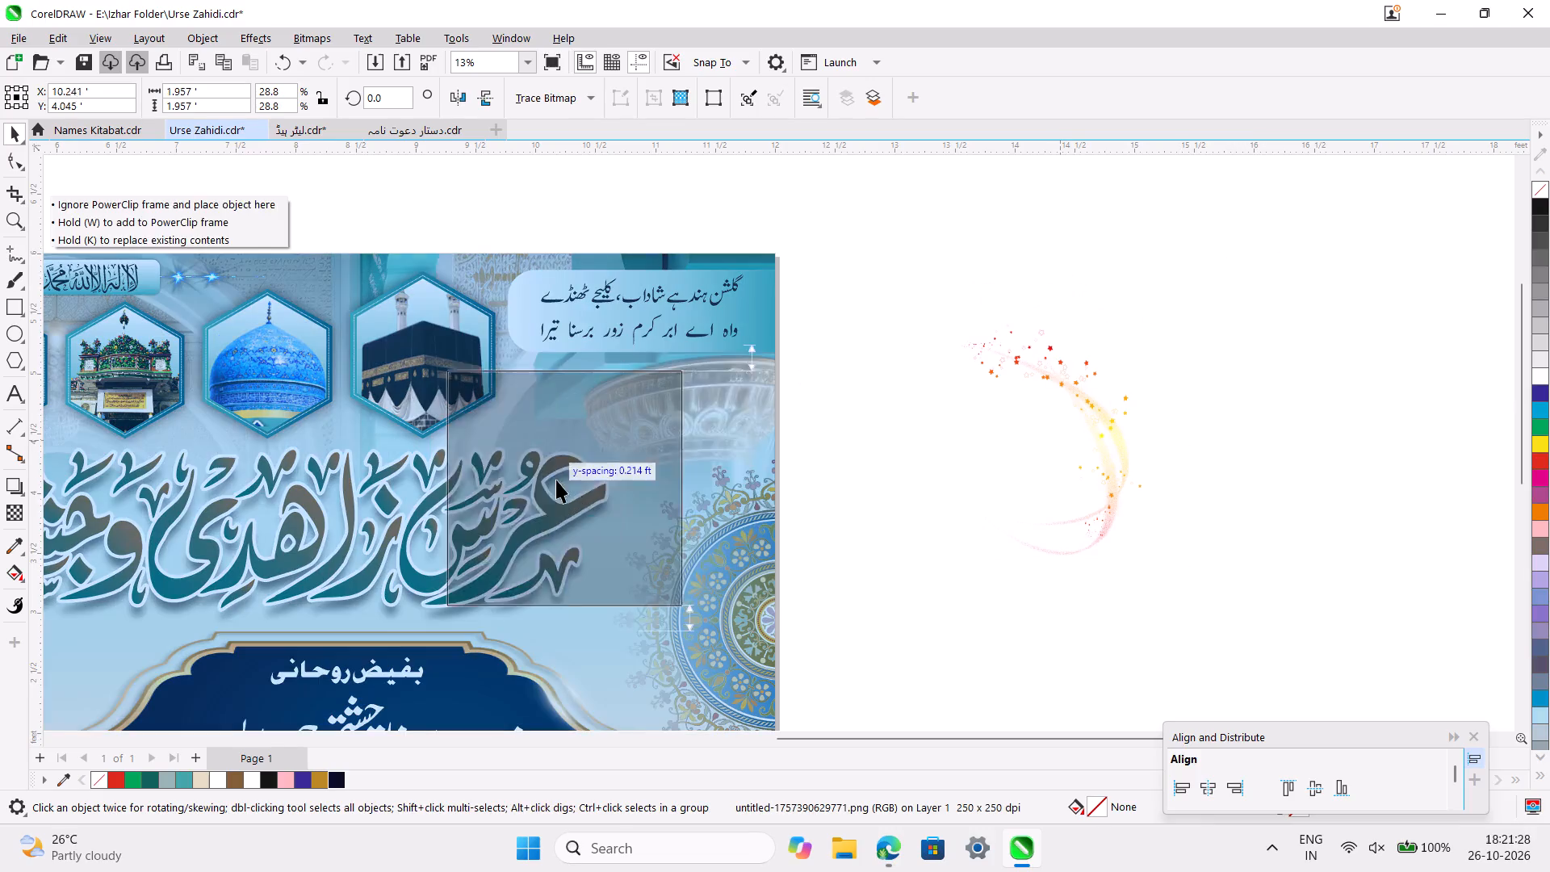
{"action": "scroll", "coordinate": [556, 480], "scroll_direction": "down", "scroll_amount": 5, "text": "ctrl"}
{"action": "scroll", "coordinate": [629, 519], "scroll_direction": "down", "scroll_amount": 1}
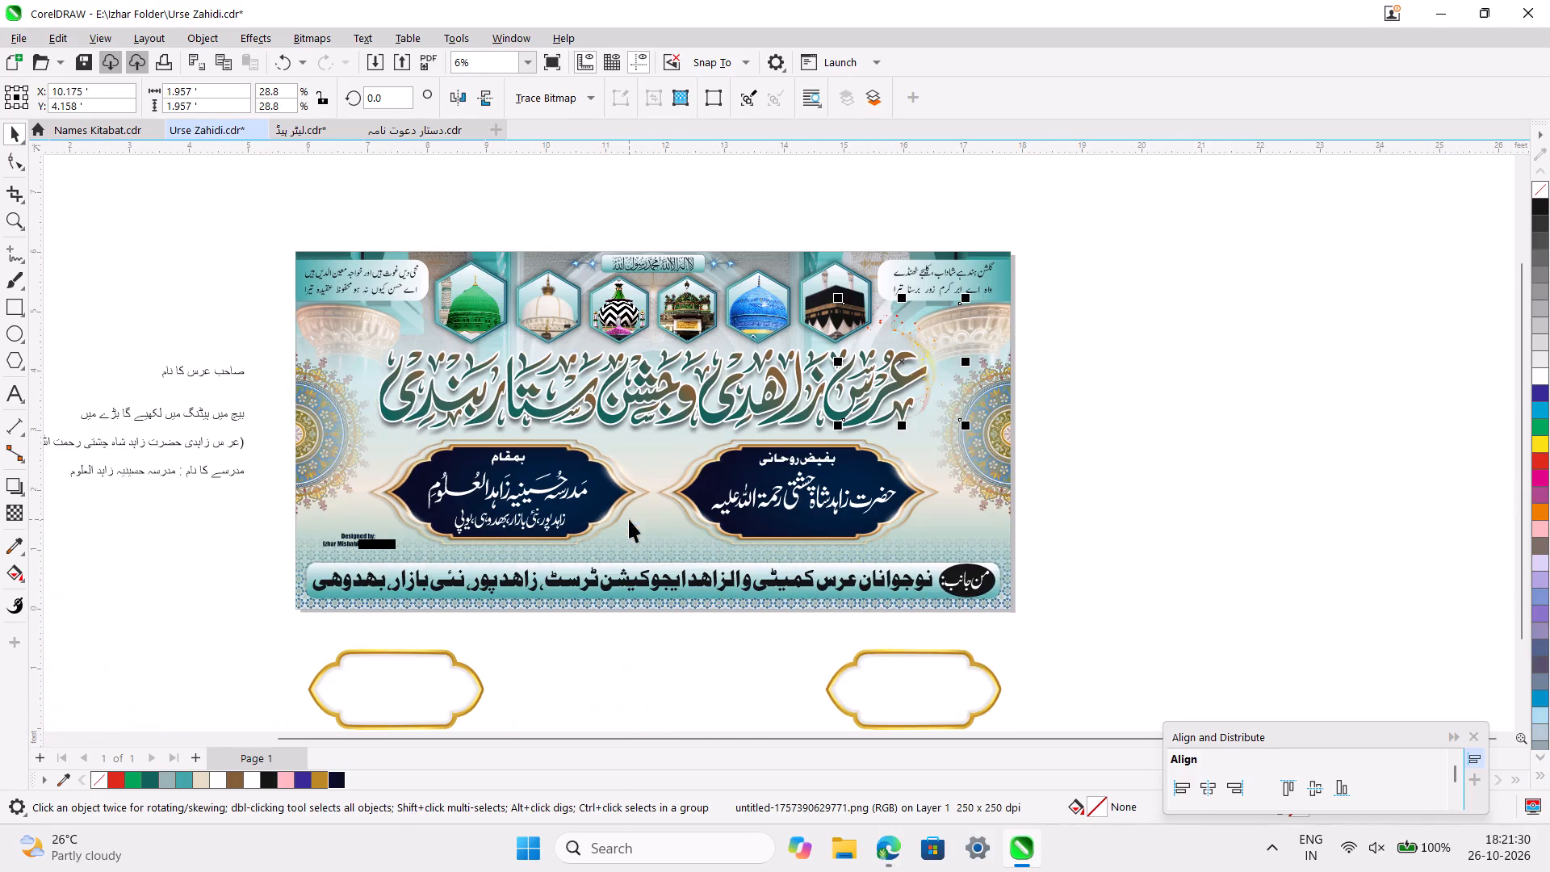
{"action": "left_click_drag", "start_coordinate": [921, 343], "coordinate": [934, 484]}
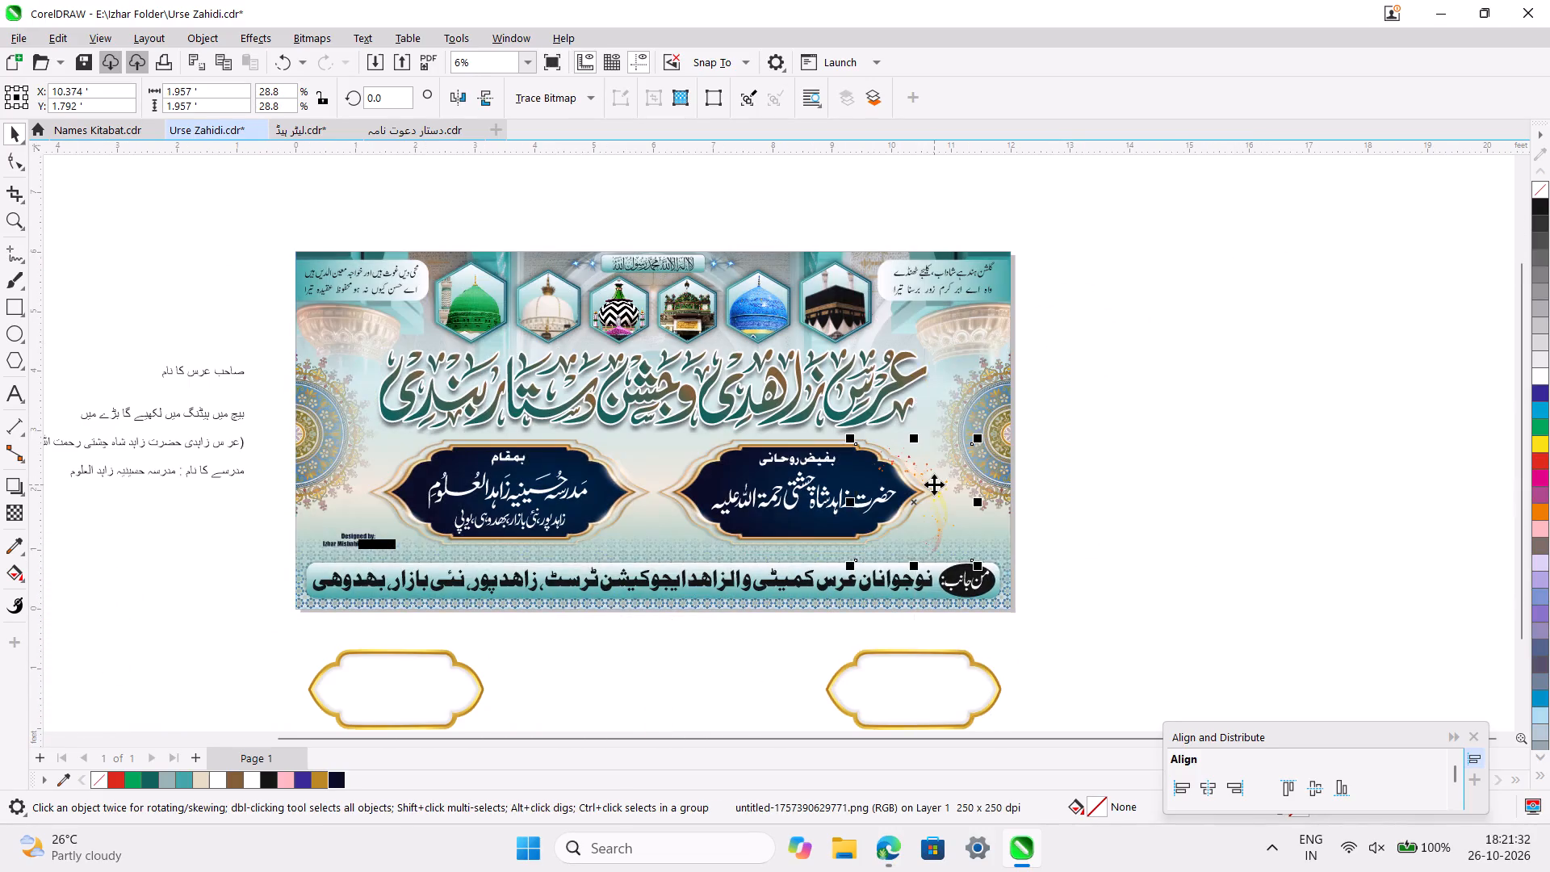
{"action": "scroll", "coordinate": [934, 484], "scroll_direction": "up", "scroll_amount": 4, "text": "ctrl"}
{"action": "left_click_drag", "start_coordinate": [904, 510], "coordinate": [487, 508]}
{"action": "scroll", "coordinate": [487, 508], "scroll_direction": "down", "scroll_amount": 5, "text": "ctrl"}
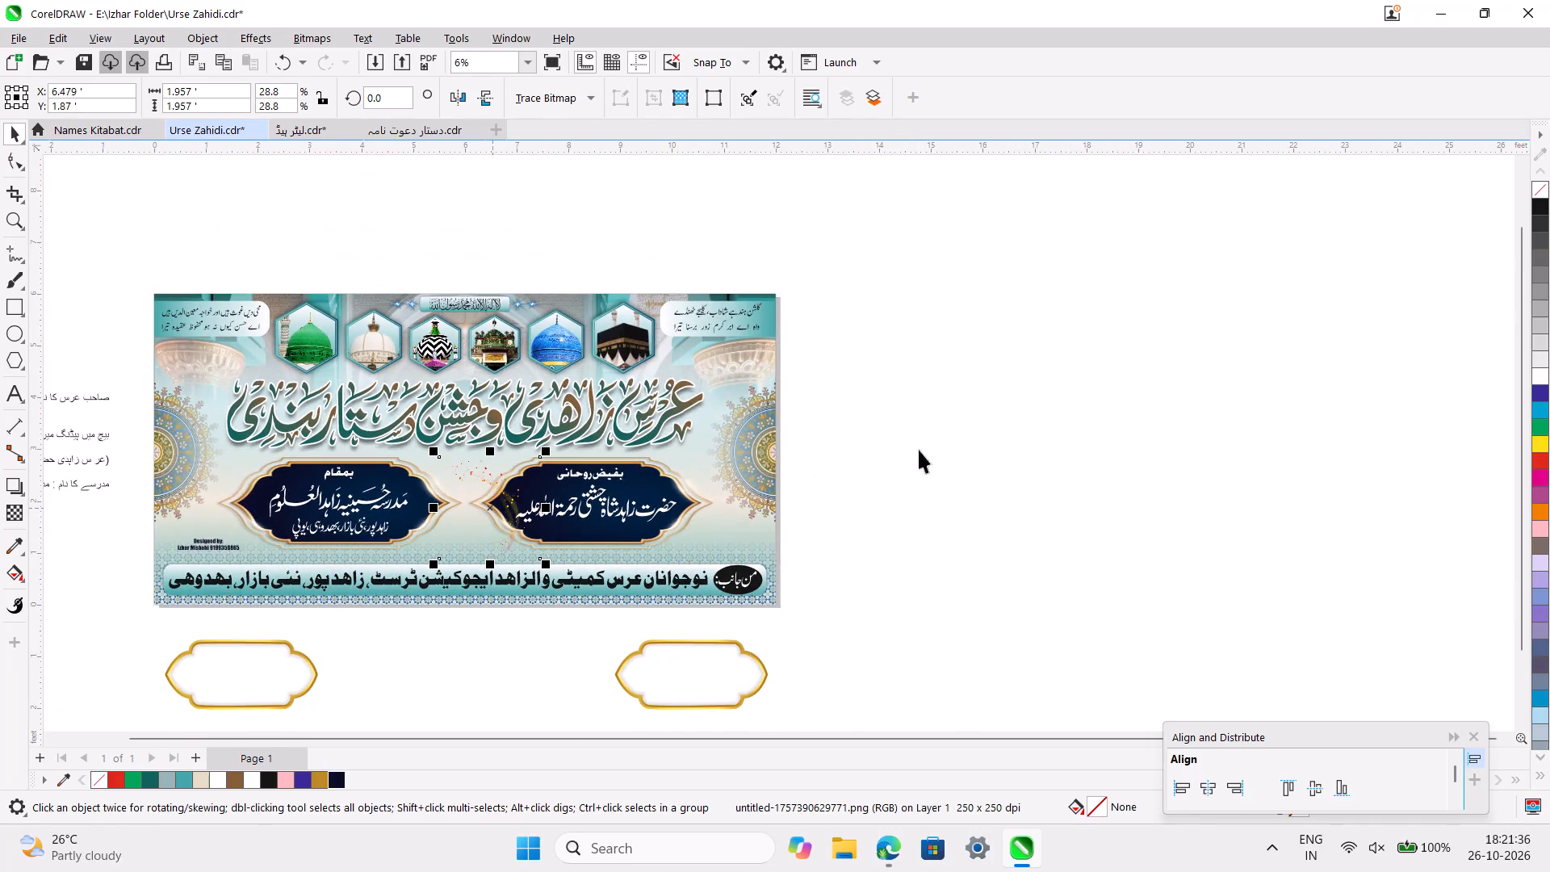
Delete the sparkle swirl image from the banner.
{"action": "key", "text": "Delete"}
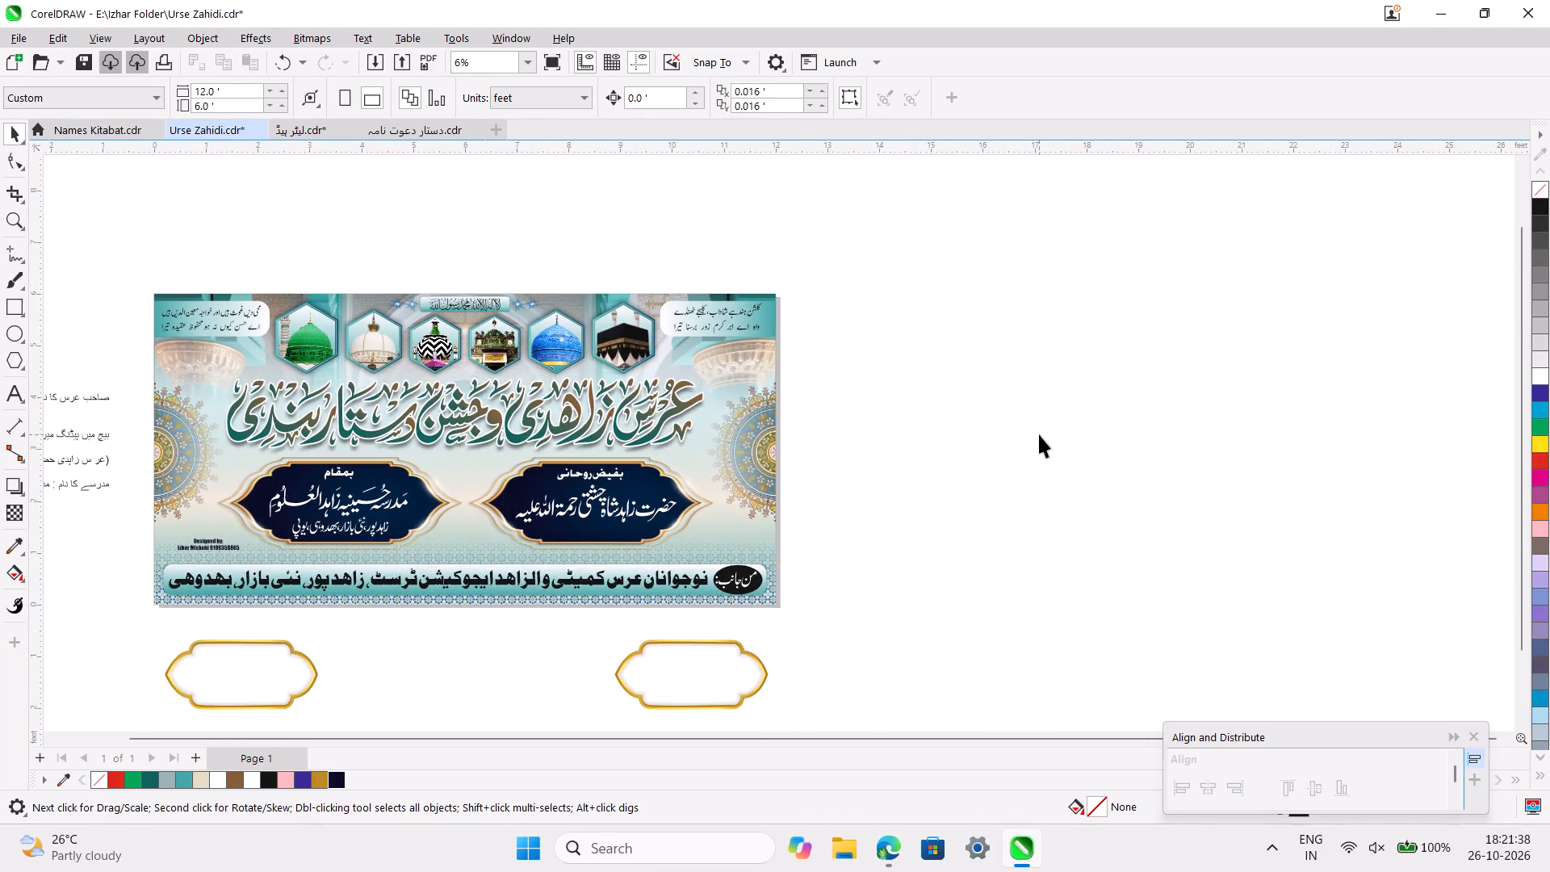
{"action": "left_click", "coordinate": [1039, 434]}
{"action": "key", "text": "ctrl+i"}
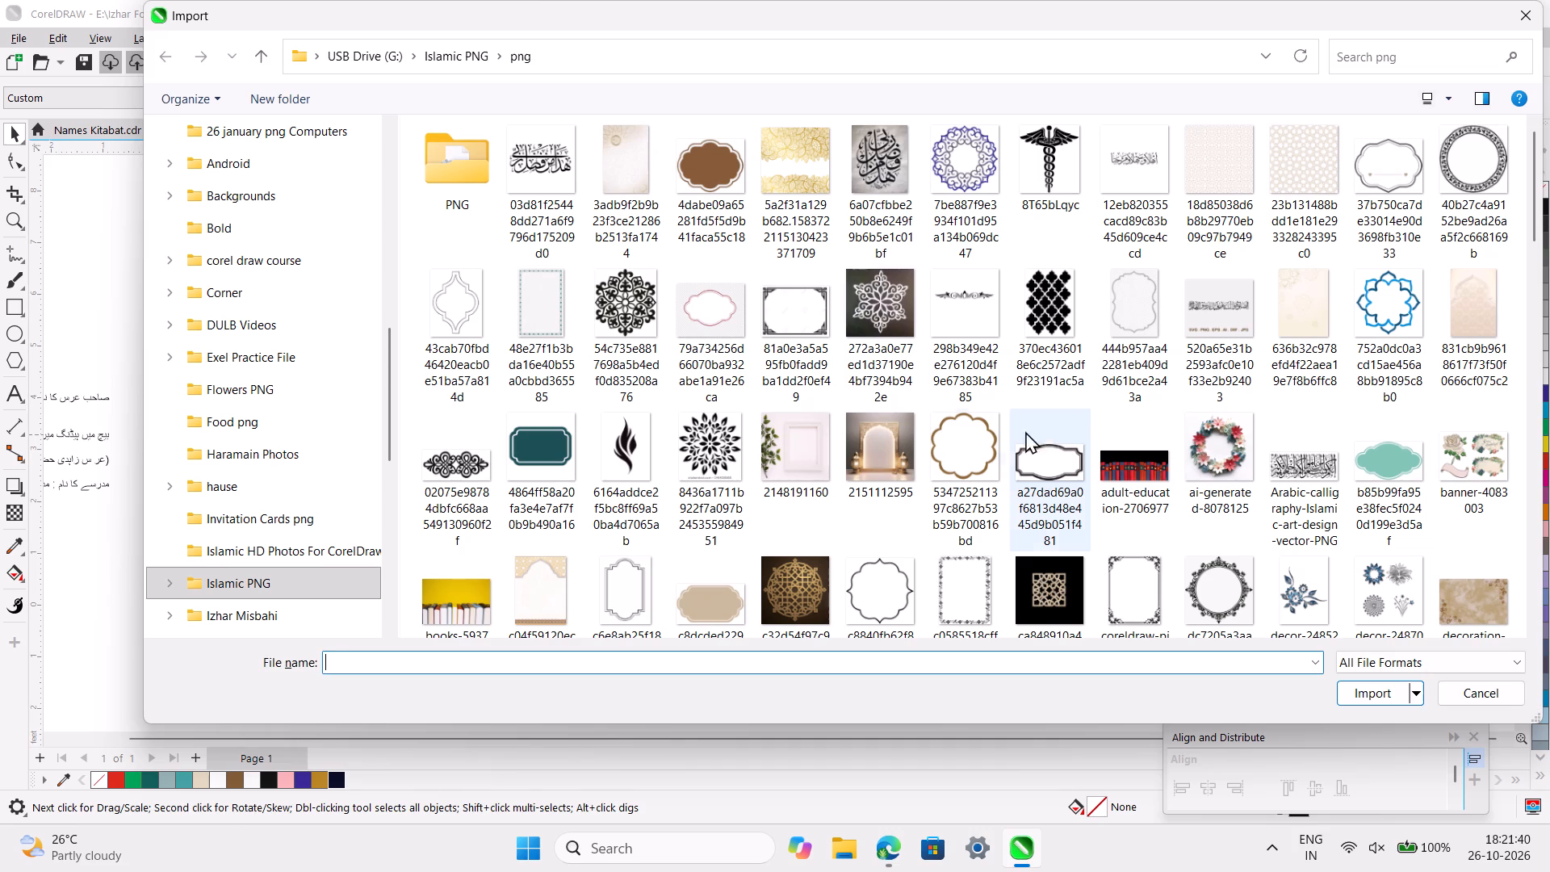
{"action": "scroll", "coordinate": [365, 566], "scroll_direction": "down", "scroll_amount": 2}
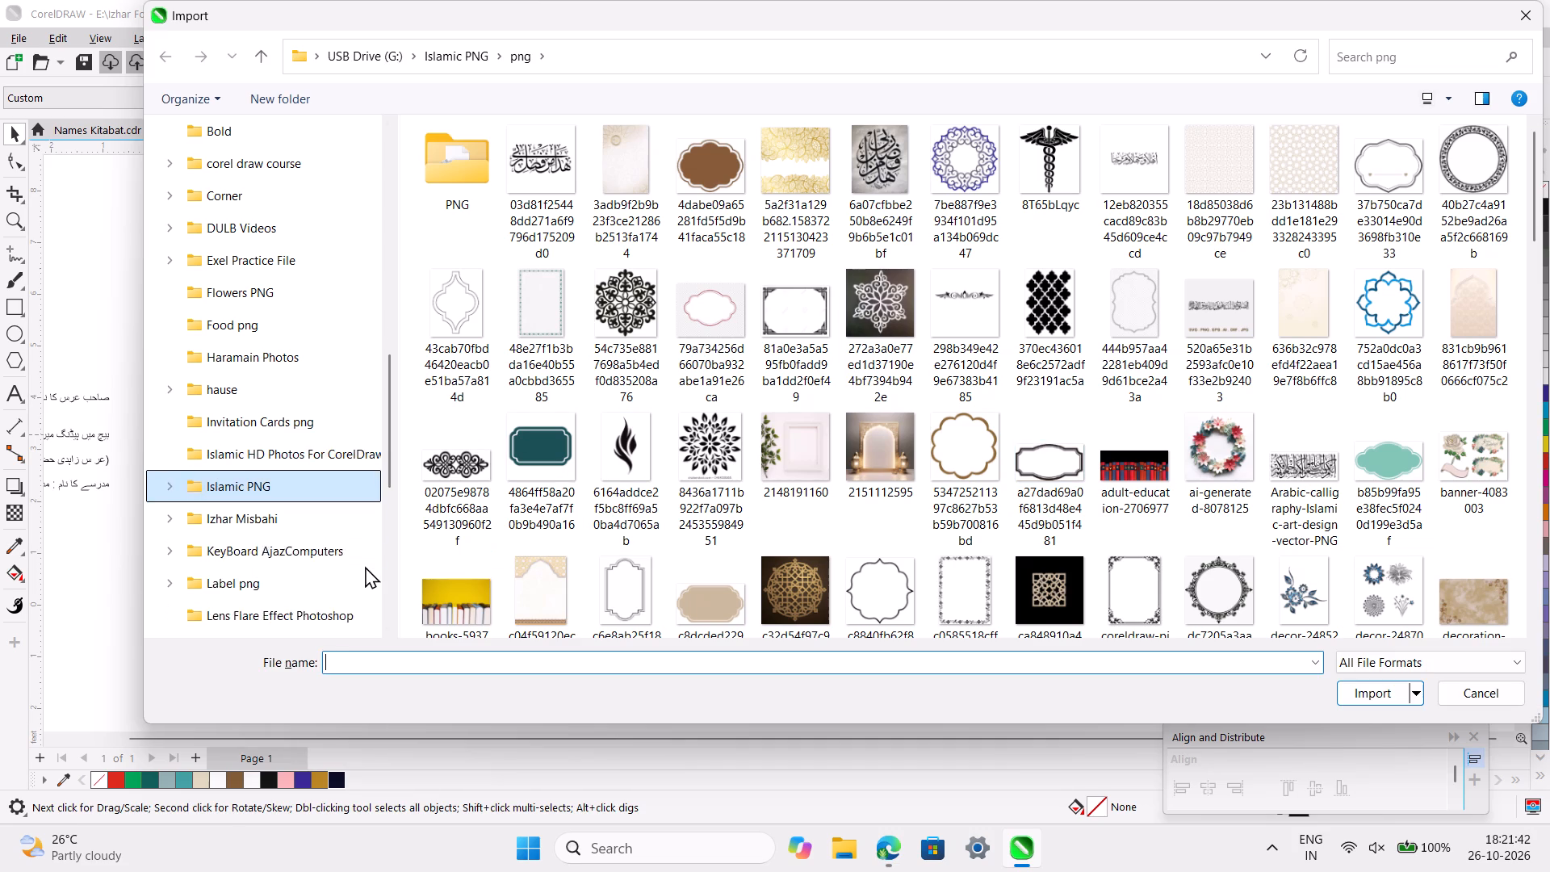
{"action": "scroll", "coordinate": [365, 566], "scroll_direction": "down", "scroll_amount": 1}
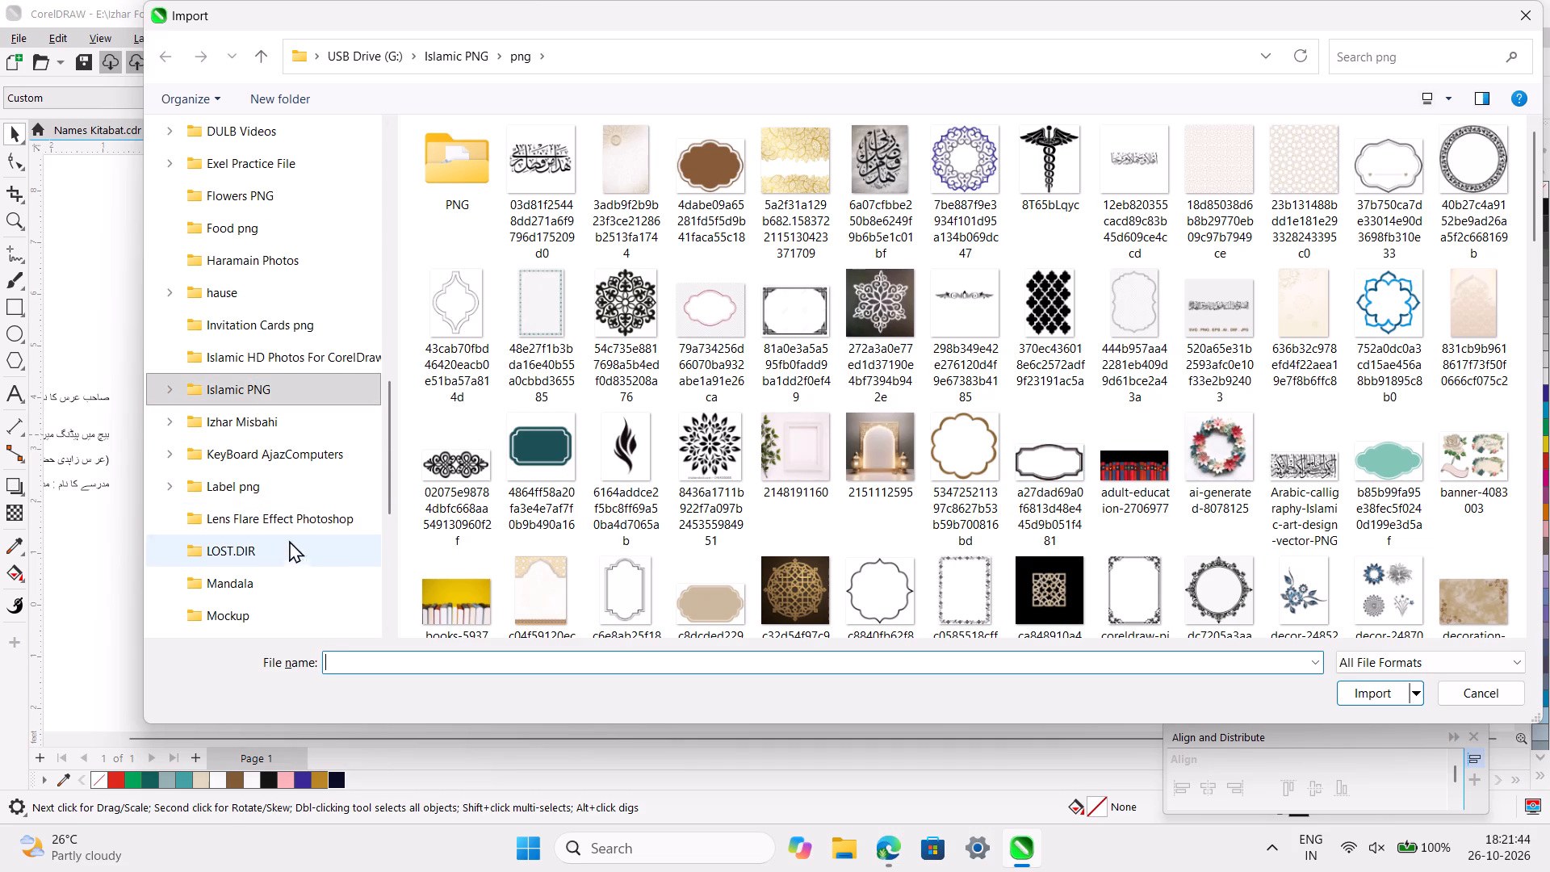
{"action": "left_click", "coordinate": [302, 203]}
{"action": "left_click", "coordinate": [1142, 549]}
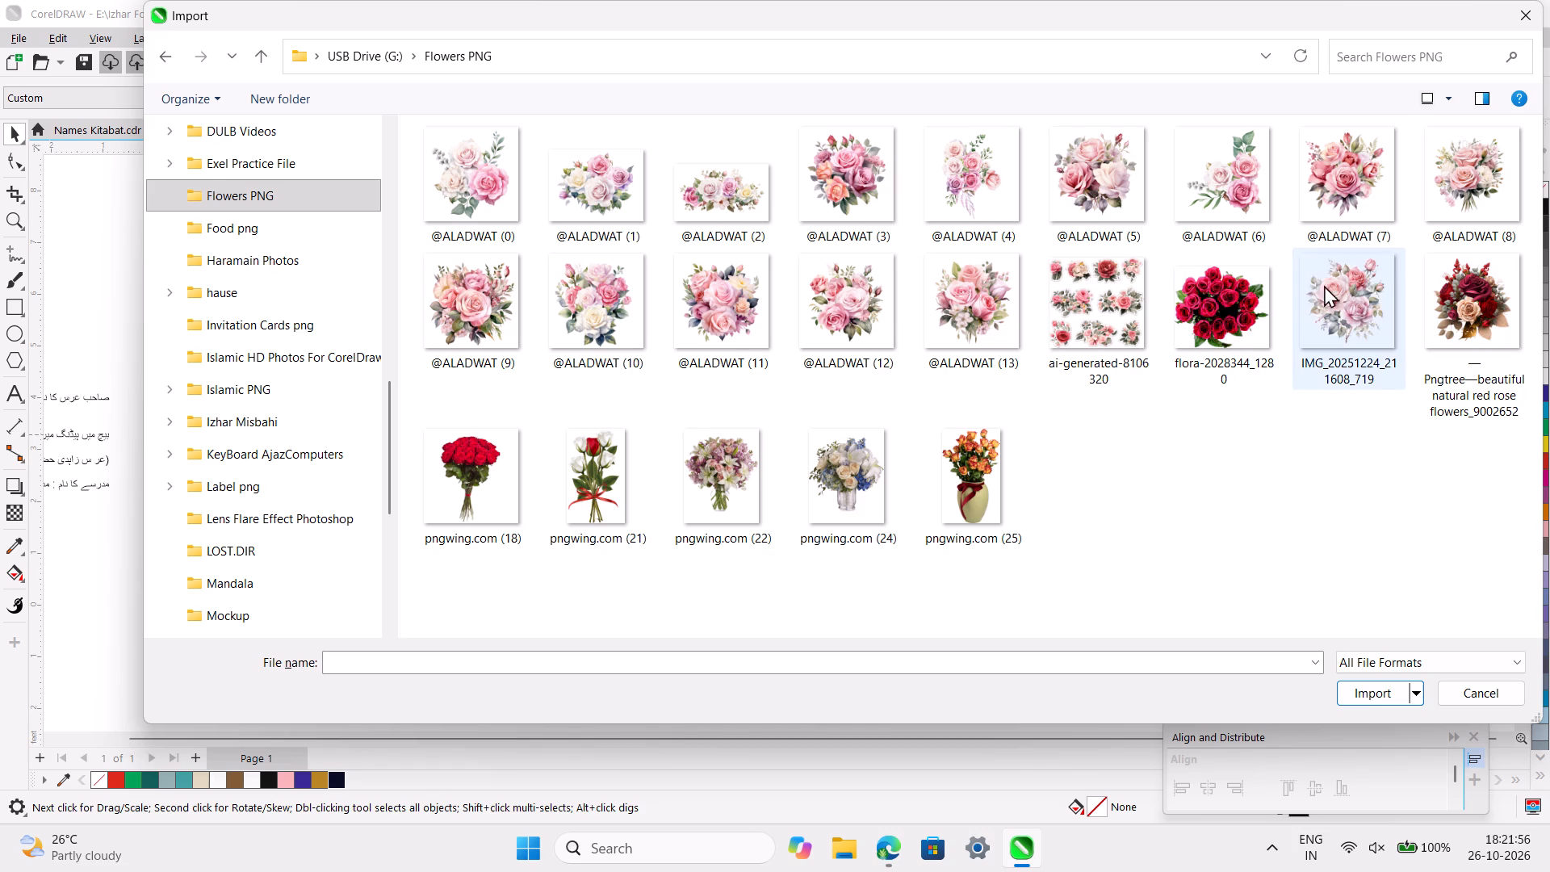
{"action": "left_click", "coordinate": [1133, 497]}
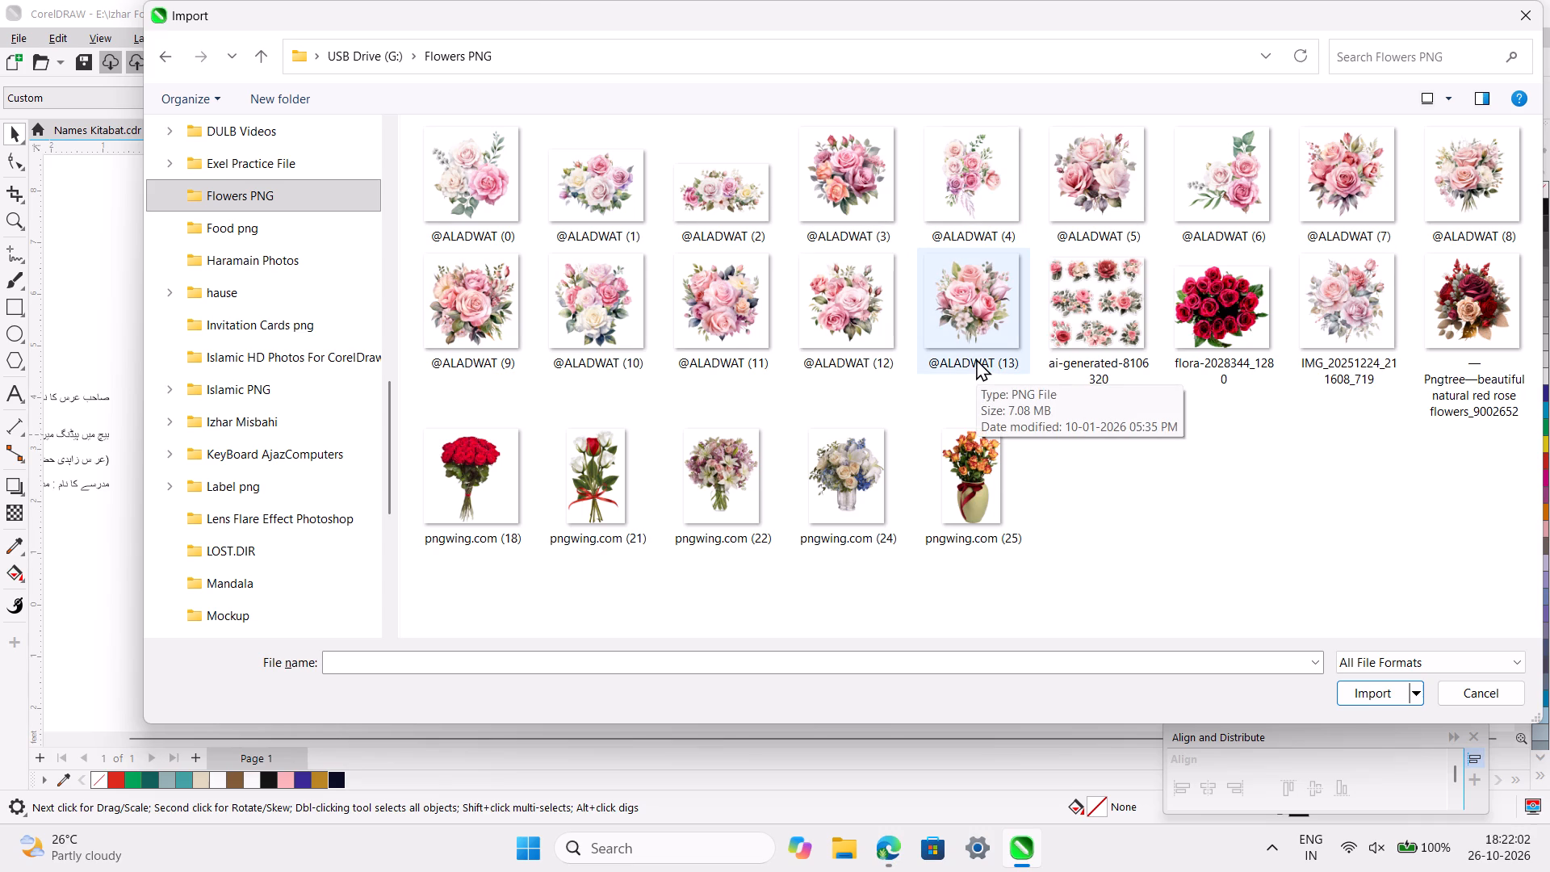
{"action": "left_click", "coordinate": [1159, 436]}
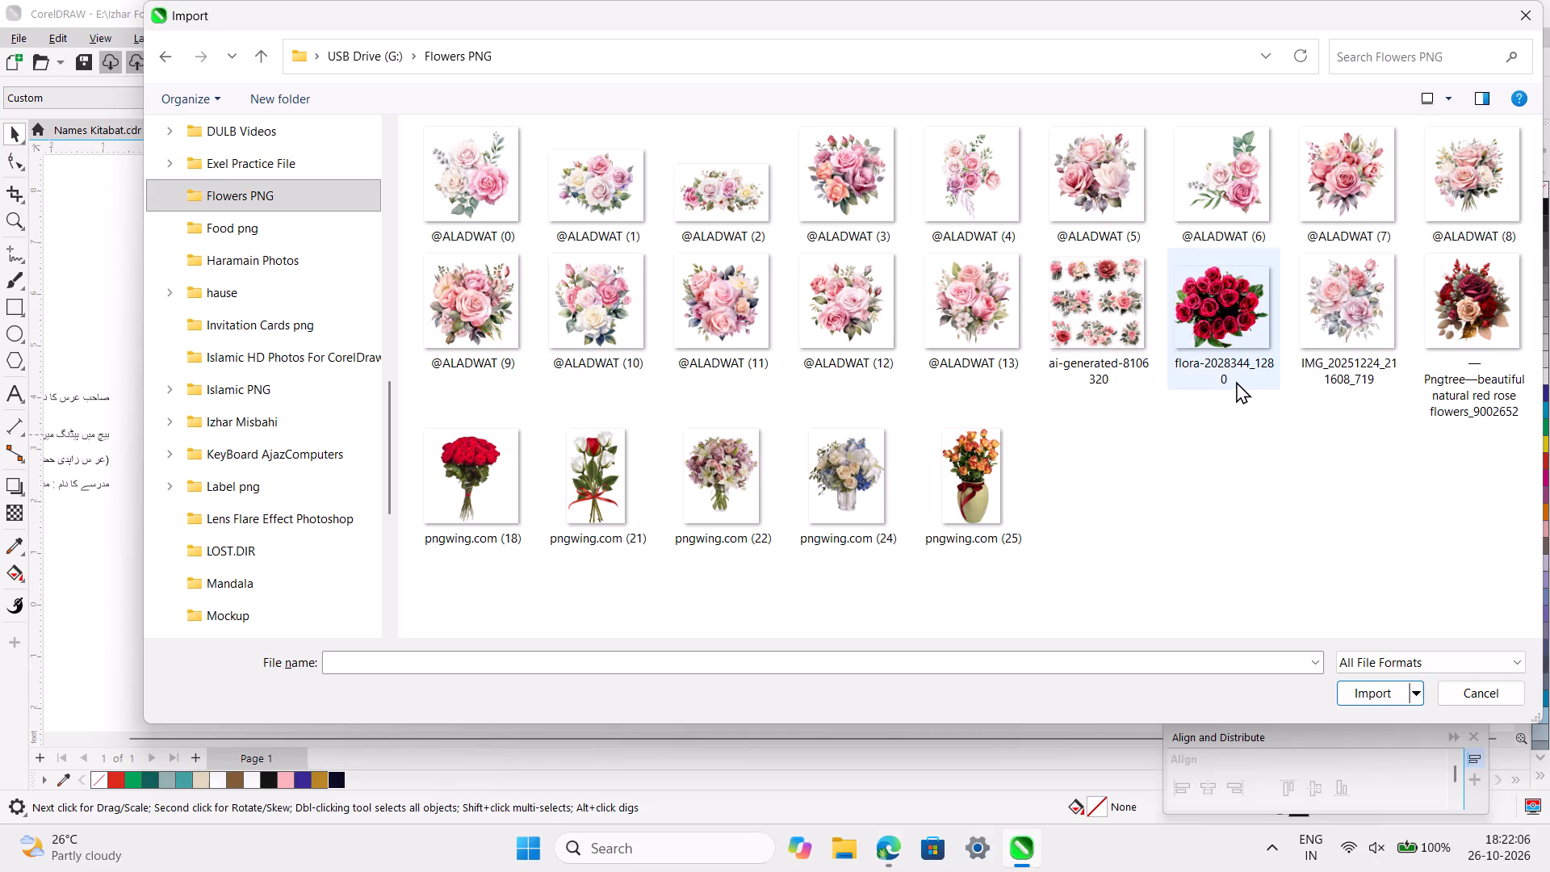
{"action": "double_click", "coordinate": [741, 189]}
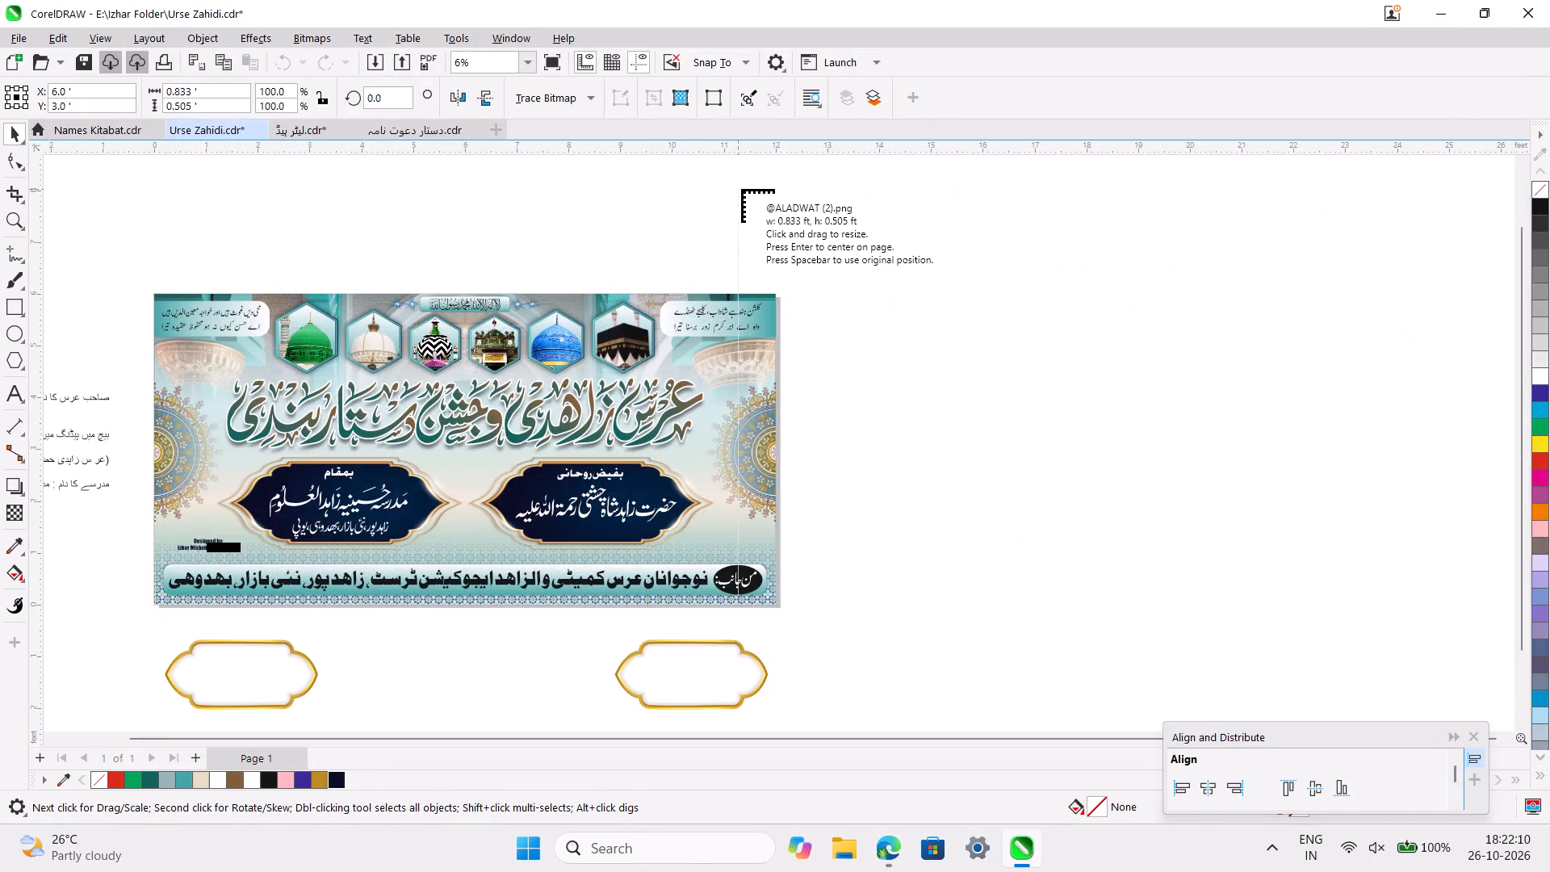
{"action": "left_click_drag", "start_coordinate": [741, 189], "coordinate": [899, 297]}
Shrink the rose bouquet to about 2.03 by 1.23 ft and position it in the upper gap between the two dark blue panels.
{"action": "left_click", "coordinate": [830, 226]}
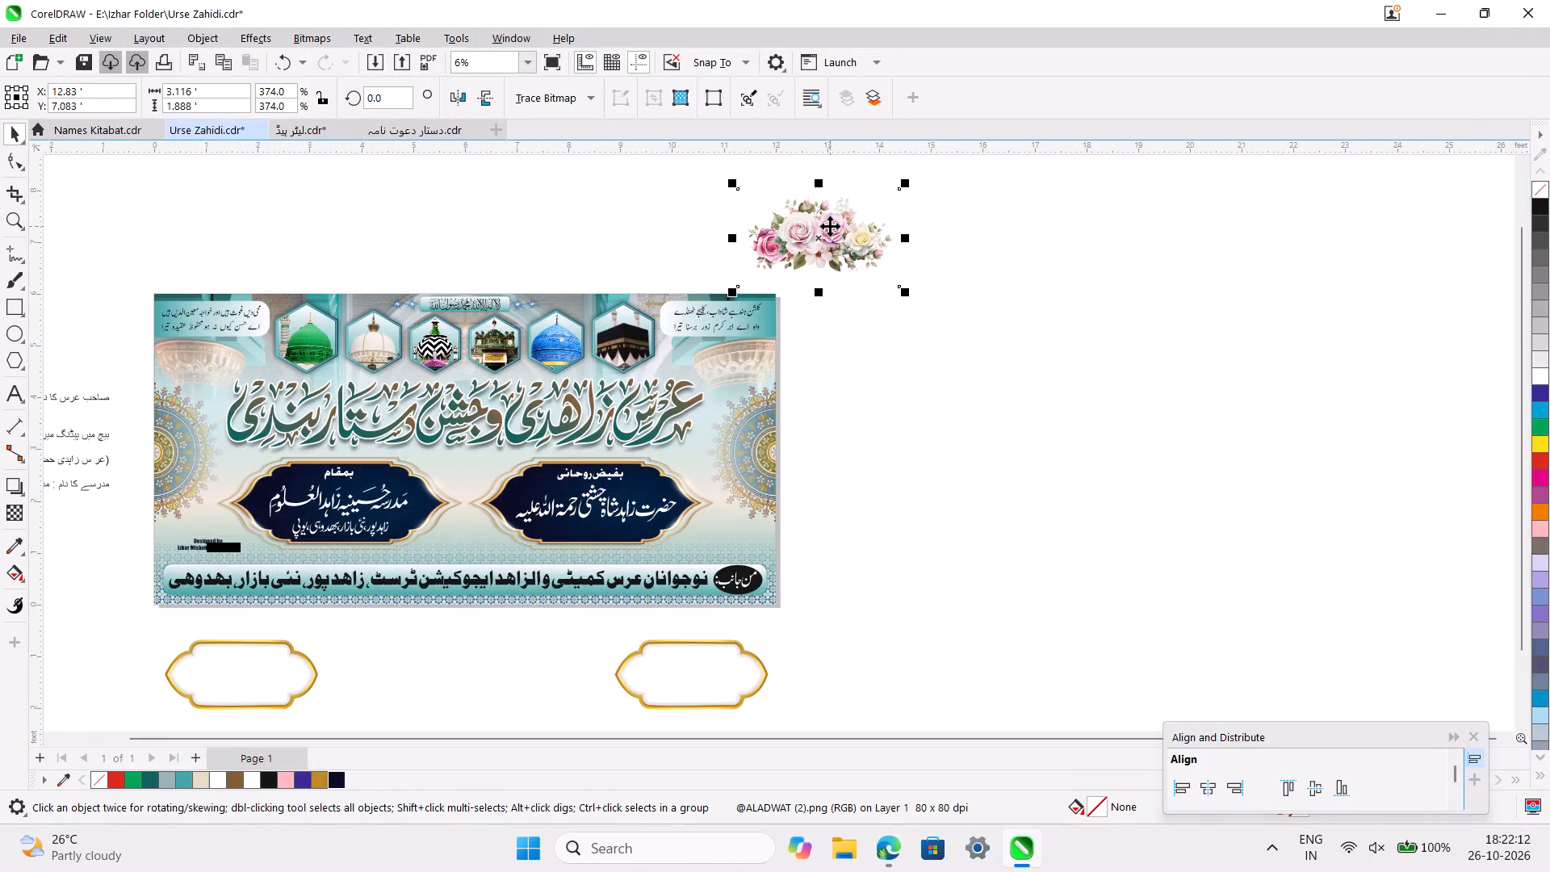
{"action": "left_click_drag", "start_coordinate": [830, 226], "coordinate": [451, 488]}
{"action": "scroll", "coordinate": [451, 488], "scroll_direction": "up", "scroll_amount": 7, "text": "ctrl"}
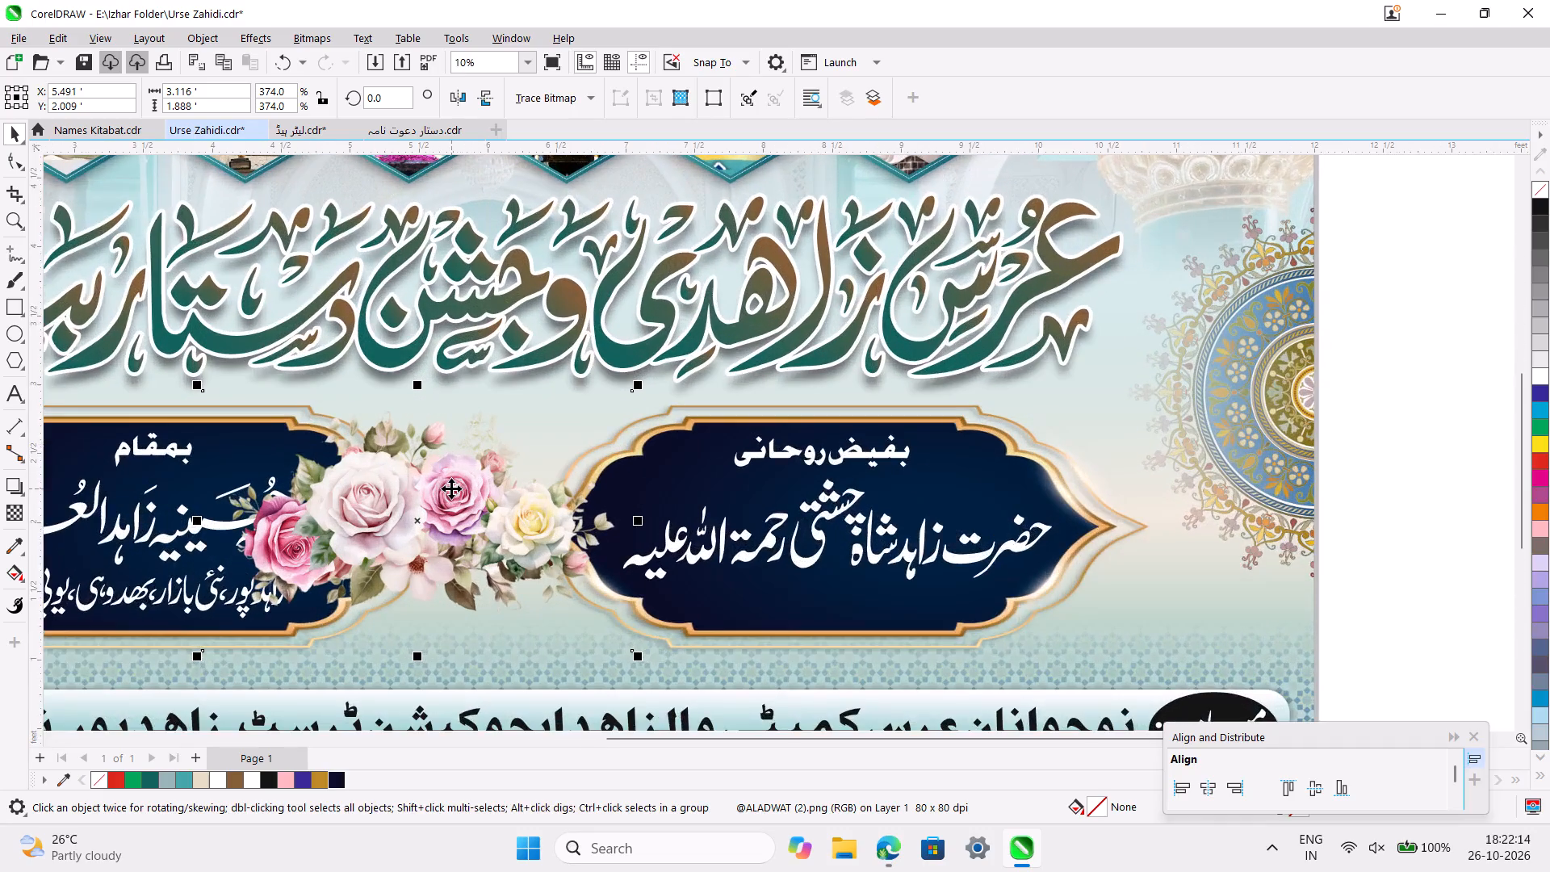
{"action": "scroll", "coordinate": [451, 488], "scroll_direction": "up", "scroll_amount": 2, "text": "ctrl"}
{"action": "scroll", "coordinate": [451, 488], "scroll_direction": "right", "scroll_amount": 1}
{"action": "scroll", "coordinate": [639, 517], "scroll_direction": "down", "scroll_amount": 1}
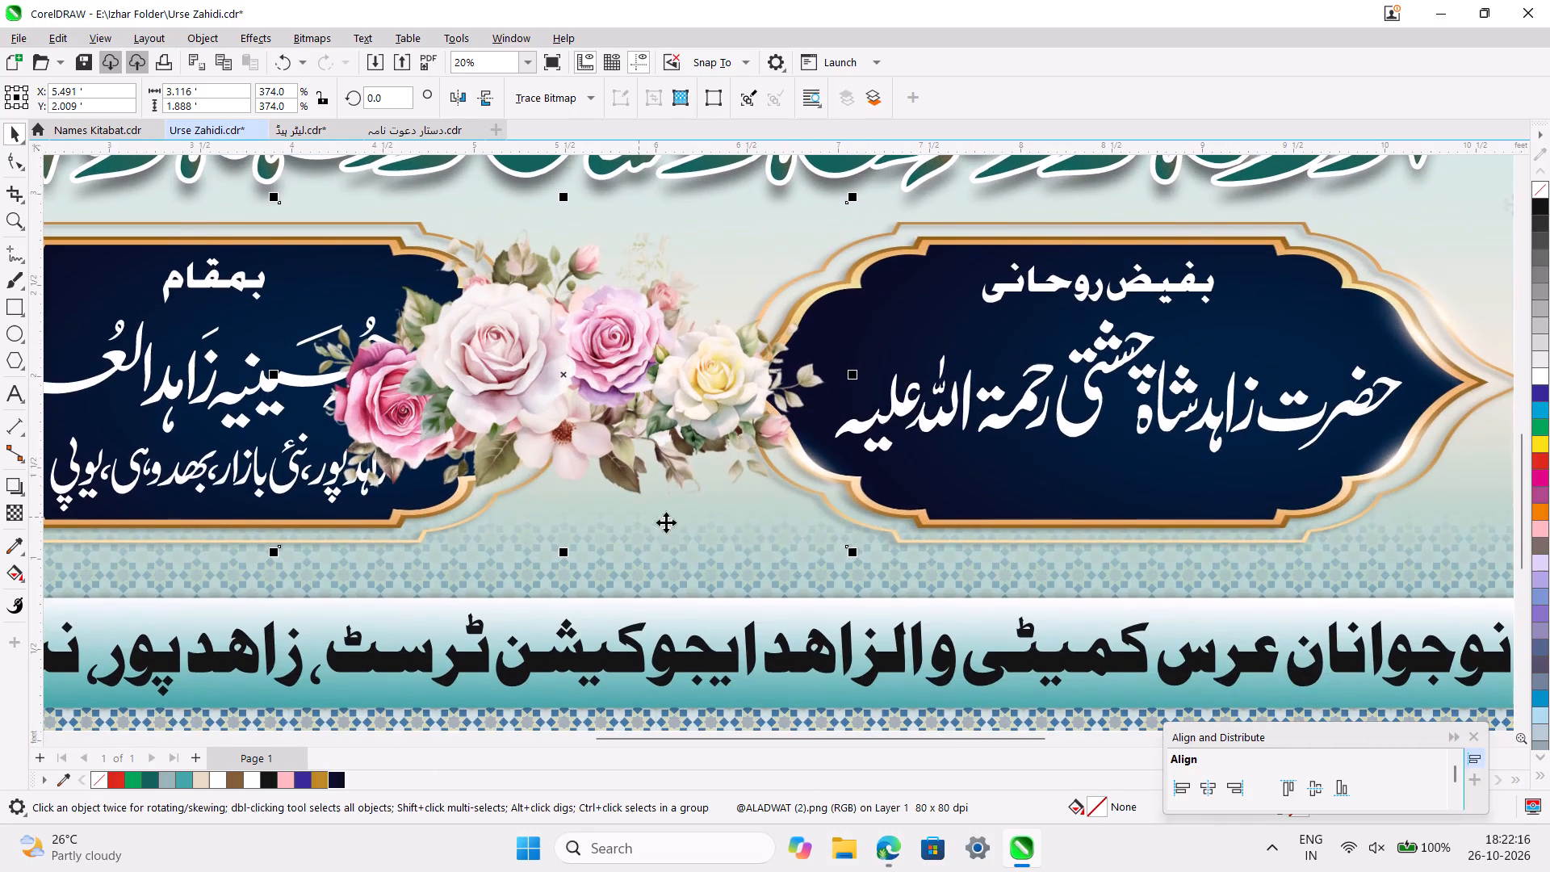
{"action": "left_click_drag", "start_coordinate": [853, 558], "coordinate": [685, 561]}
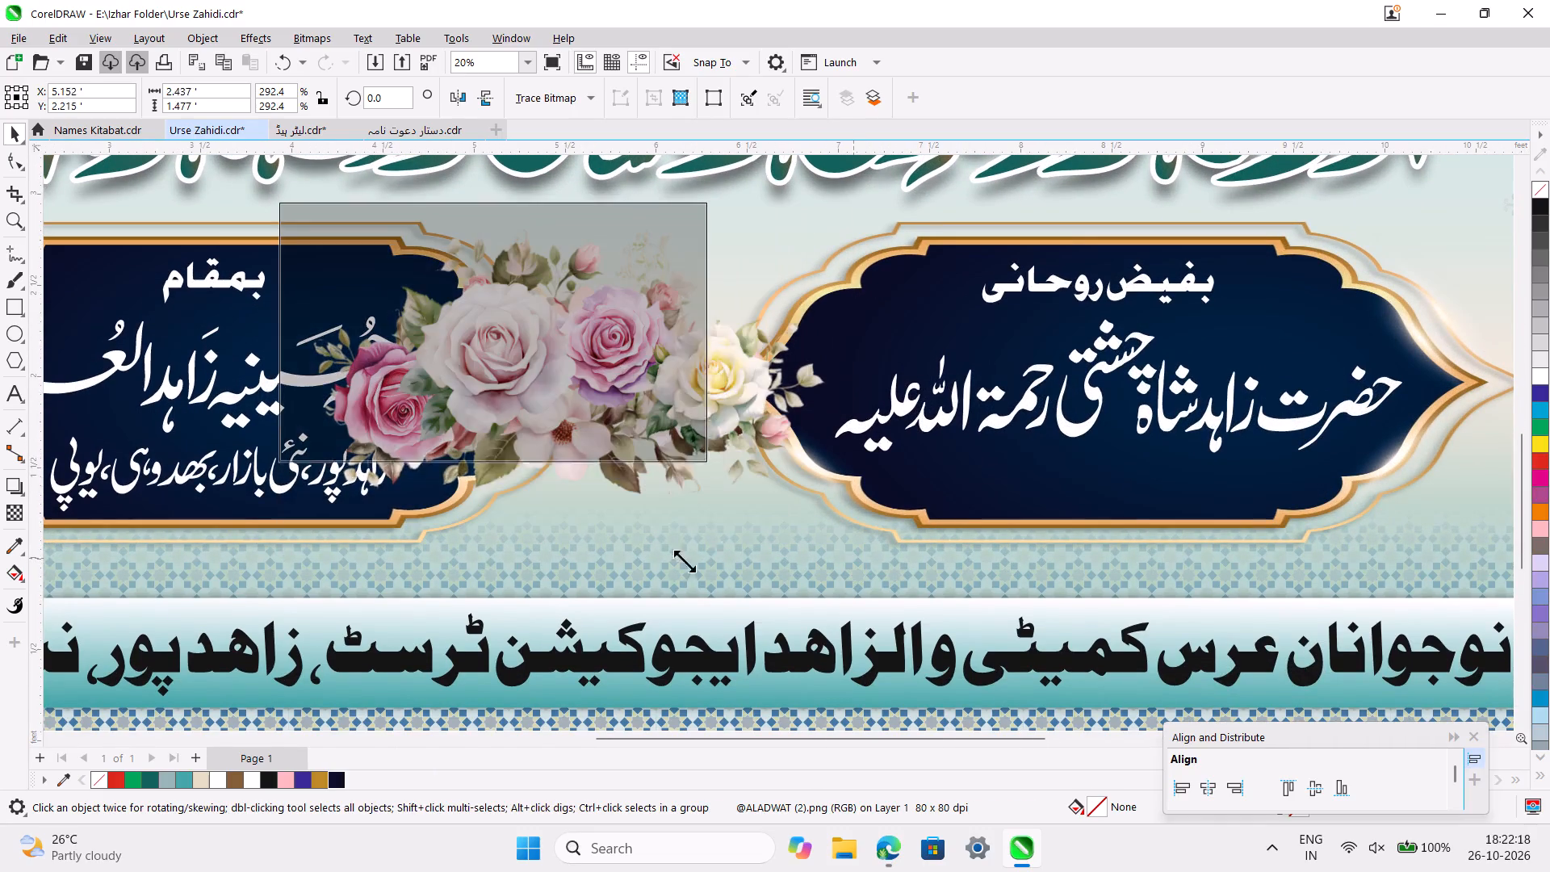
{"action": "left_click_drag", "start_coordinate": [685, 561], "coordinate": [656, 559]}
{"action": "left_click_drag", "start_coordinate": [460, 325], "coordinate": [572, 299]}
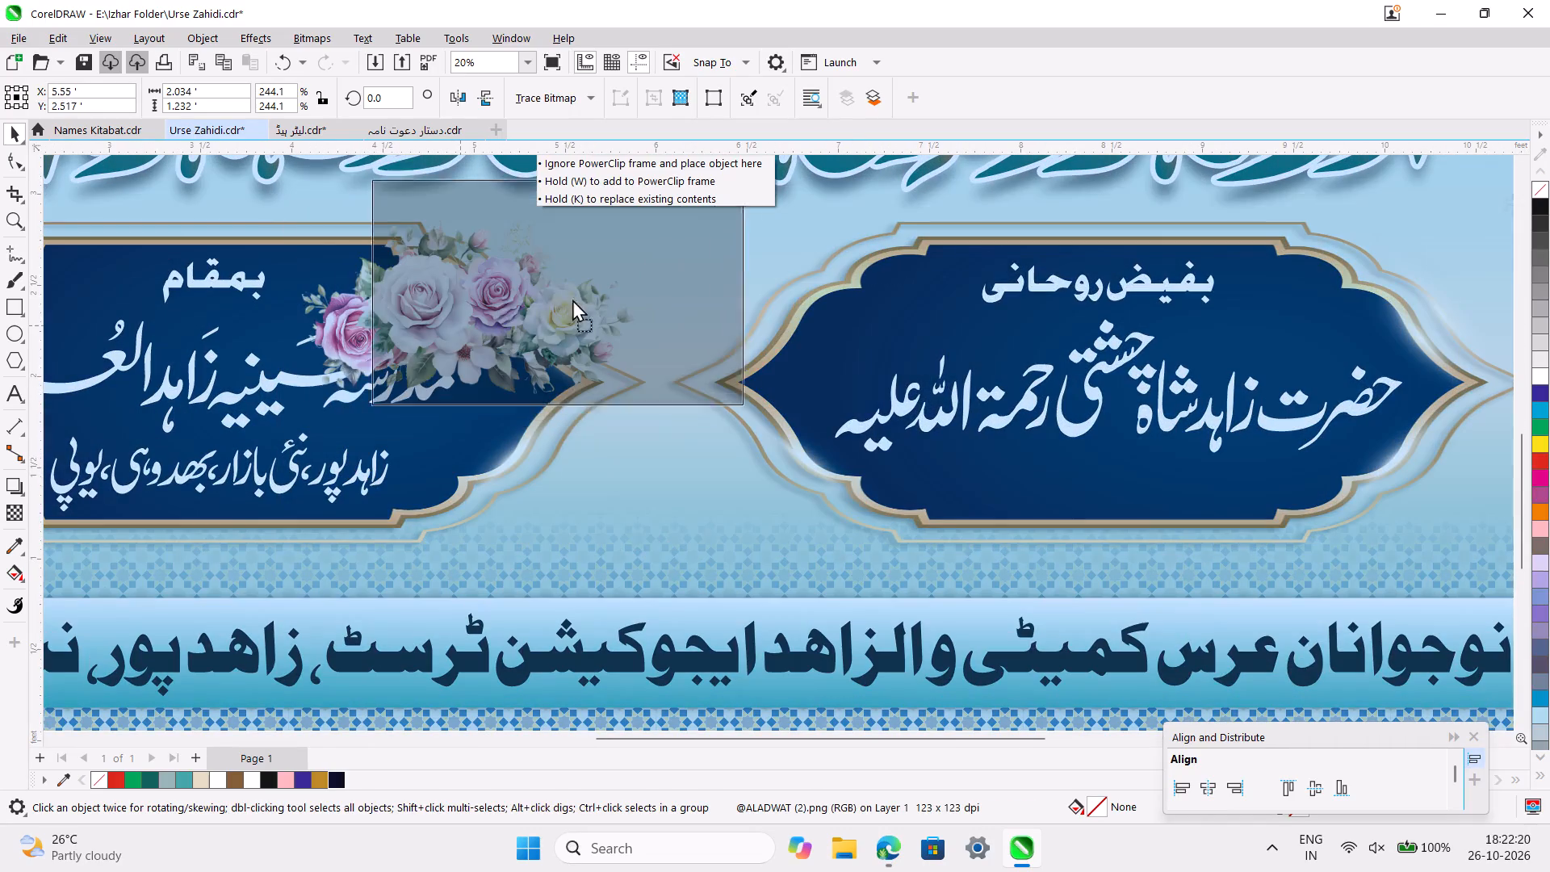
{"action": "left_click_drag", "start_coordinate": [572, 299], "coordinate": [603, 300]}
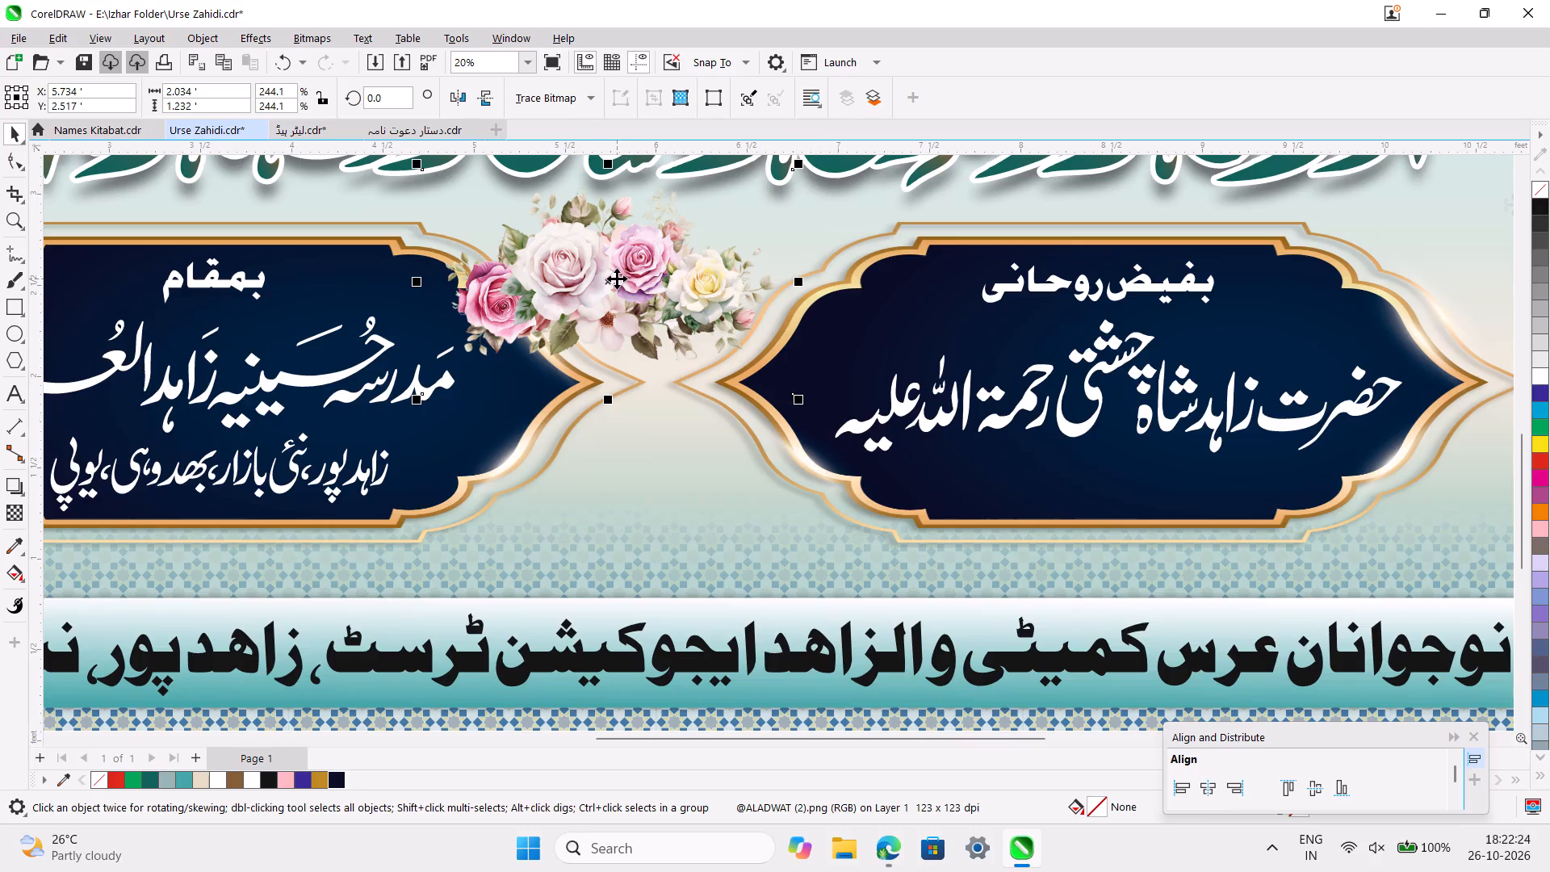
{"action": "left_click_drag", "start_coordinate": [618, 279], "coordinate": [657, 269]}
Mirror the rose bouquet vertically.
{"action": "scroll", "coordinate": [657, 269], "scroll_direction": "down", "scroll_amount": 3, "text": "ctrl"}
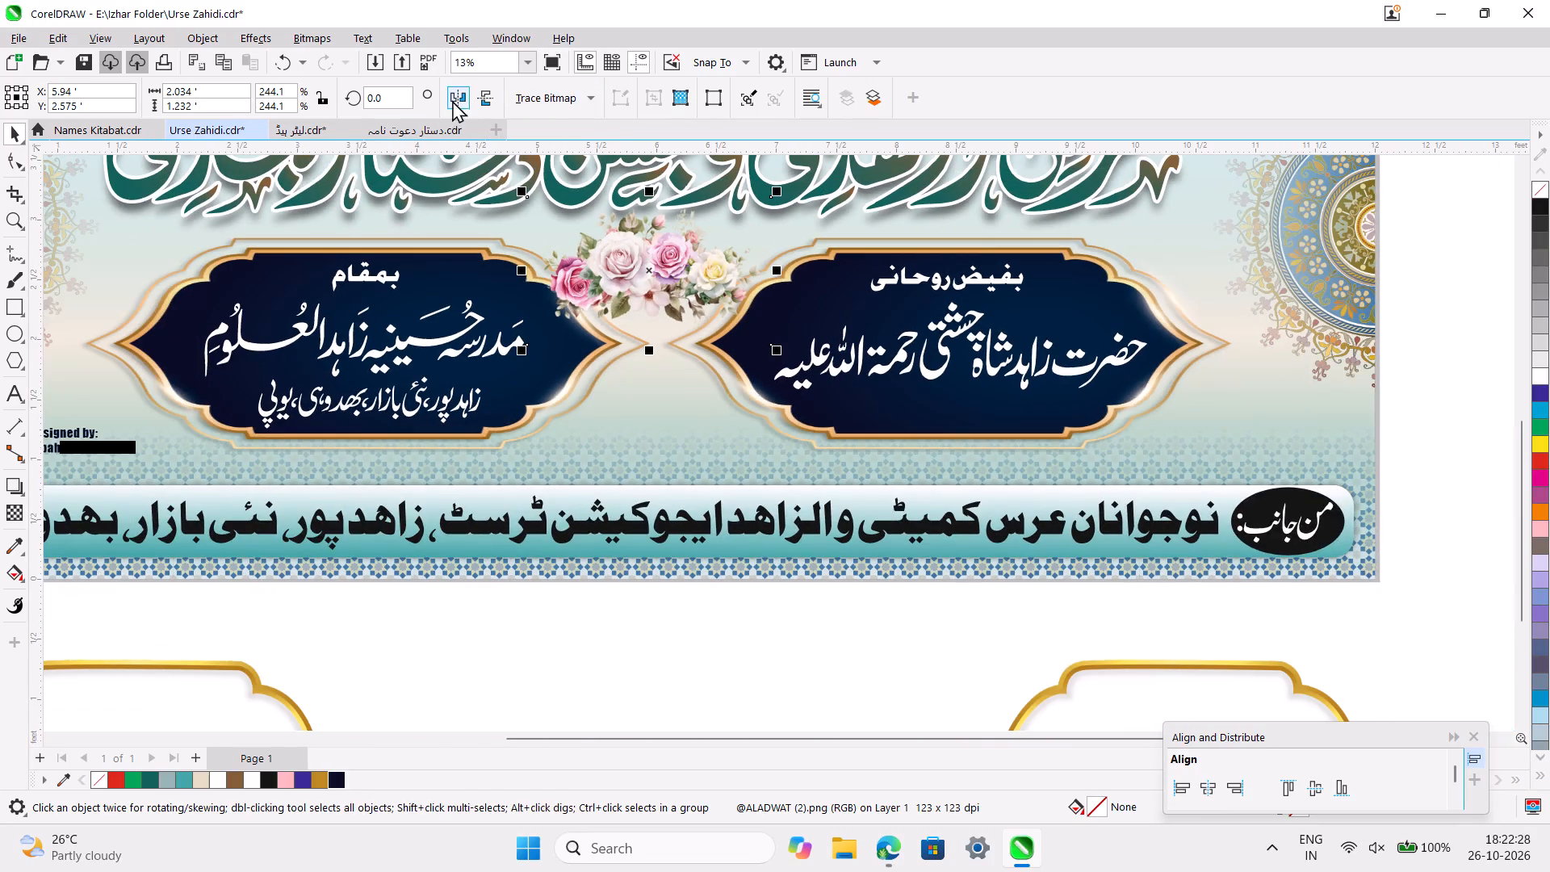
{"action": "left_click", "coordinate": [483, 99]}
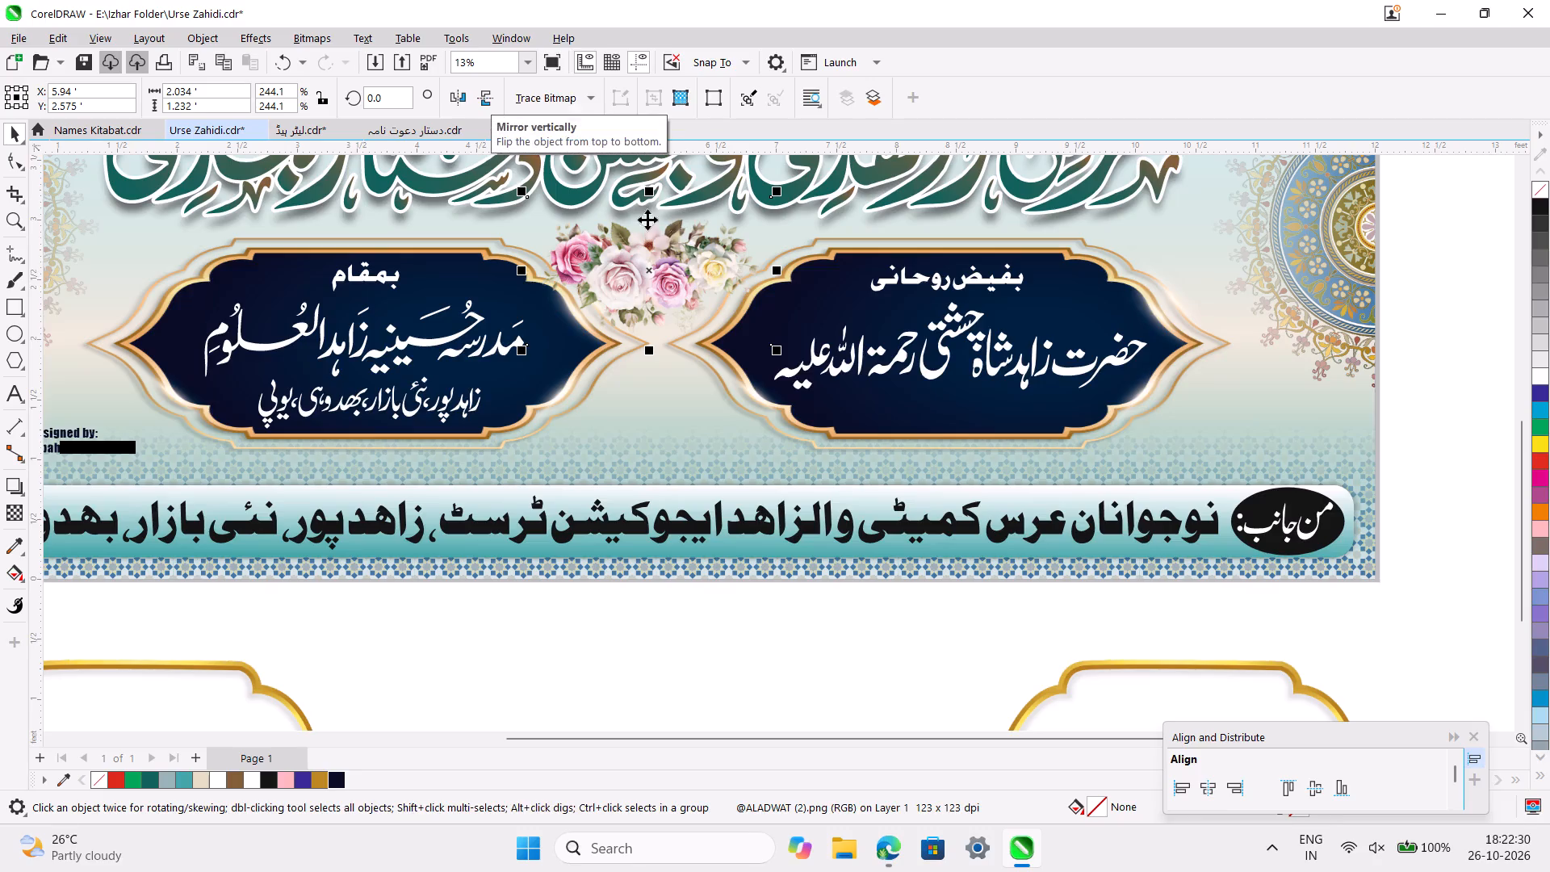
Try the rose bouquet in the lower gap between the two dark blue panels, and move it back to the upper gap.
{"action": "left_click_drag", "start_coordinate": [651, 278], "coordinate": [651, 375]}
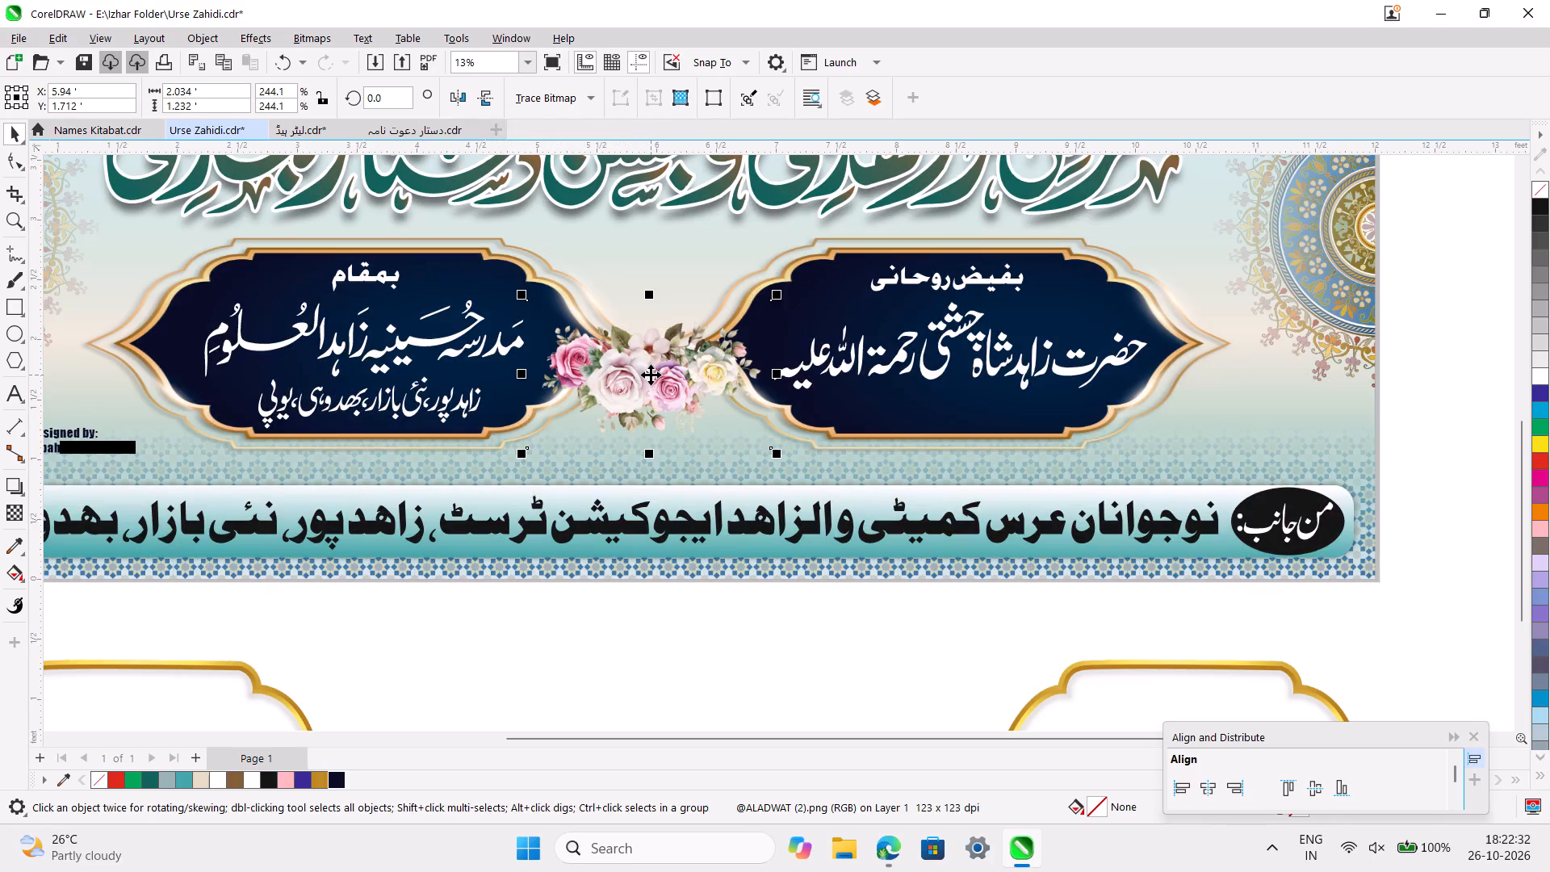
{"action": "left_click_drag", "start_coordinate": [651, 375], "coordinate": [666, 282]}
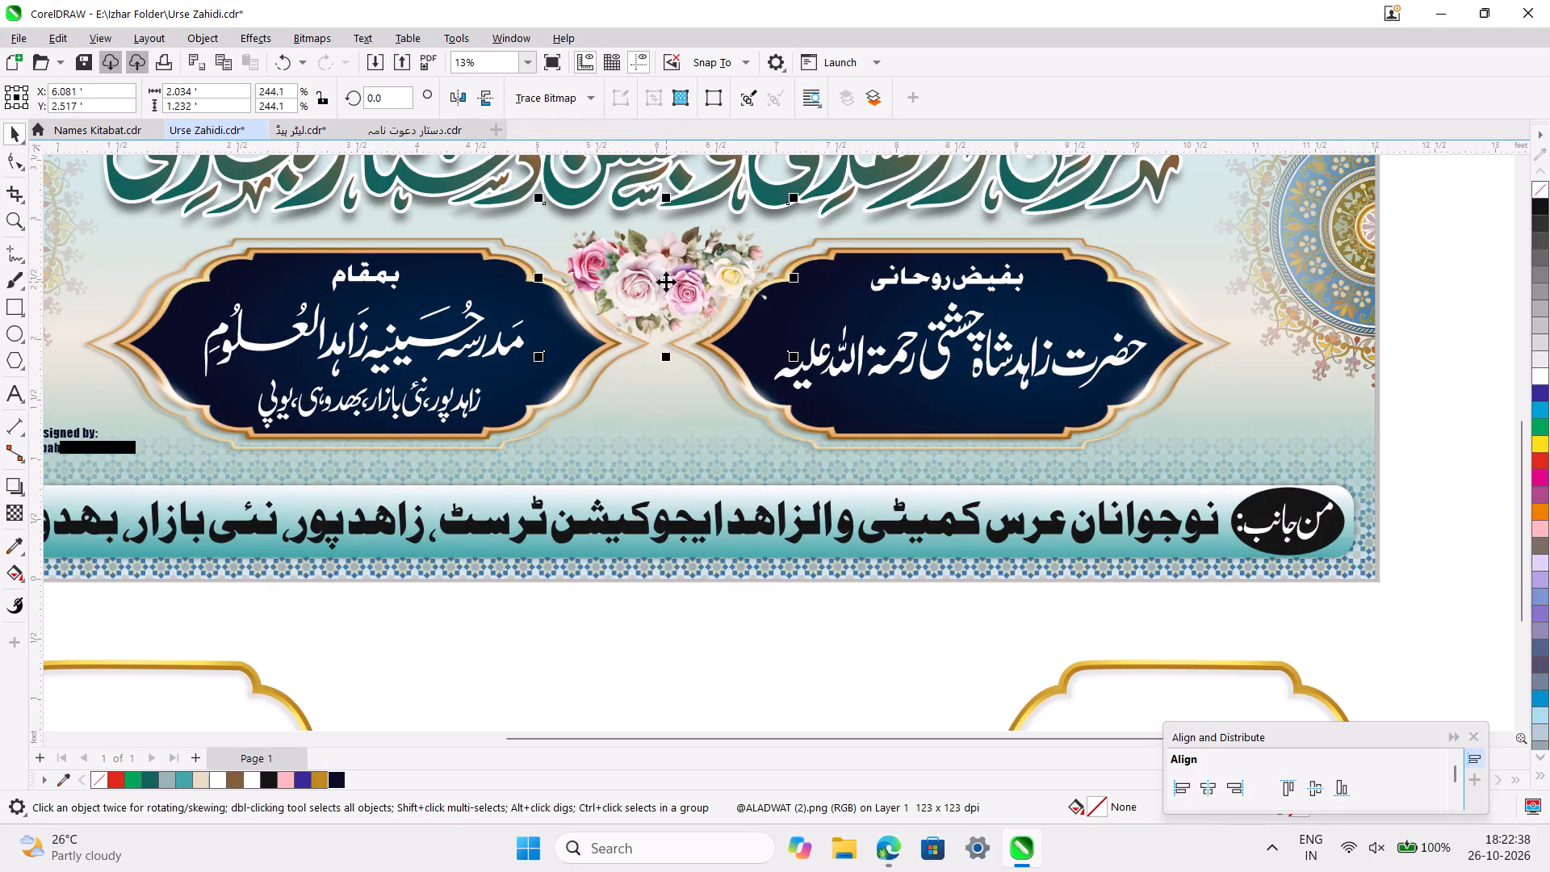
Mirror the rose bouquet in the upper gap vertically.
{"action": "scroll", "coordinate": [666, 282], "scroll_direction": "up", "scroll_amount": 1}
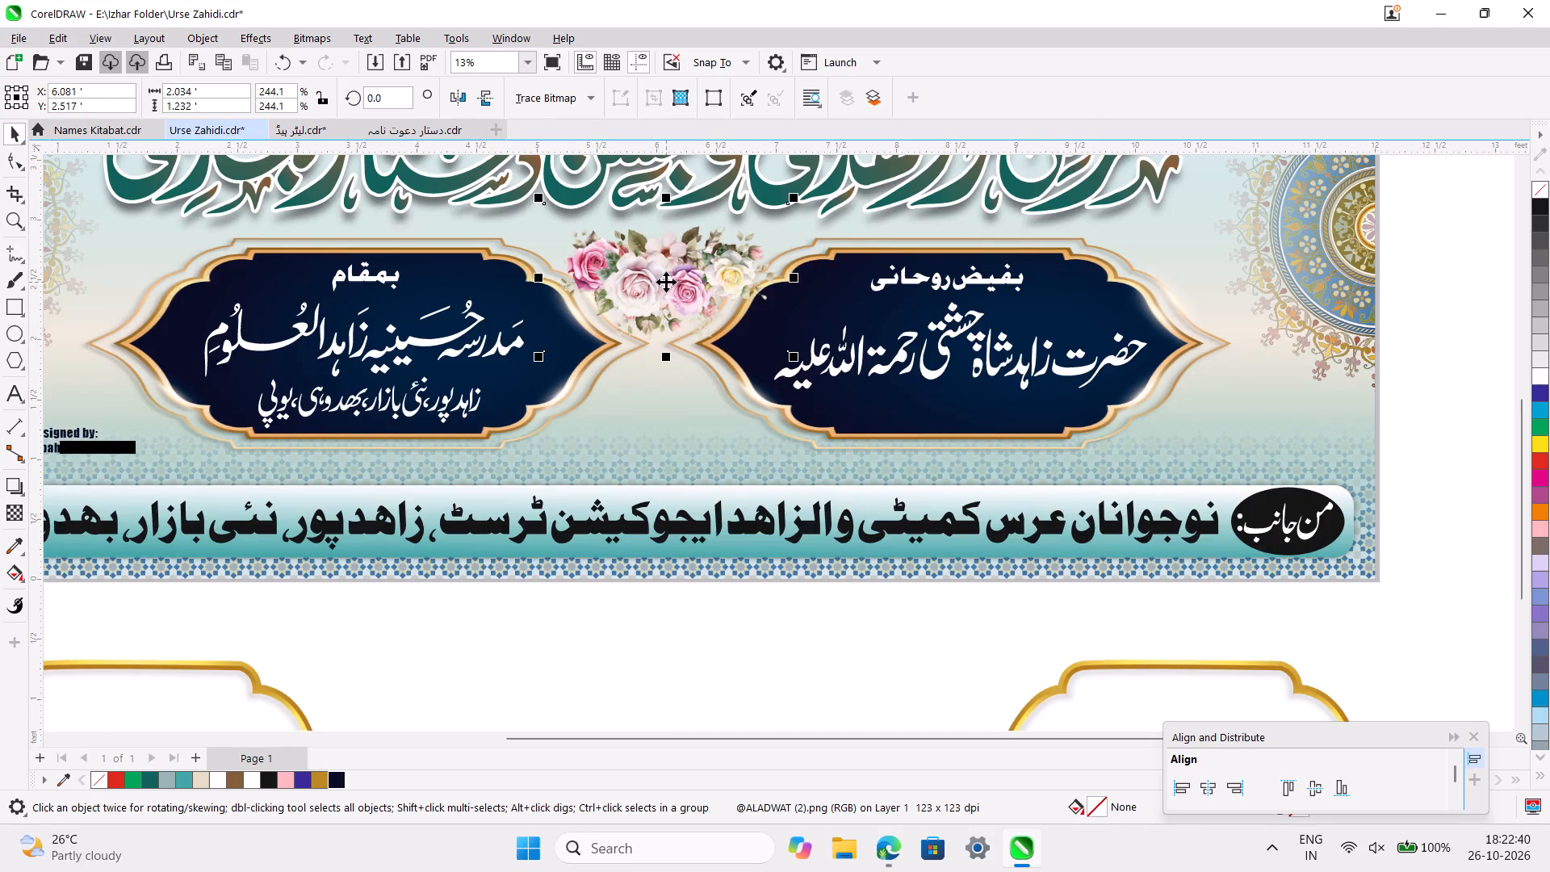
{"action": "scroll", "coordinate": [666, 282], "scroll_direction": "up", "scroll_amount": 1}
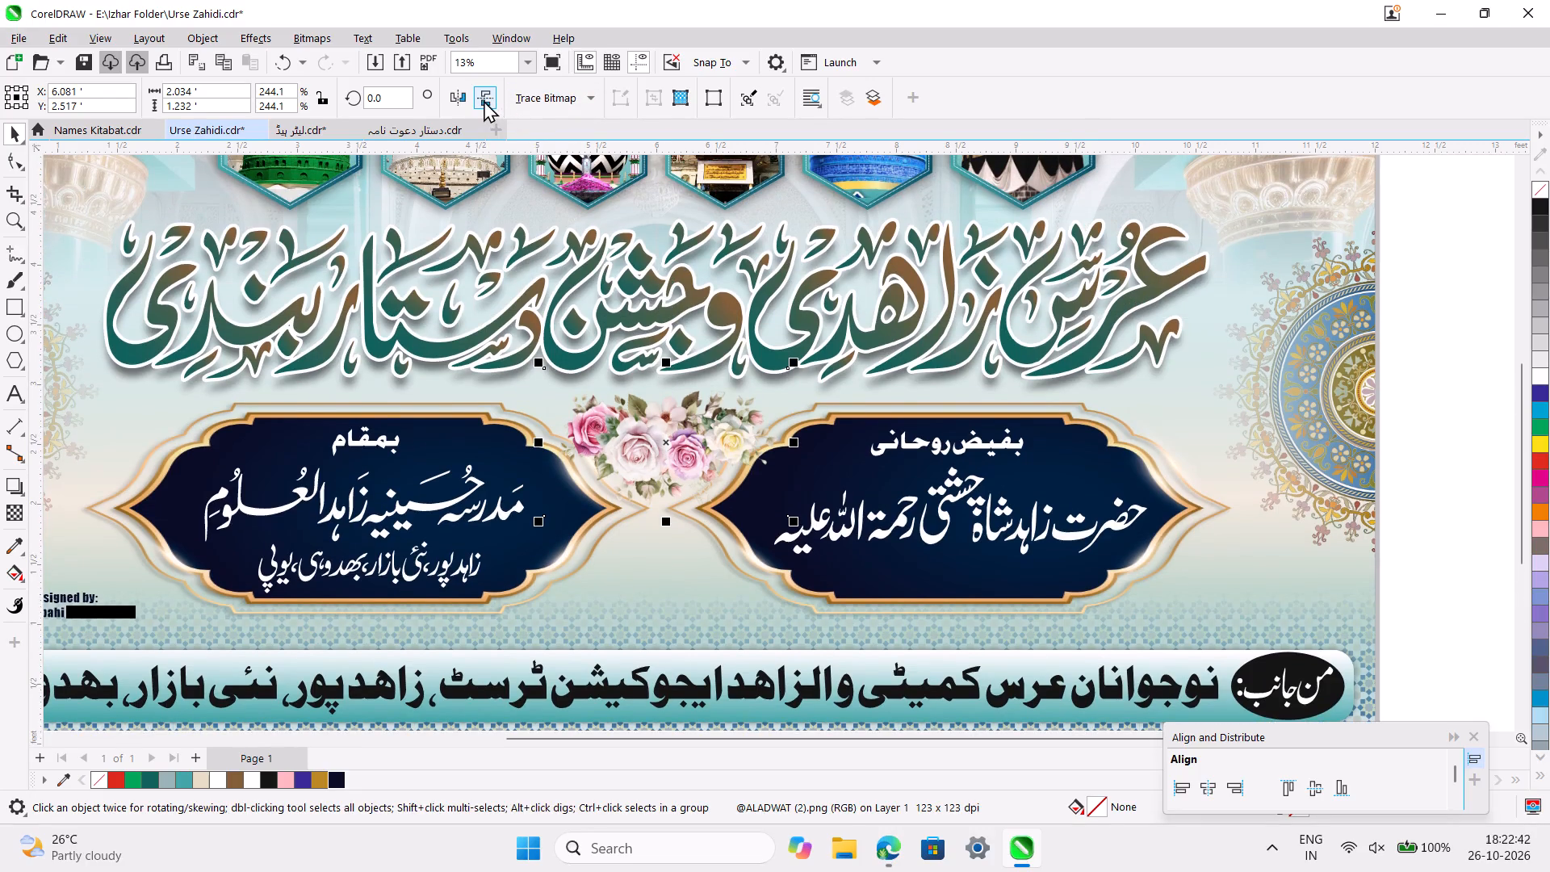
{"action": "left_click", "coordinate": [484, 100]}
Shrink the rose bouquet to about 1.75 by 1.06 ft and centre it in the upper gap at about X 6.0, Y 2.55 ft.
{"action": "scroll", "coordinate": [707, 533], "scroll_direction": "down", "scroll_amount": 1}
{"action": "scroll", "coordinate": [707, 533], "scroll_direction": "up", "scroll_amount": 2, "text": "ctrl"}
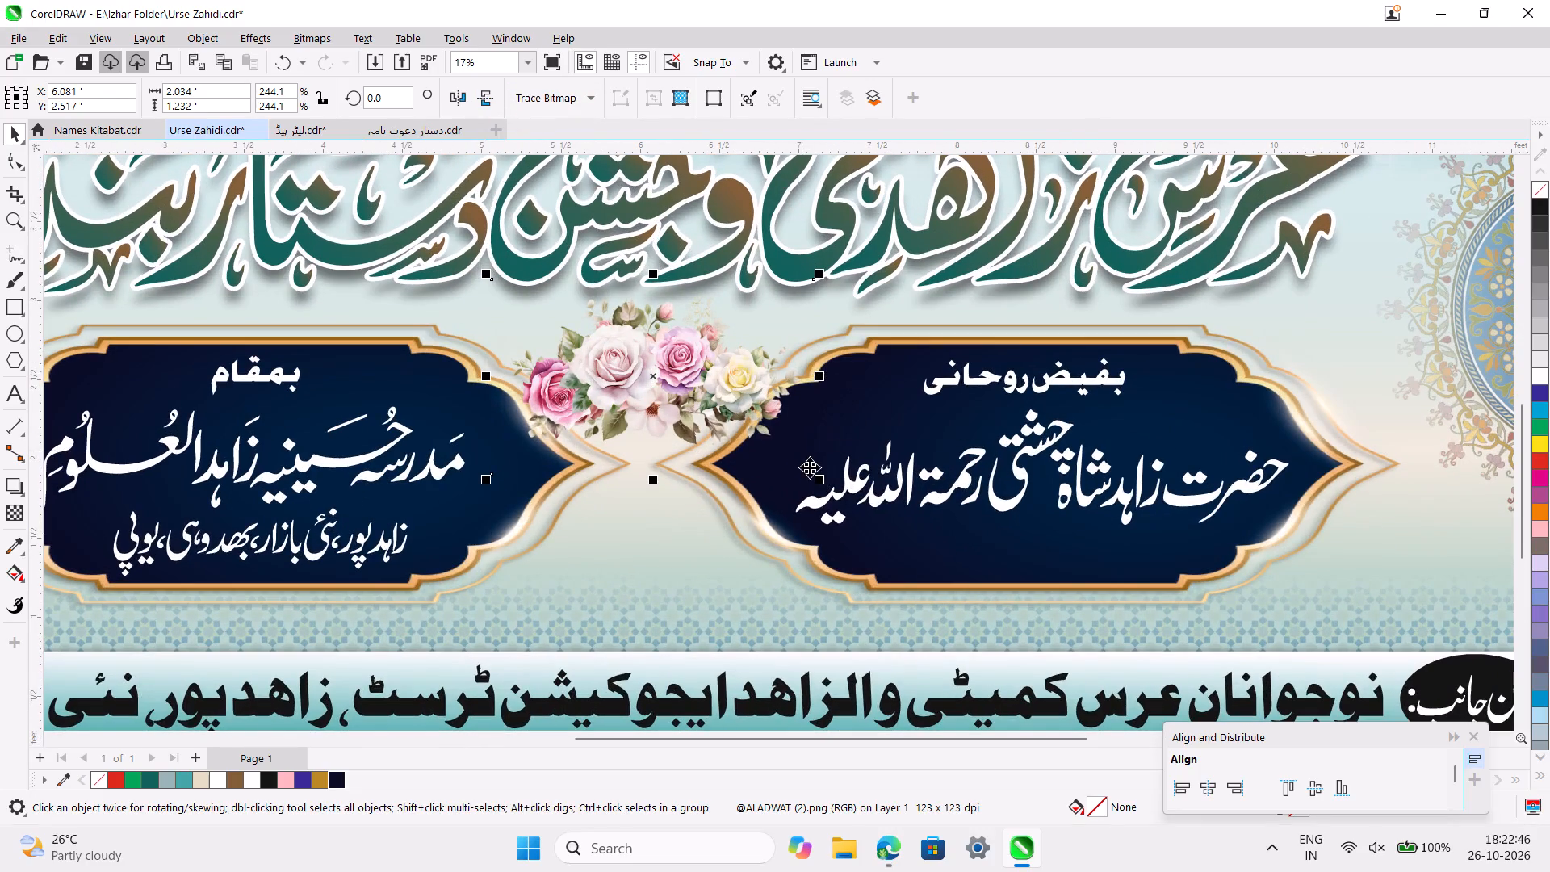
{"action": "left_click_drag", "start_coordinate": [818, 484], "coordinate": [773, 475]}
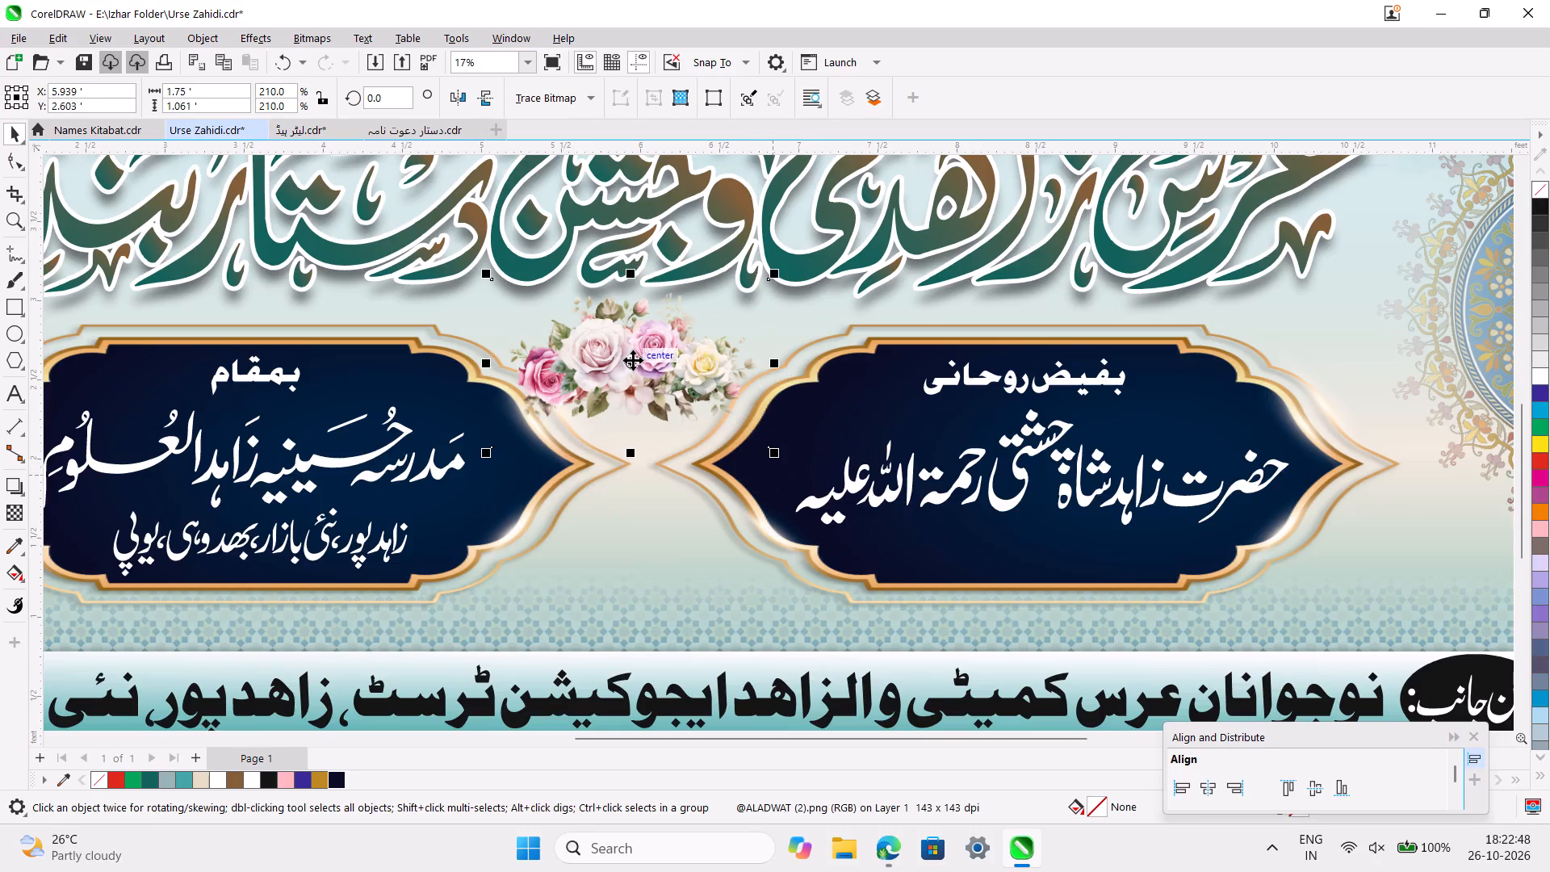
{"action": "left_click_drag", "start_coordinate": [629, 359], "coordinate": [643, 371]}
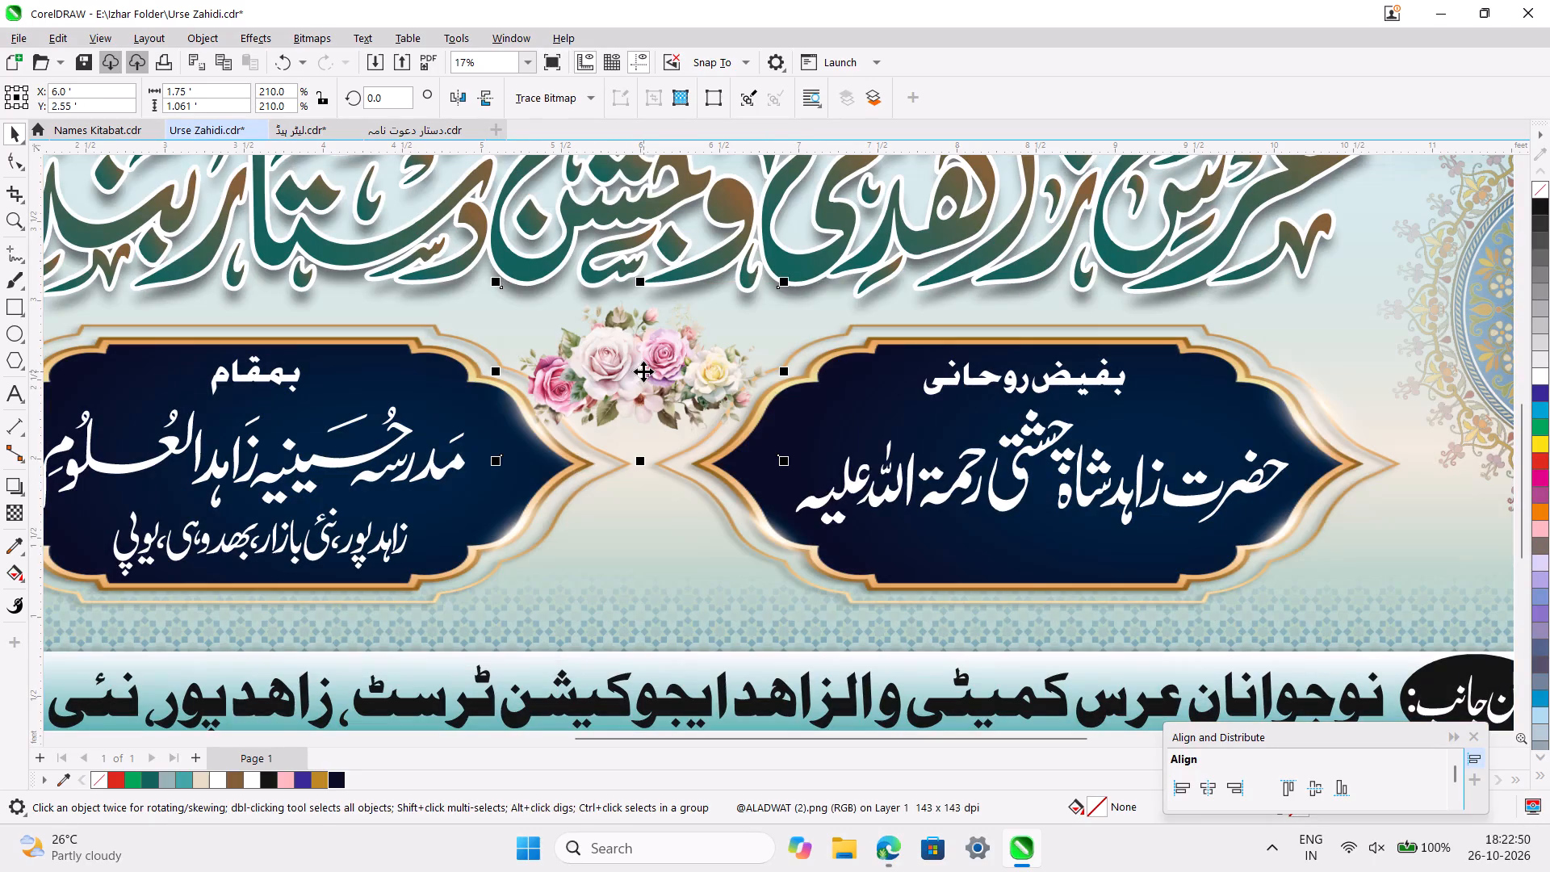
Lower the rose bouquet slightly to about Y 2.49 ft, keeping it centred between the panels at X 6.0 ft.
{"action": "scroll", "coordinate": [643, 371], "scroll_direction": "down", "scroll_amount": 2, "text": "ctrl"}
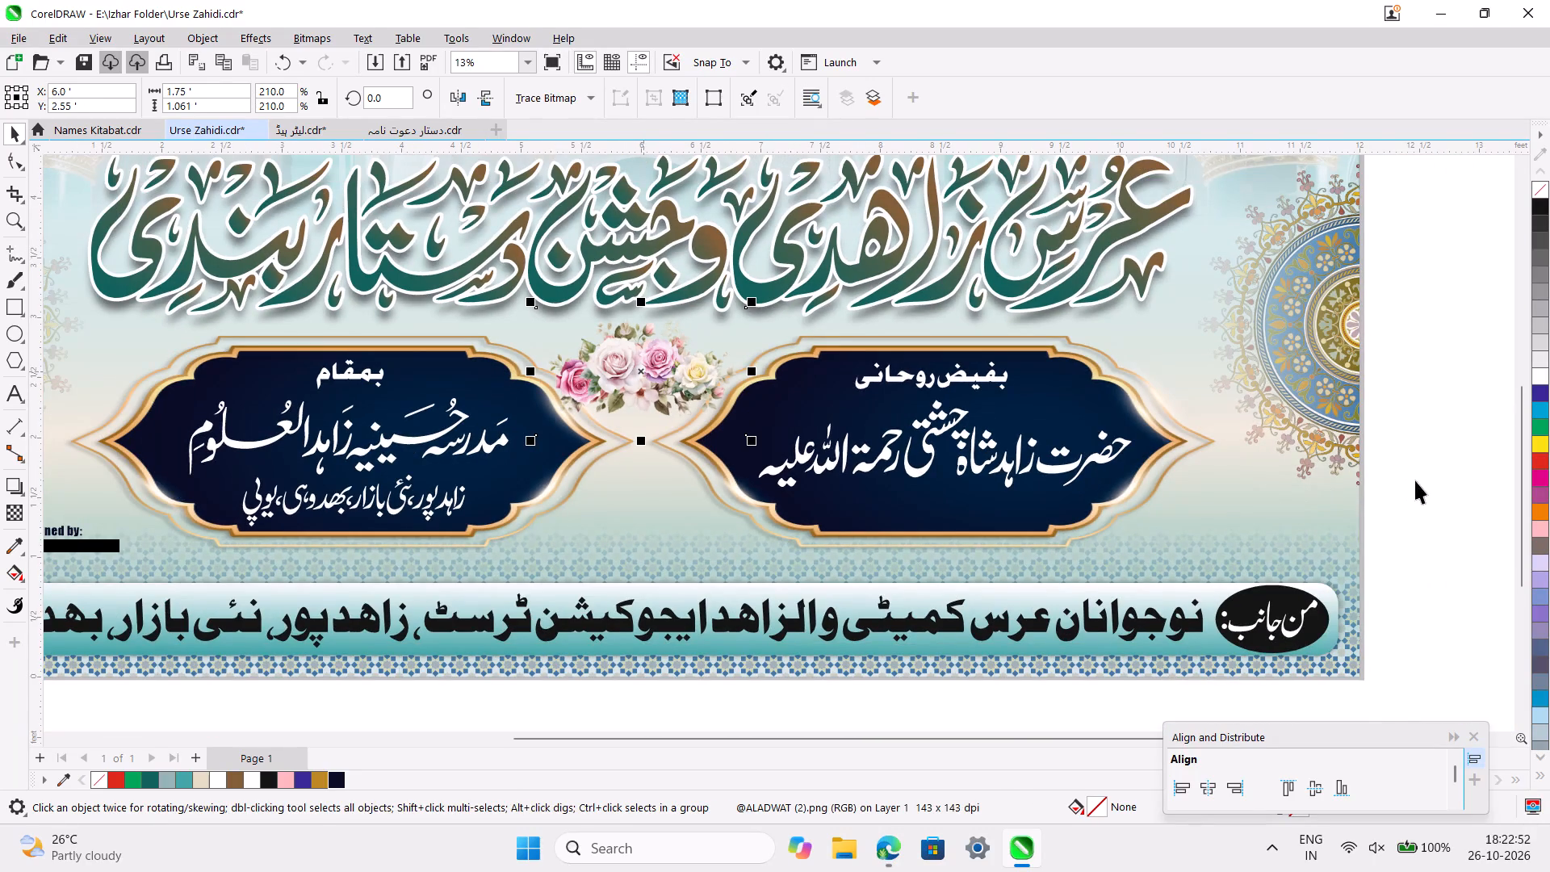
{"action": "left_click", "coordinate": [1415, 480]}
{"action": "left_click", "coordinate": [657, 382]}
{"action": "scroll", "coordinate": [657, 382], "scroll_direction": "up", "scroll_amount": 4, "text": "ctrl"}
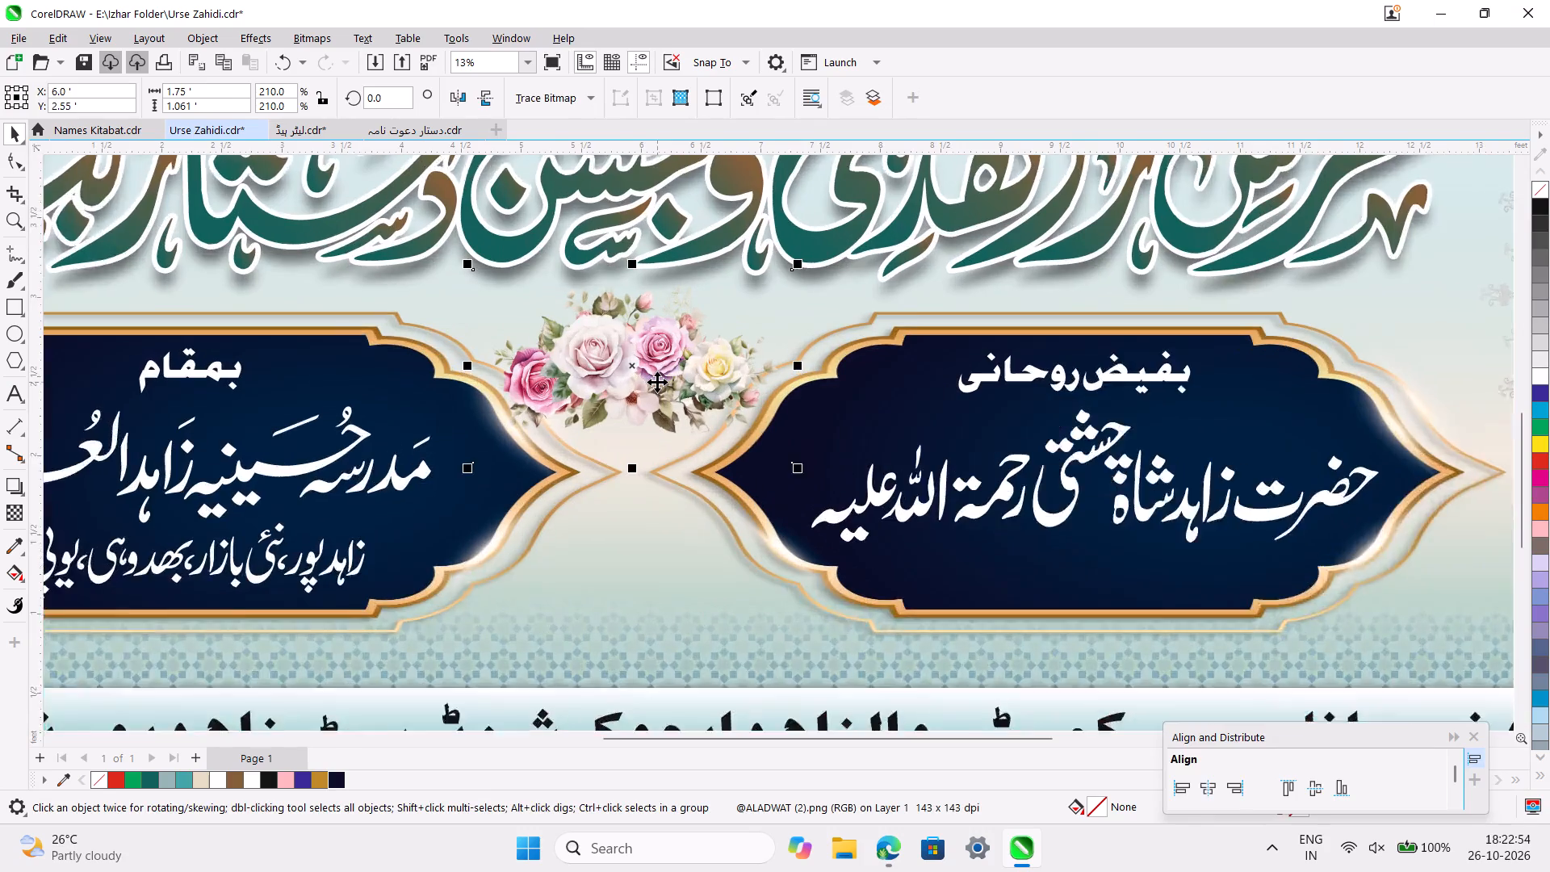
{"action": "left_click", "coordinate": [1209, 778]}
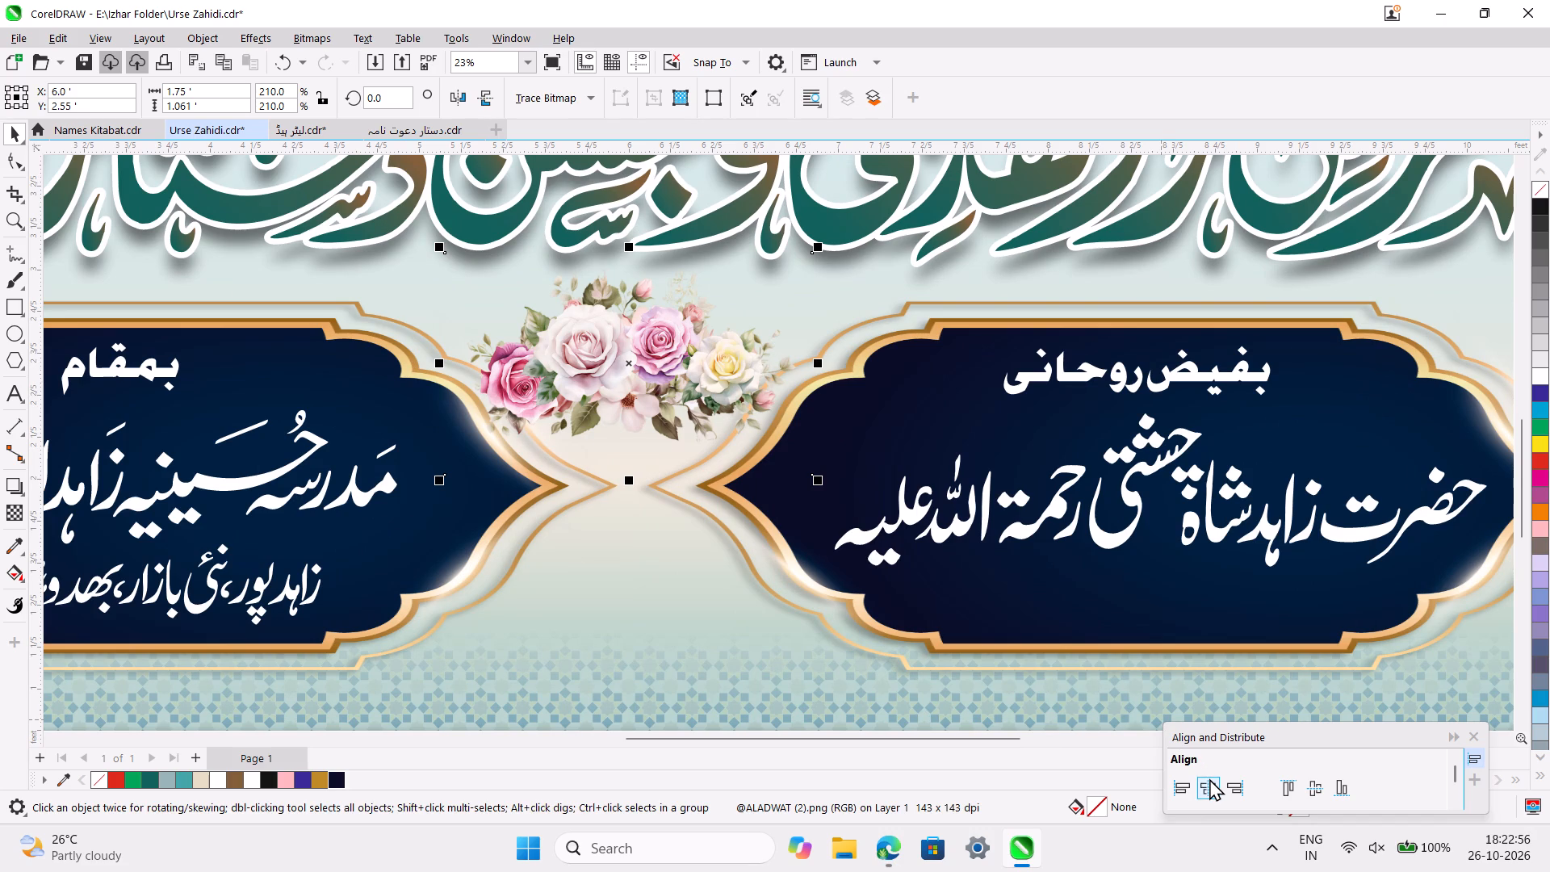
{"action": "left_click", "coordinate": [700, 541]}
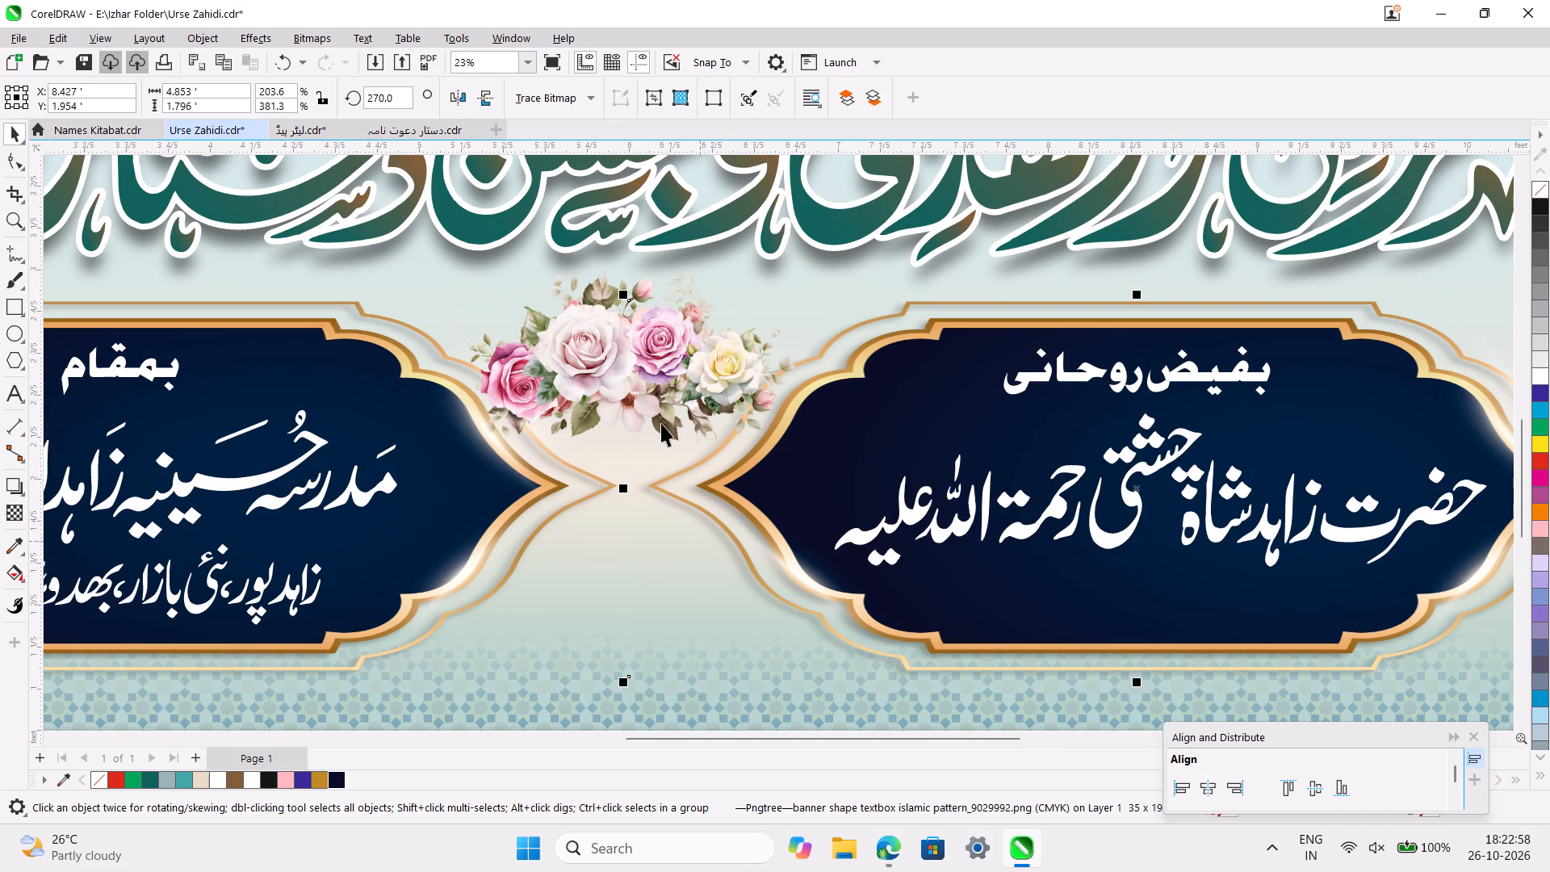
{"action": "left_click", "coordinate": [659, 360]}
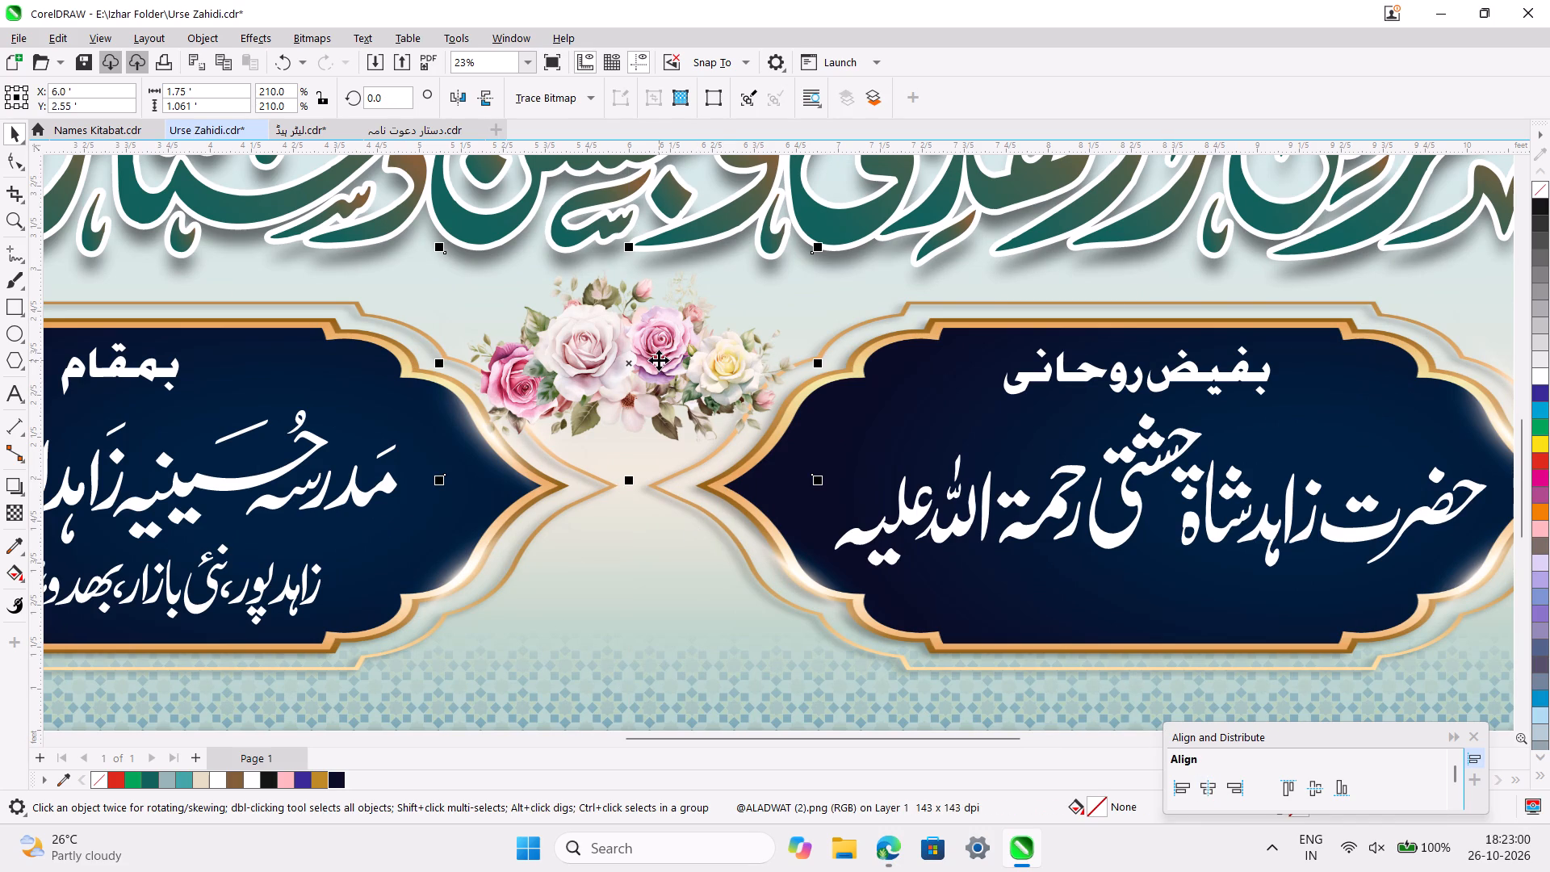
{"action": "left_click_drag", "start_coordinate": [632, 360], "coordinate": [632, 375]}
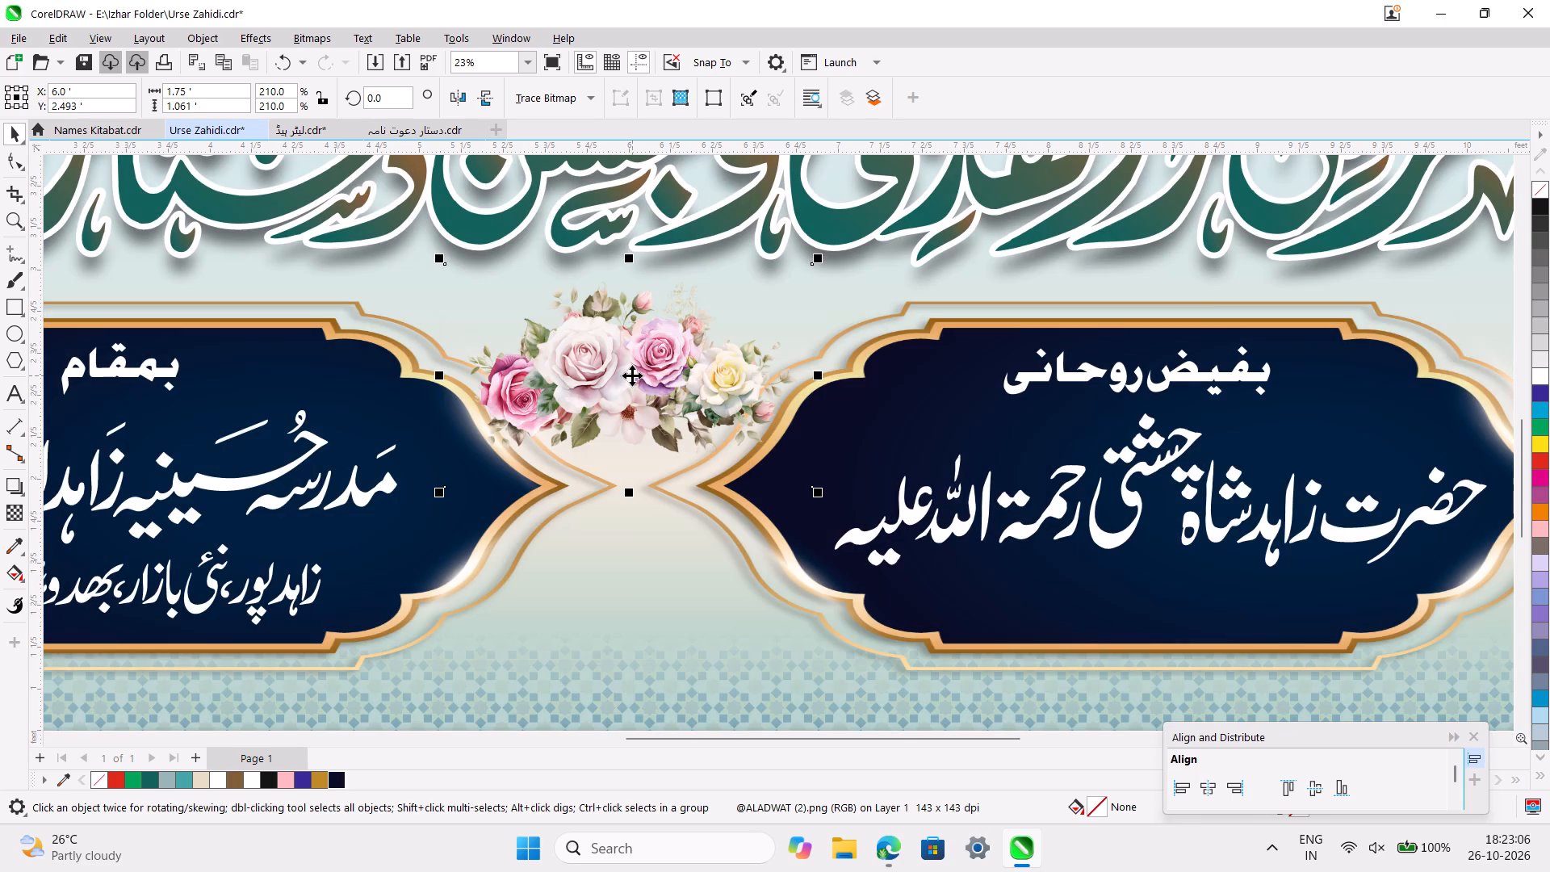
Send the rose bouquet to the back layer order and bring it forward one level, behind the panel frames.
{"action": "key", "text": "shift+Page_Down"}
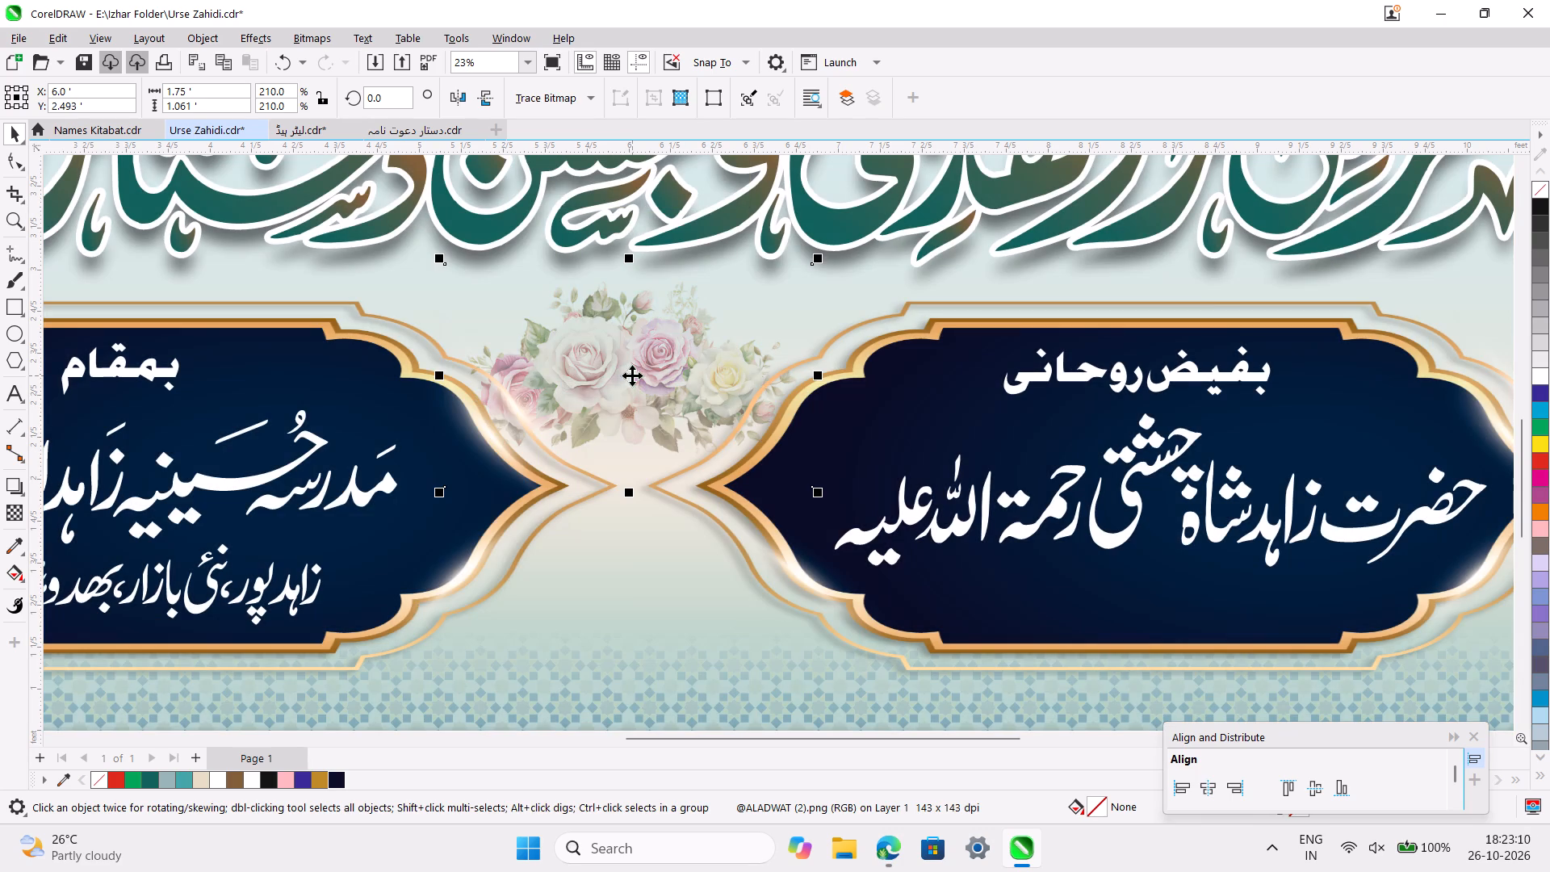
{"action": "key", "text": "shift+Page_Down"}
{"action": "key", "text": "ctrl+Page_Up"}
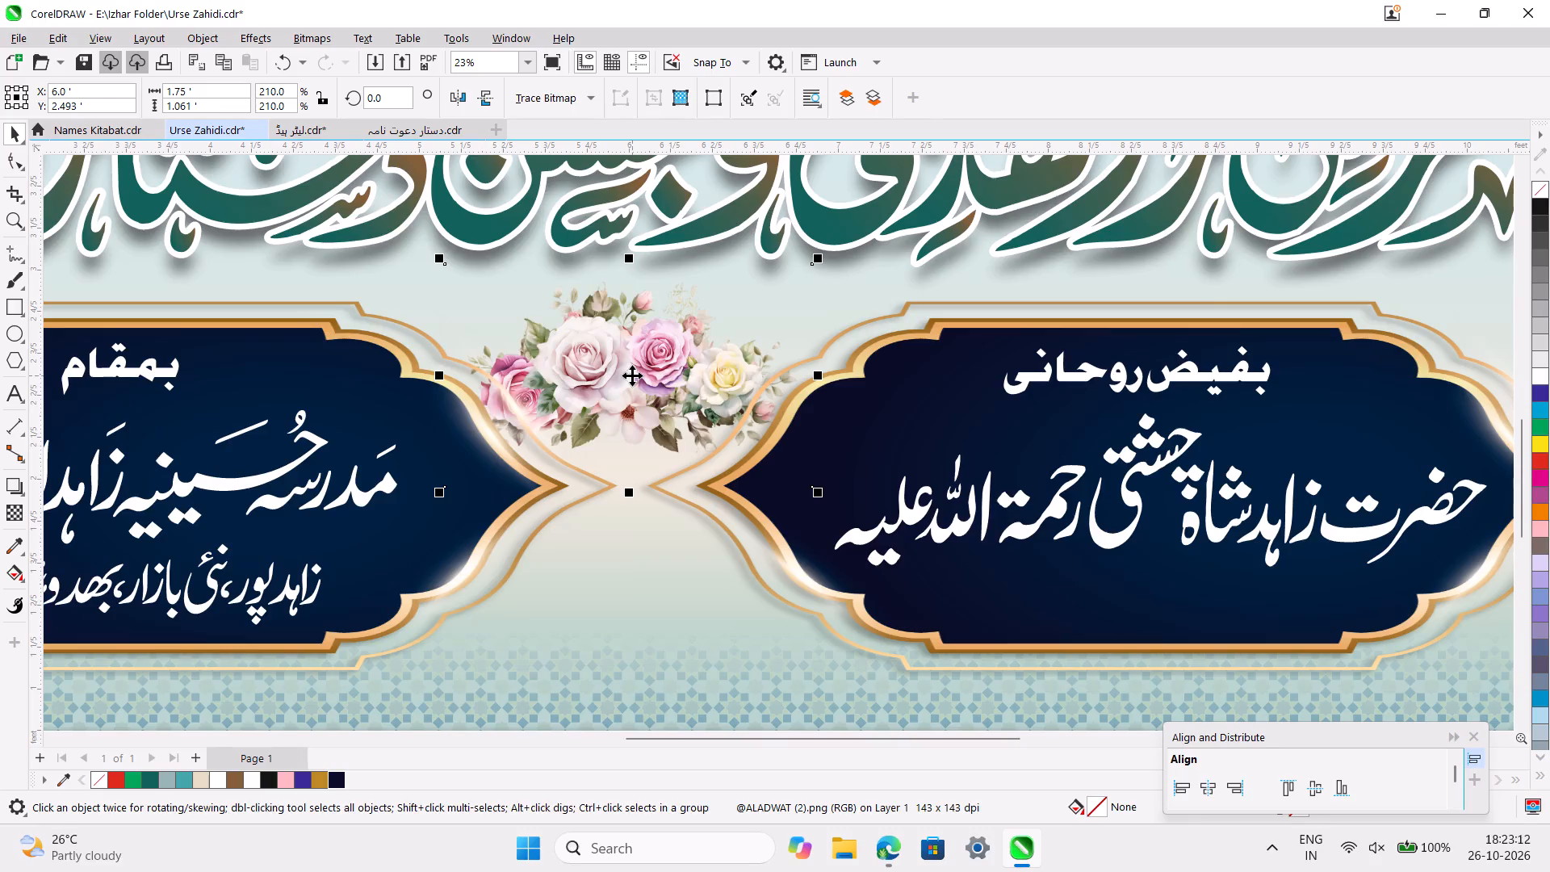
{"action": "scroll", "coordinate": [632, 375], "scroll_direction": "down", "scroll_amount": 4, "text": "ctrl"}
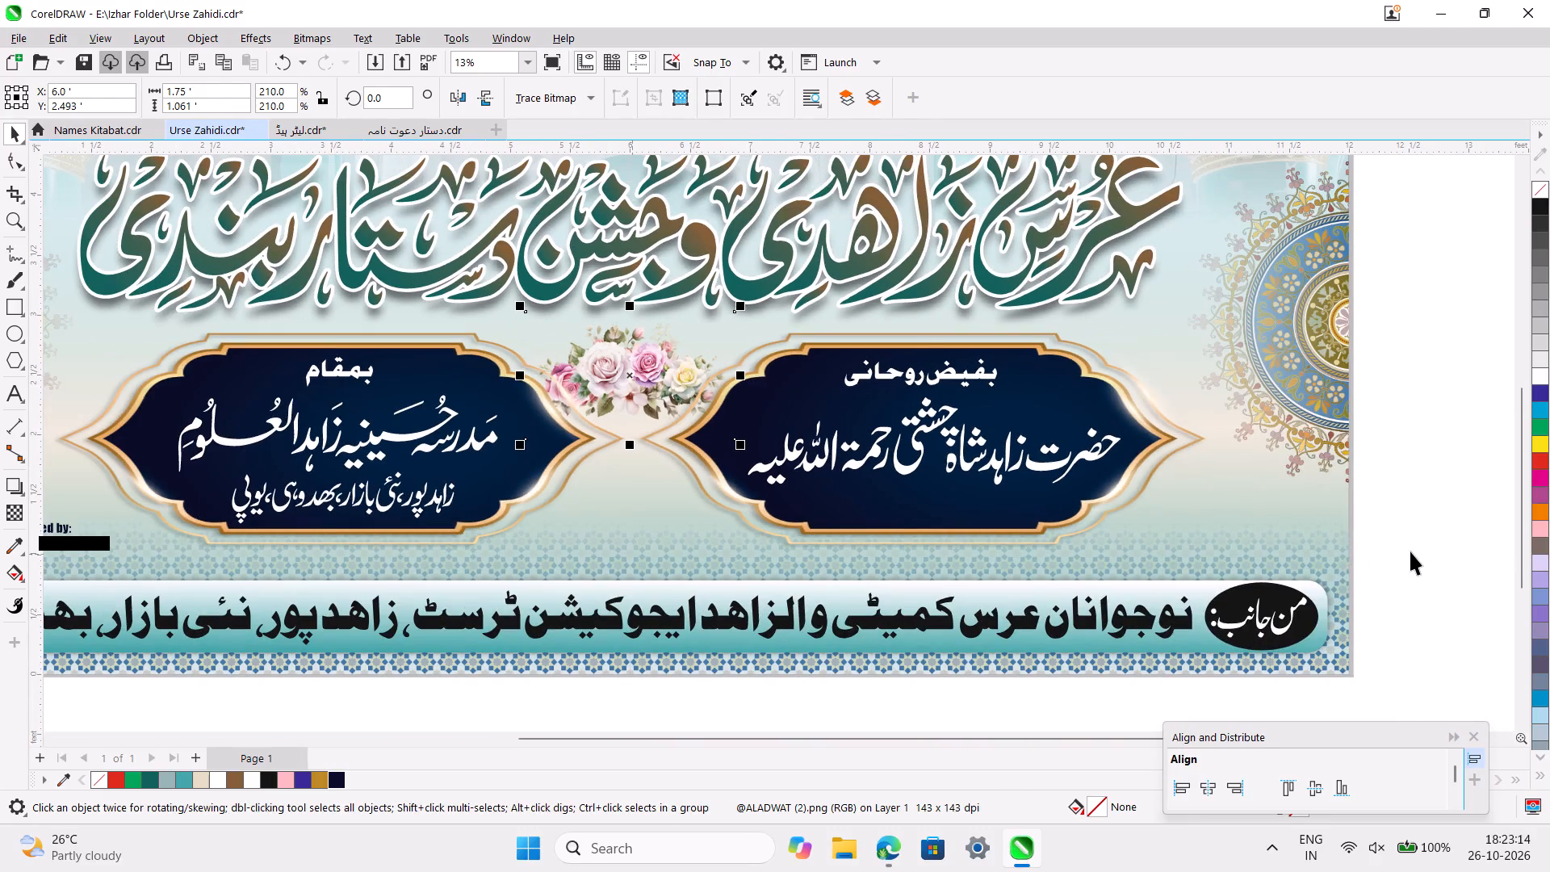
{"action": "left_click", "coordinate": [1410, 551]}
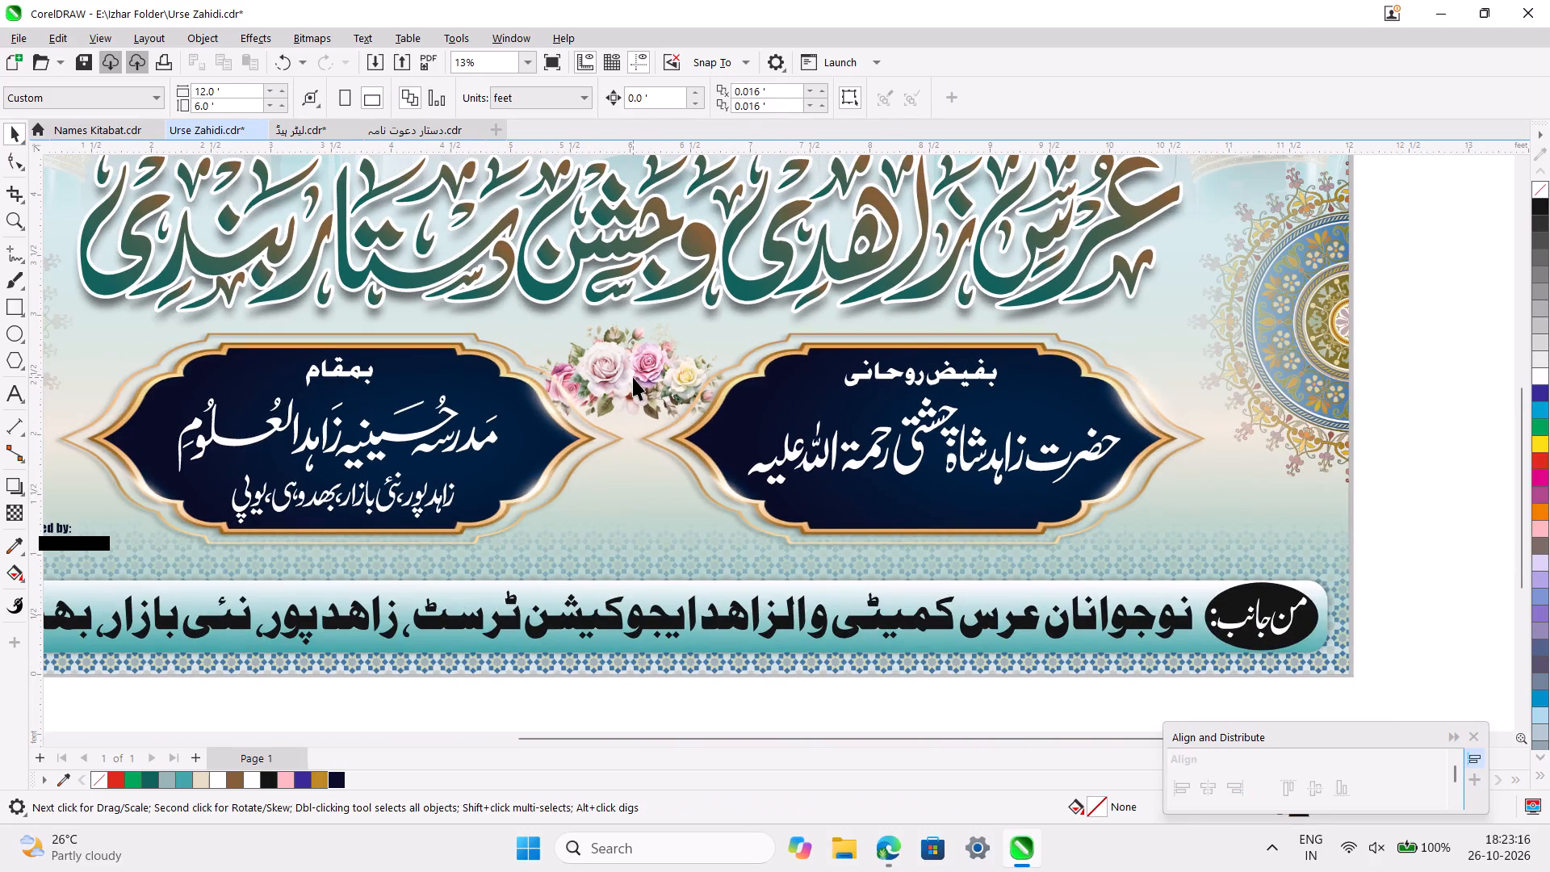
Duplicate the rose bouquet and place the copy in the lower gap between the panels at about X 6.02, Y 1.58 ft.
{"action": "left_click", "coordinate": [633, 377]}
{"action": "scroll", "coordinate": [633, 377], "scroll_direction": "up", "scroll_amount": 3, "text": "ctrl"}
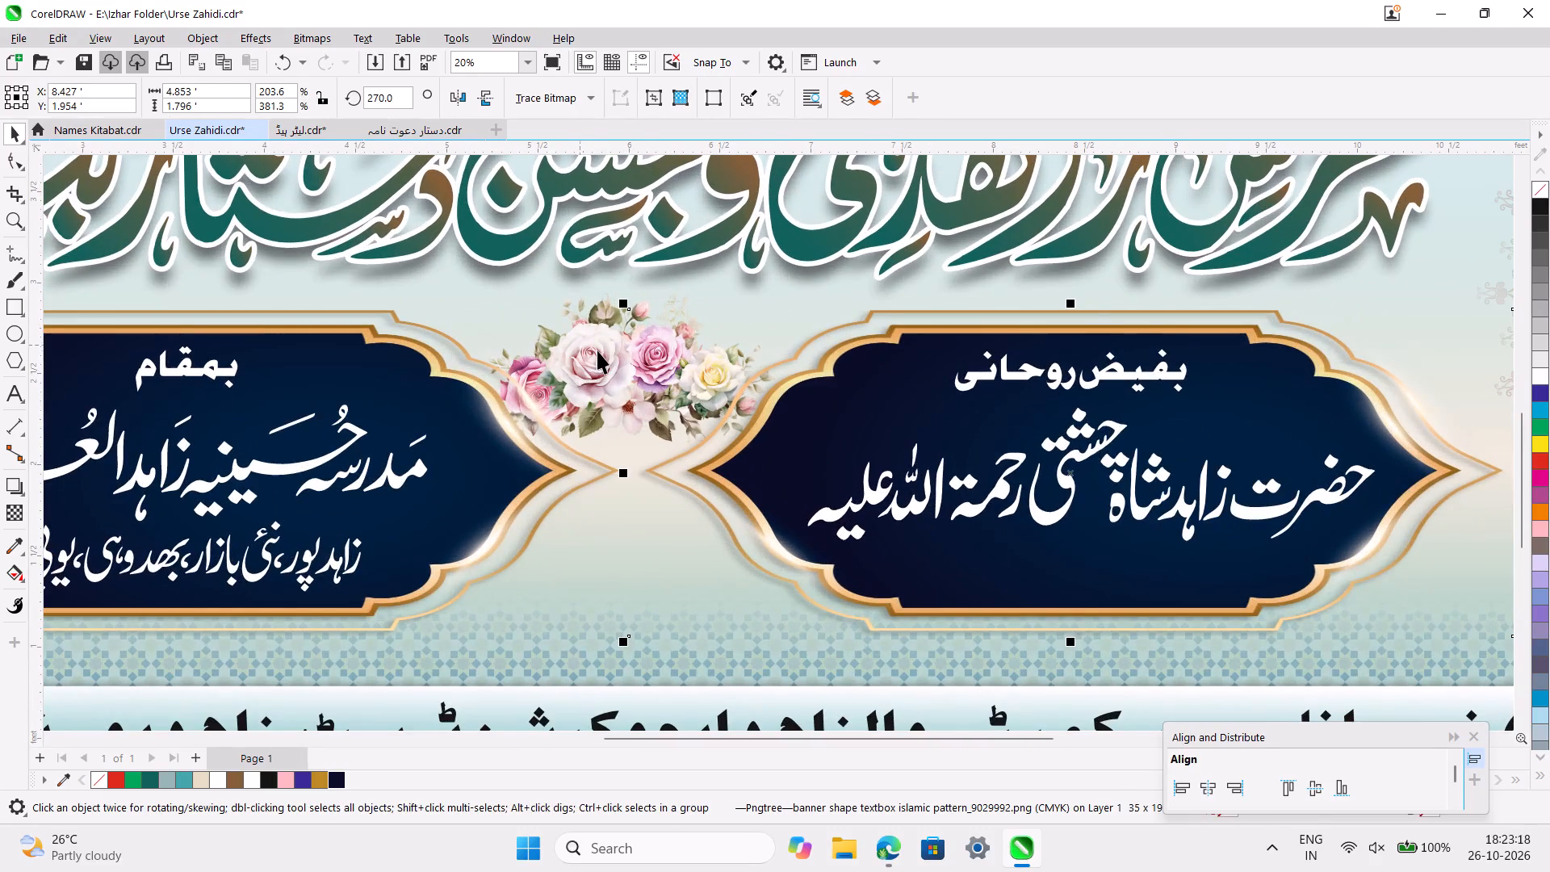
{"action": "left_click", "coordinate": [597, 350], "text": "alt"}
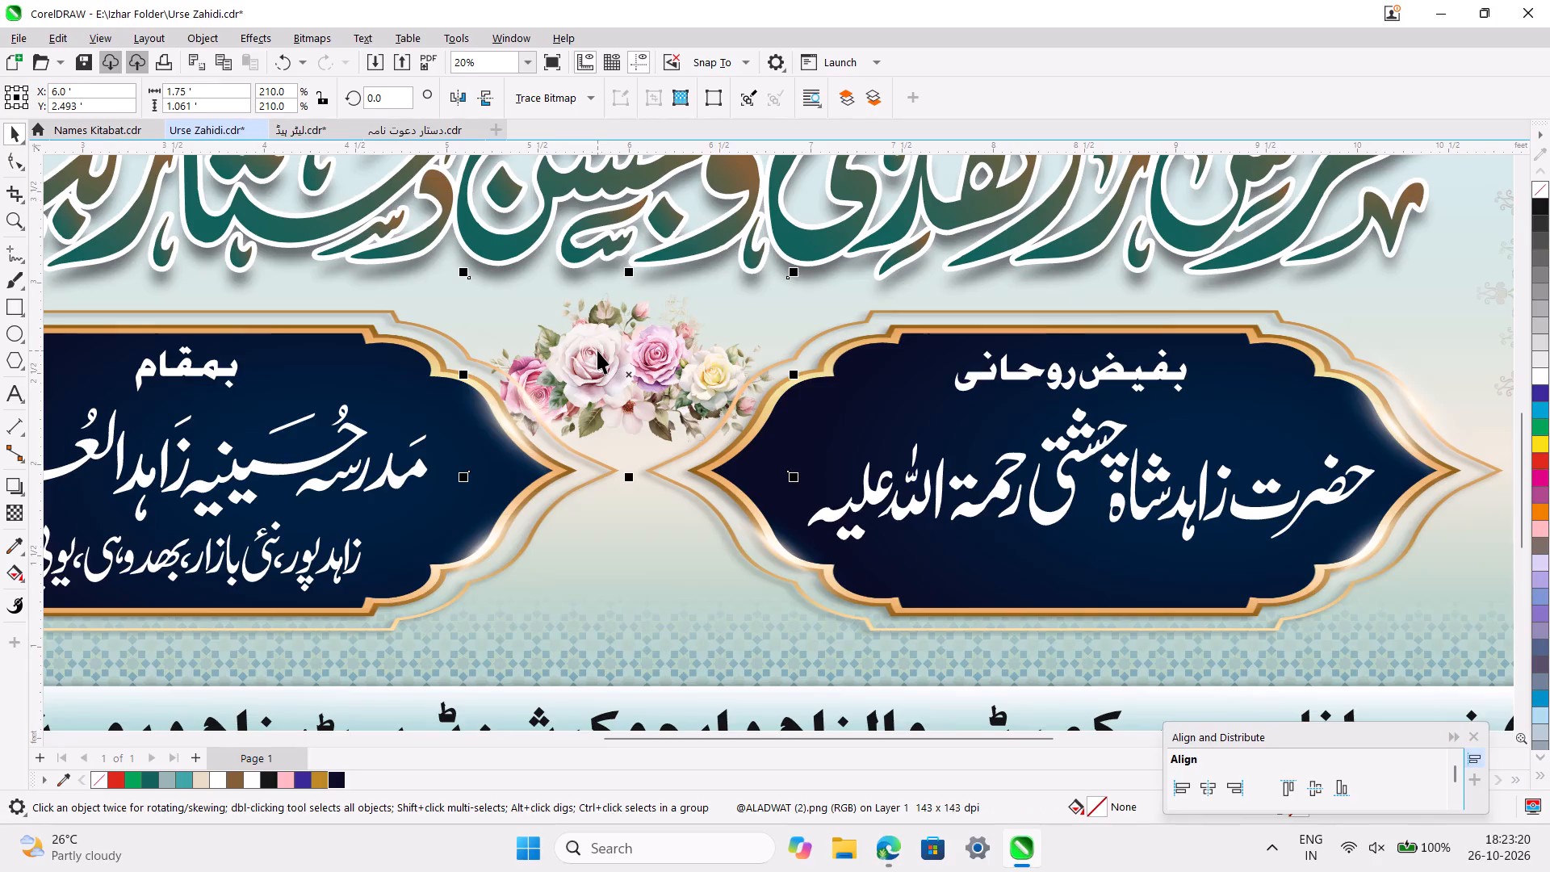
{"action": "key", "text": "ctrl+d"}
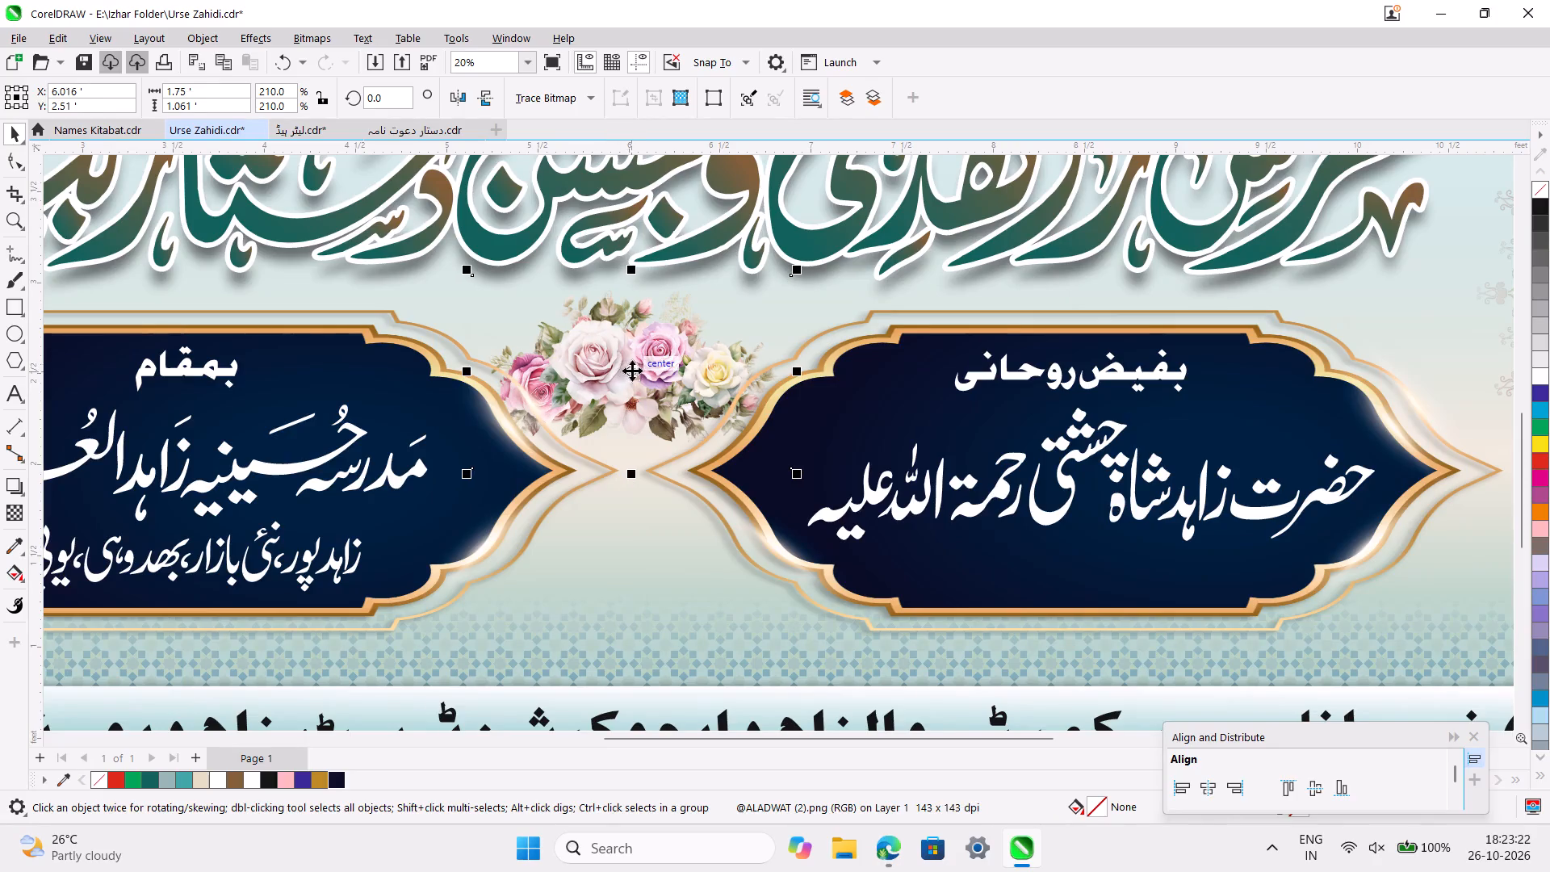
{"action": "left_click_drag", "start_coordinate": [634, 372], "coordinate": [636, 545]}
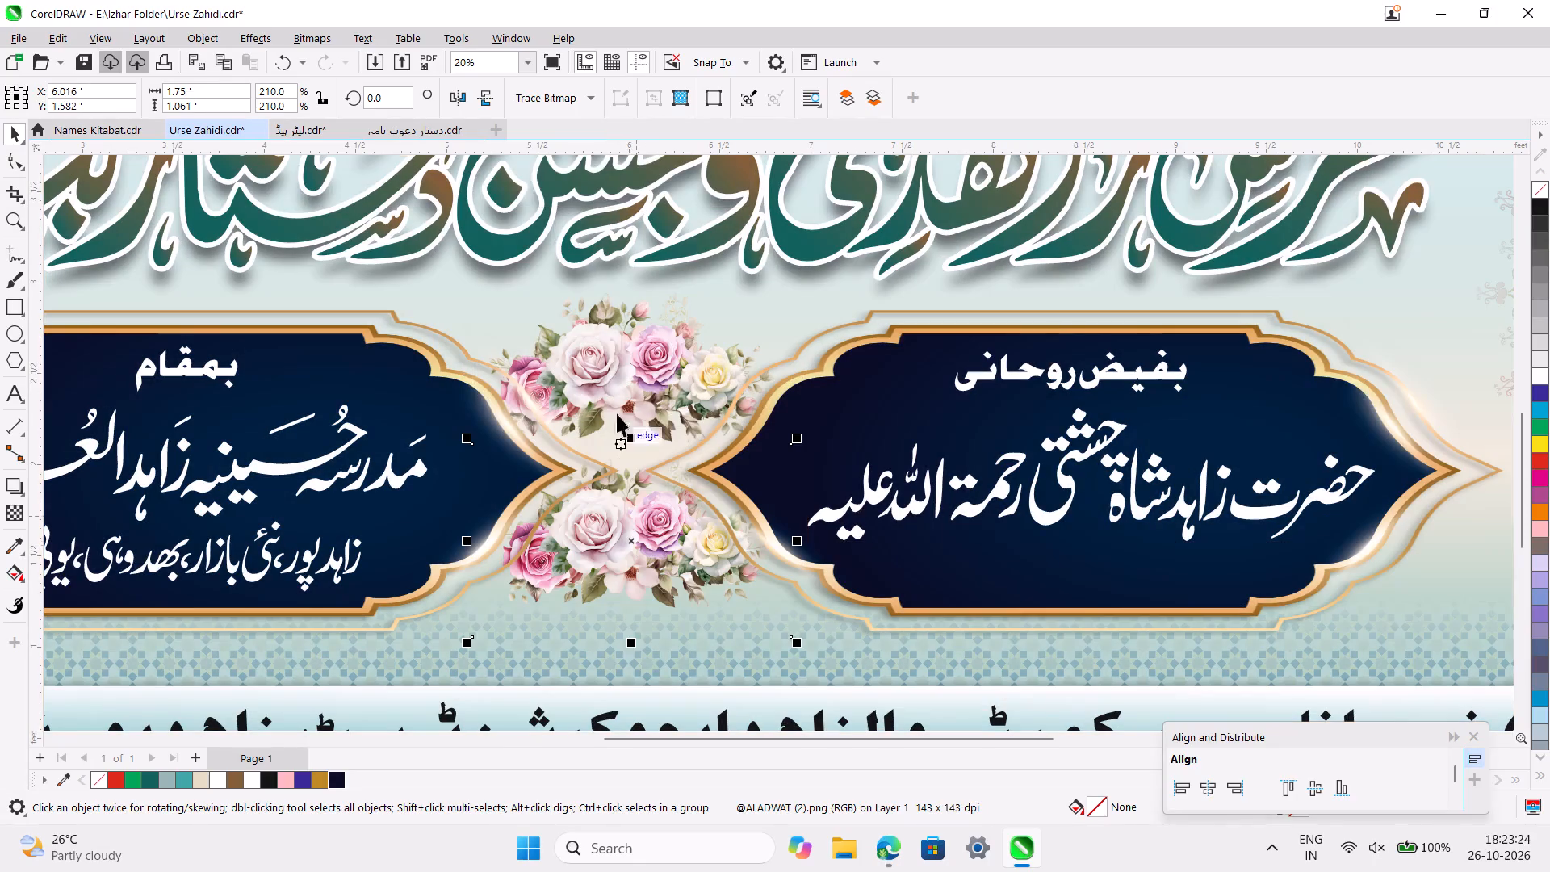
Mirror the lower rose bouquet vertically.
{"action": "left_click", "coordinate": [483, 99]}
{"action": "scroll", "coordinate": [604, 356], "scroll_direction": "down", "scroll_amount": 4, "text": "ctrl"}
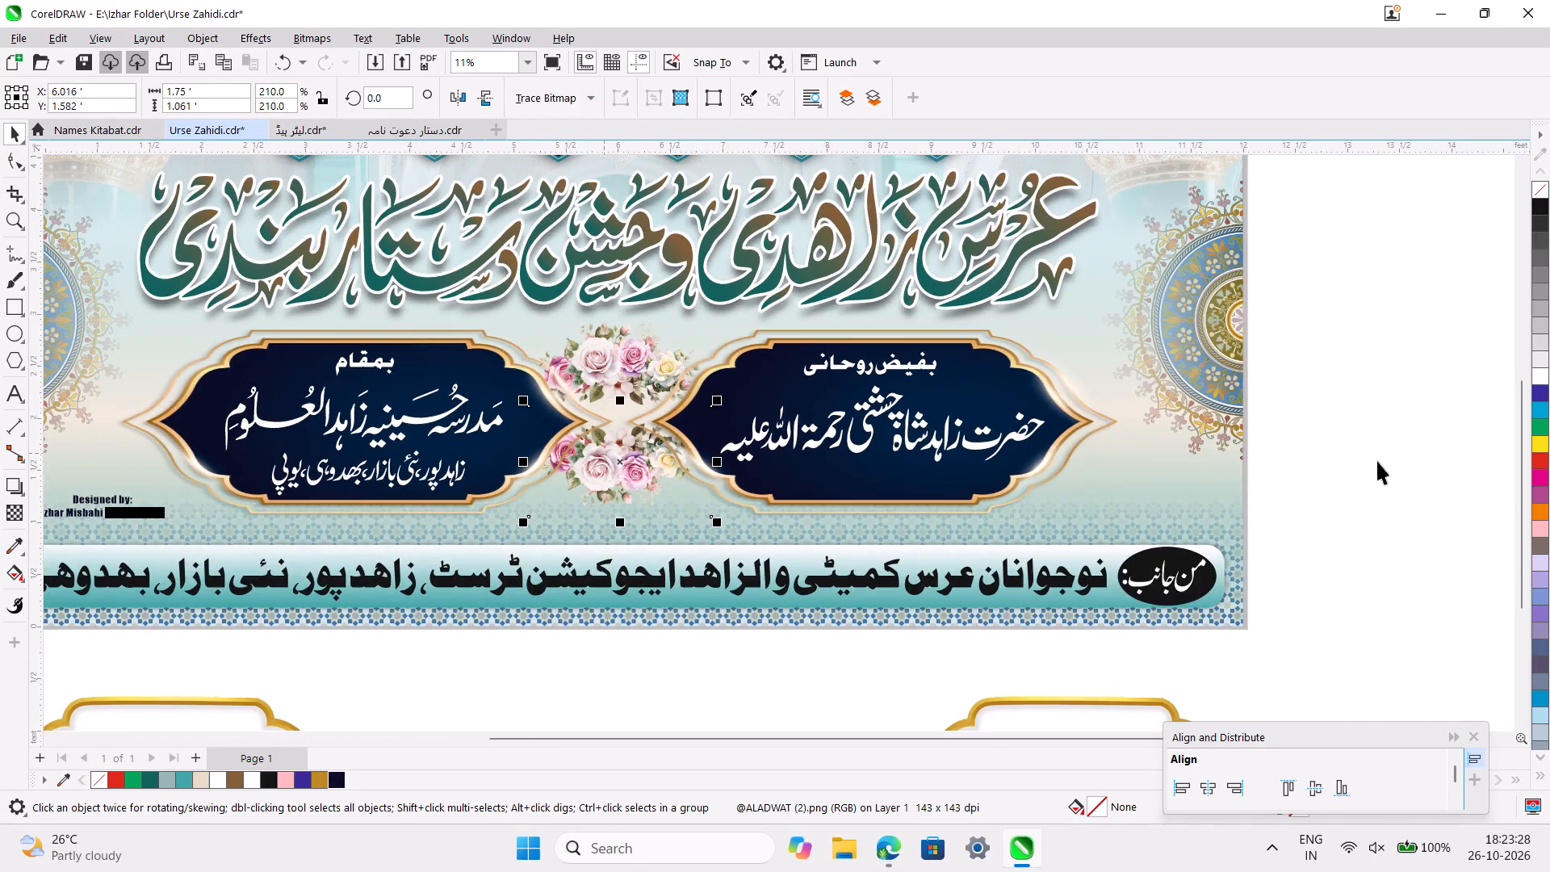
{"action": "left_click", "coordinate": [1377, 461]}
{"action": "scroll", "coordinate": [982, 481], "scroll_direction": "down", "scroll_amount": 1}
{"action": "scroll", "coordinate": [982, 481], "scroll_direction": "up", "scroll_amount": 1}
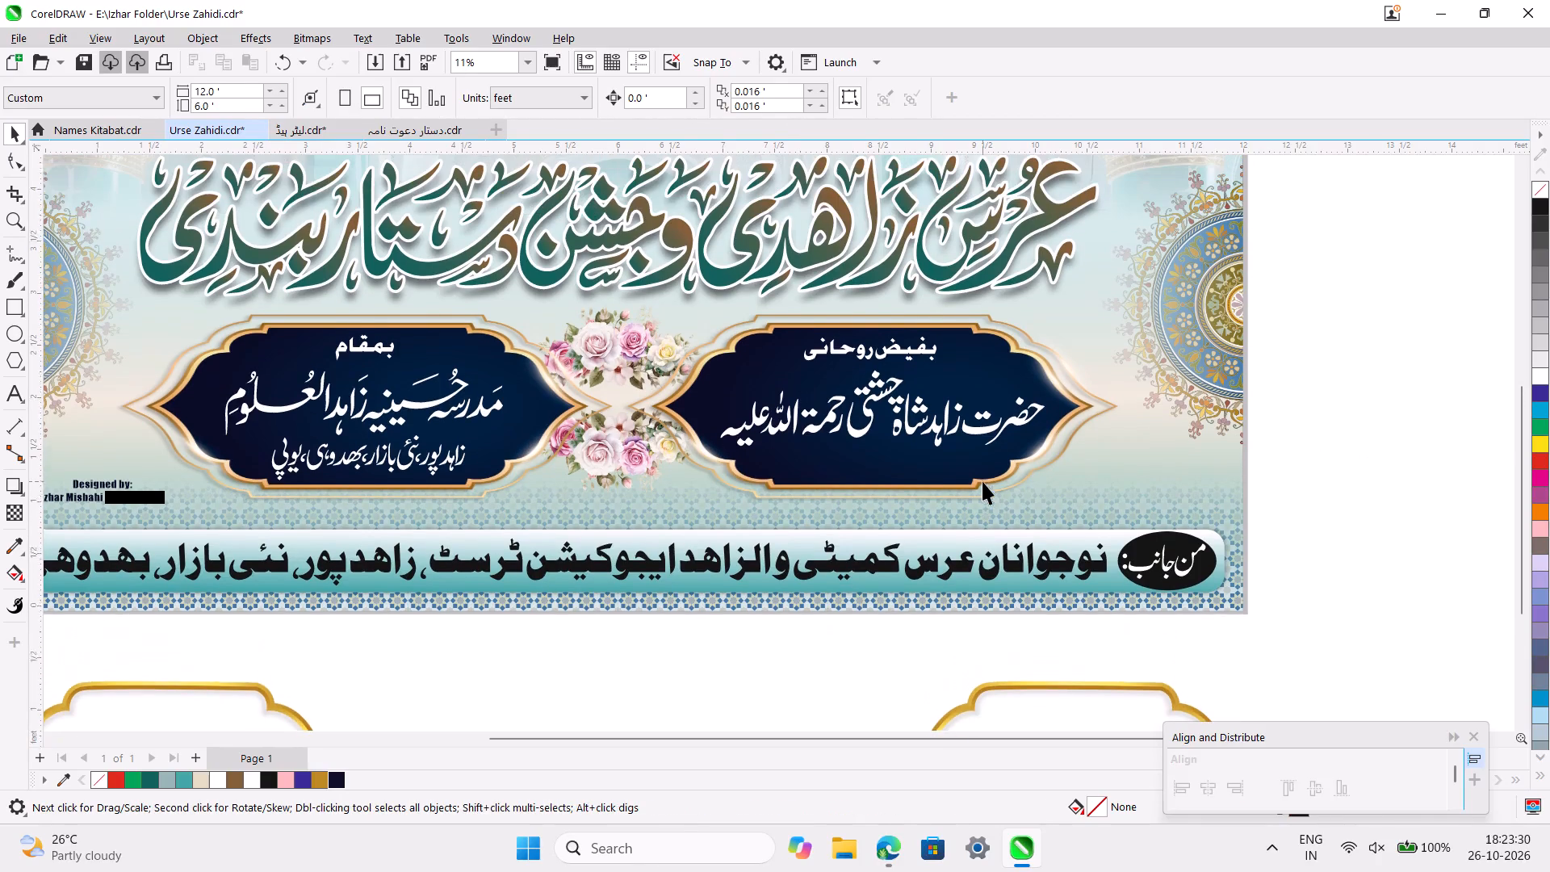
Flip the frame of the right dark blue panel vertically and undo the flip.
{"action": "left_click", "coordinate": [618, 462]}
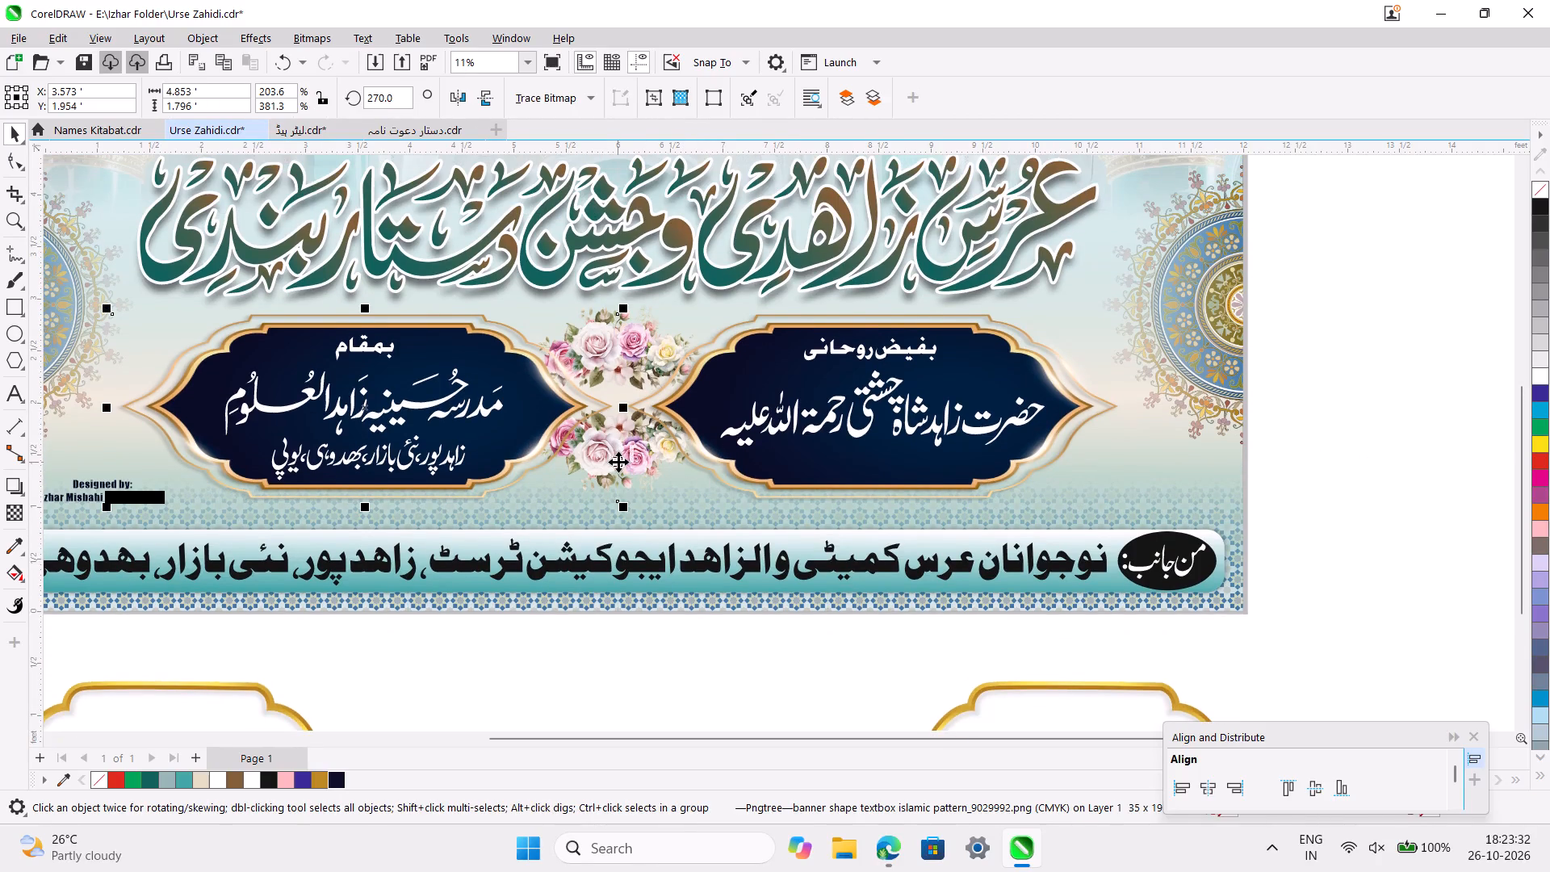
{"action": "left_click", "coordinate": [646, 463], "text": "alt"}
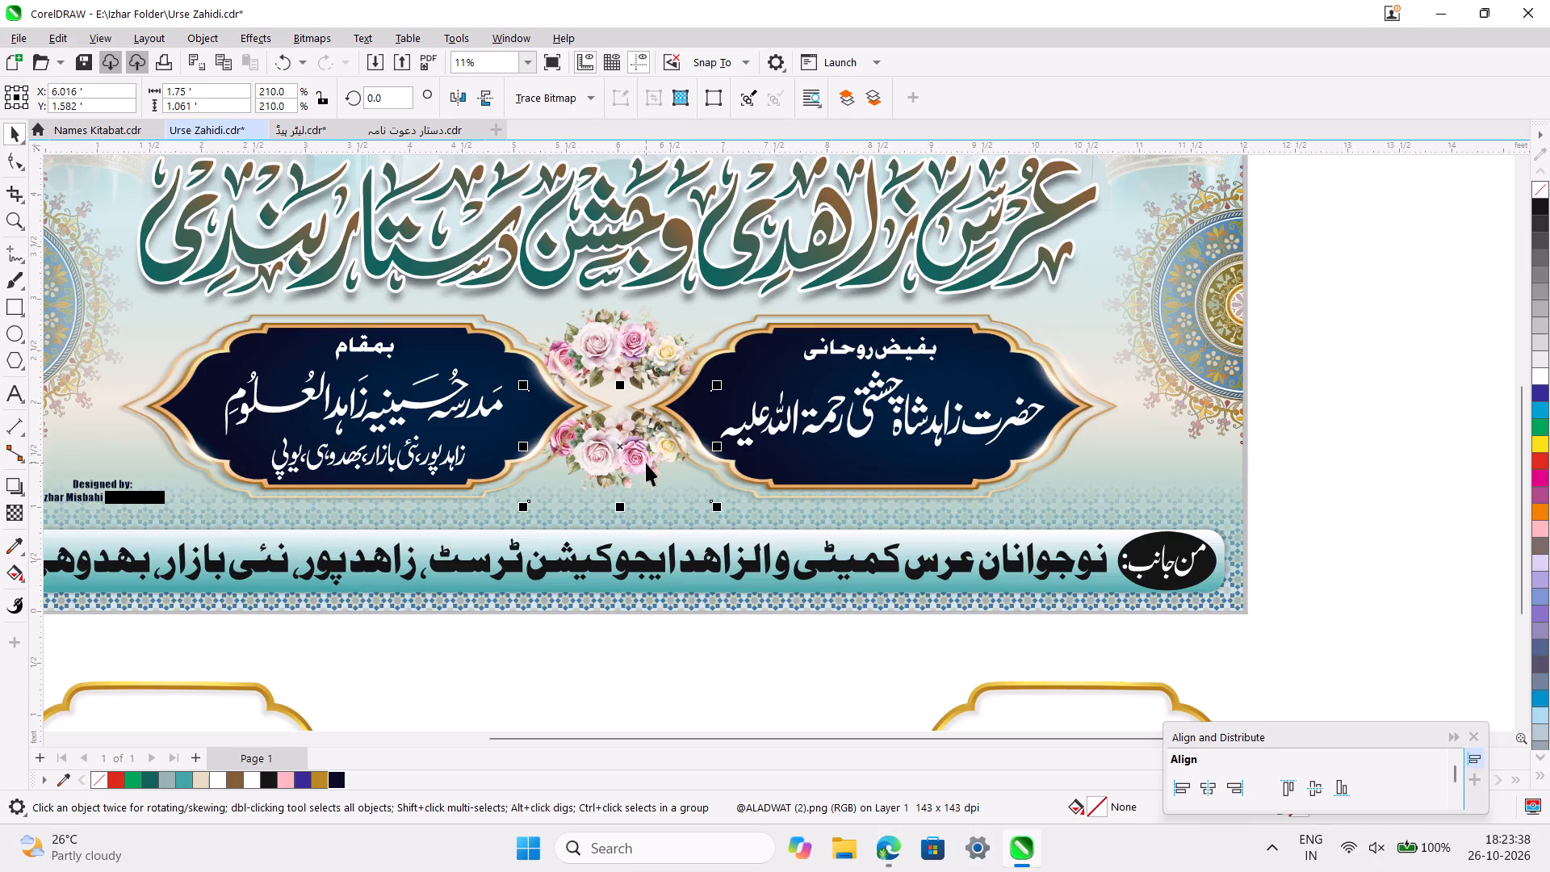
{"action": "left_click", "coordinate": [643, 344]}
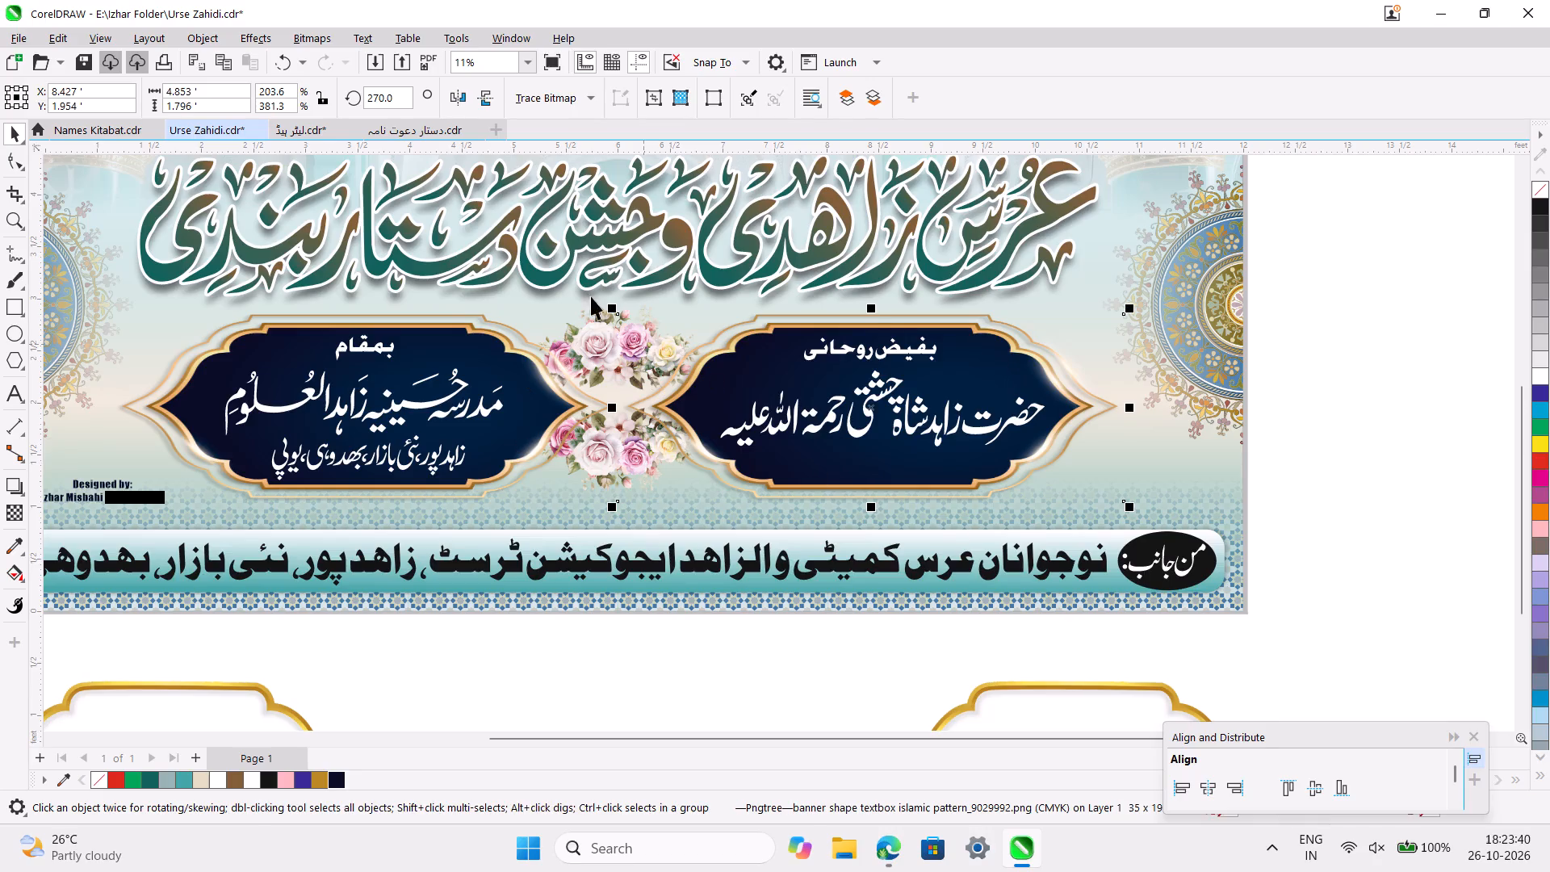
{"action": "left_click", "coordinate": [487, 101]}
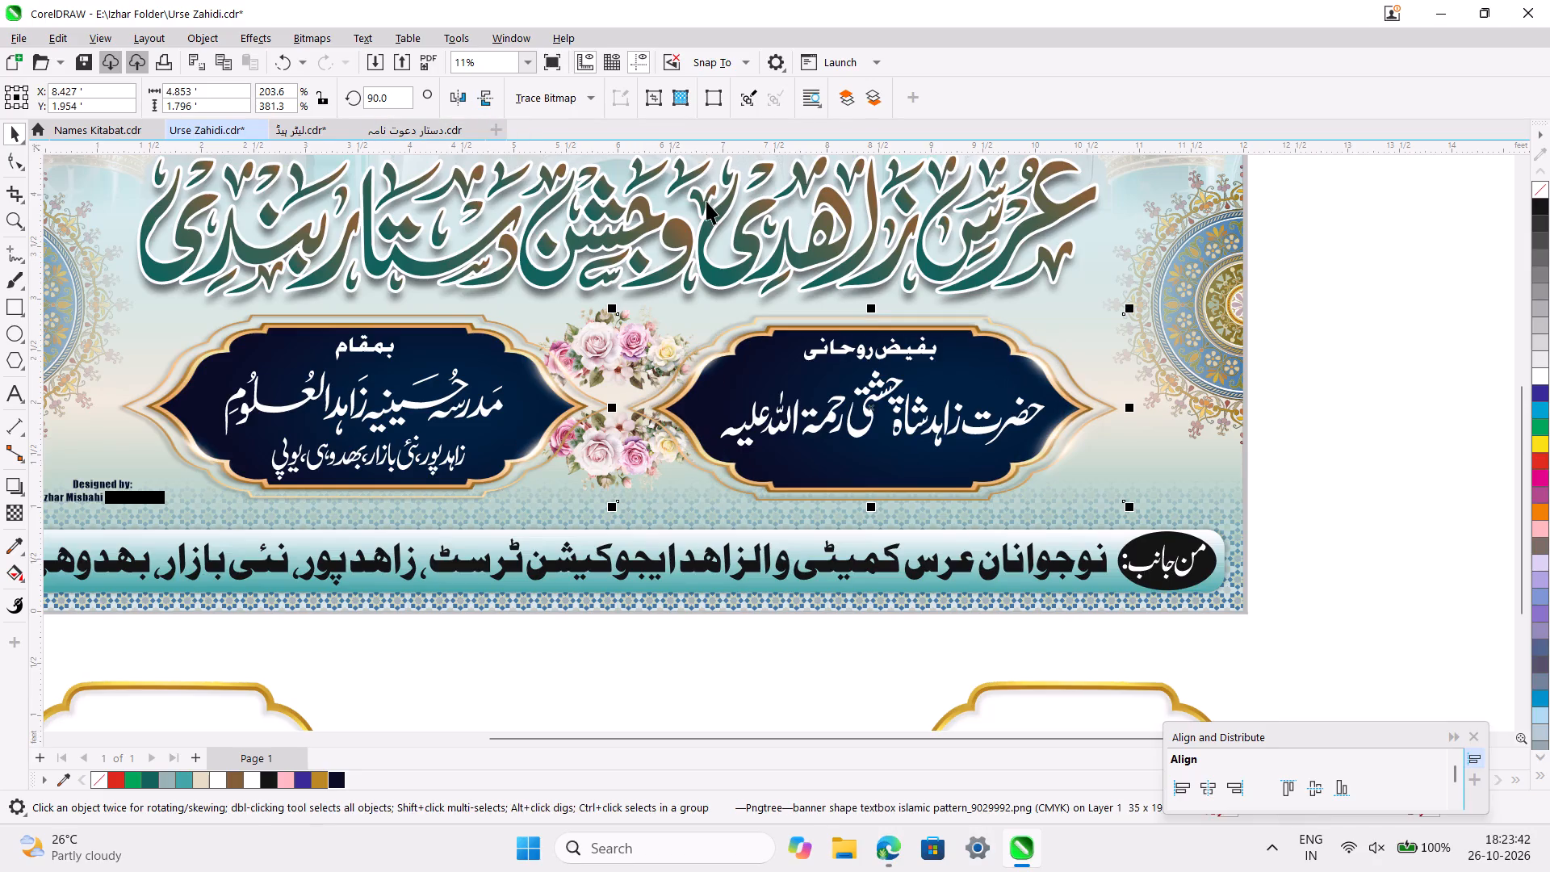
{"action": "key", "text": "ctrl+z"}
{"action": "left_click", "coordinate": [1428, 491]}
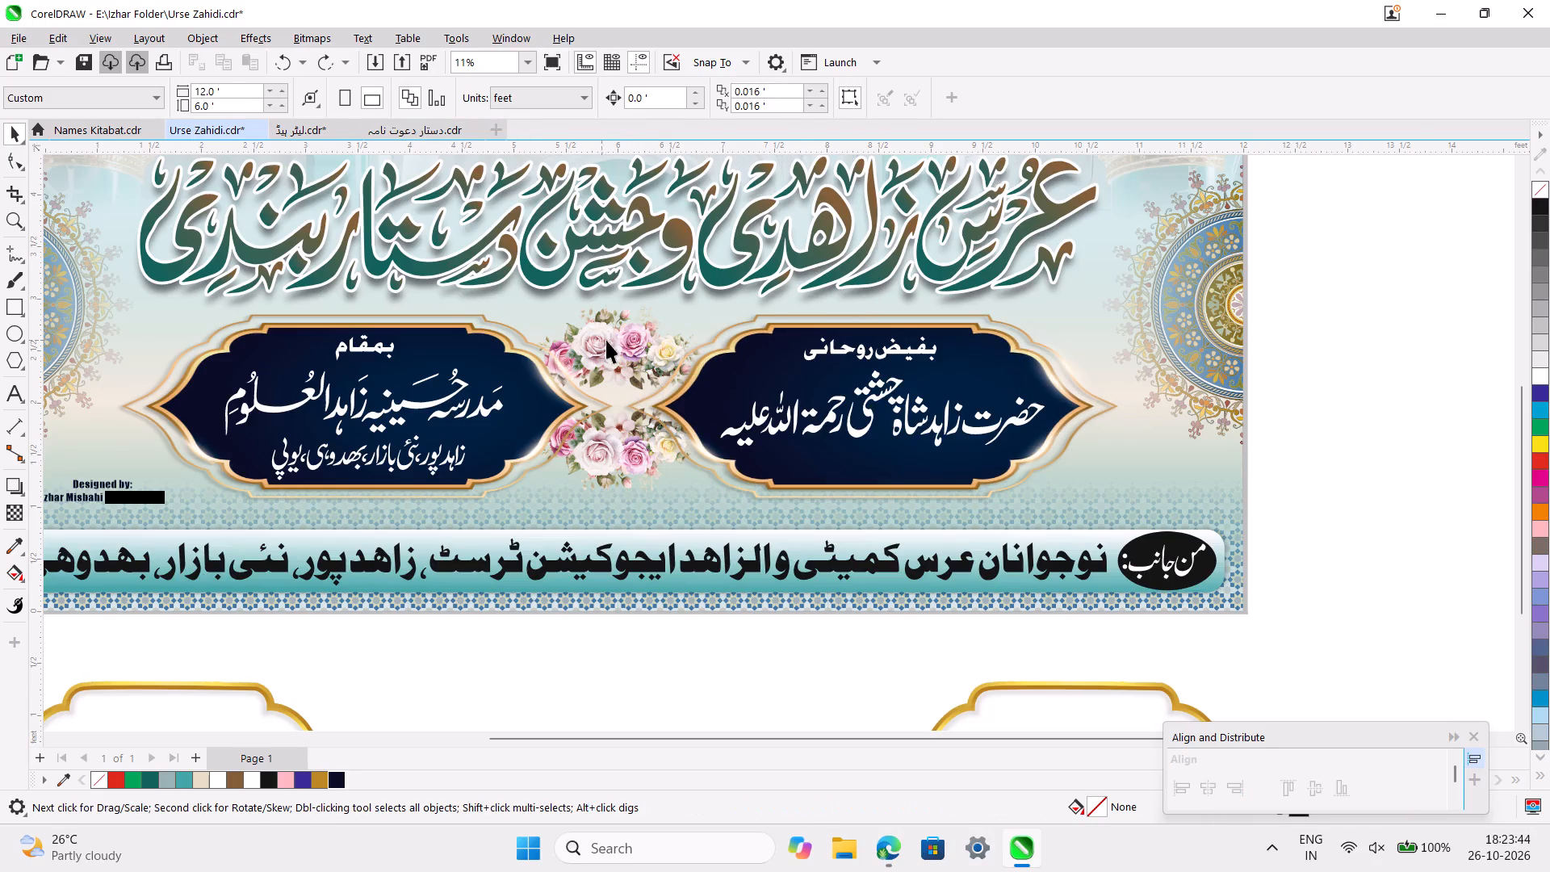
Mirror the upper rose bouquet vertically.
{"action": "left_click", "coordinate": [620, 342], "text": "alt"}
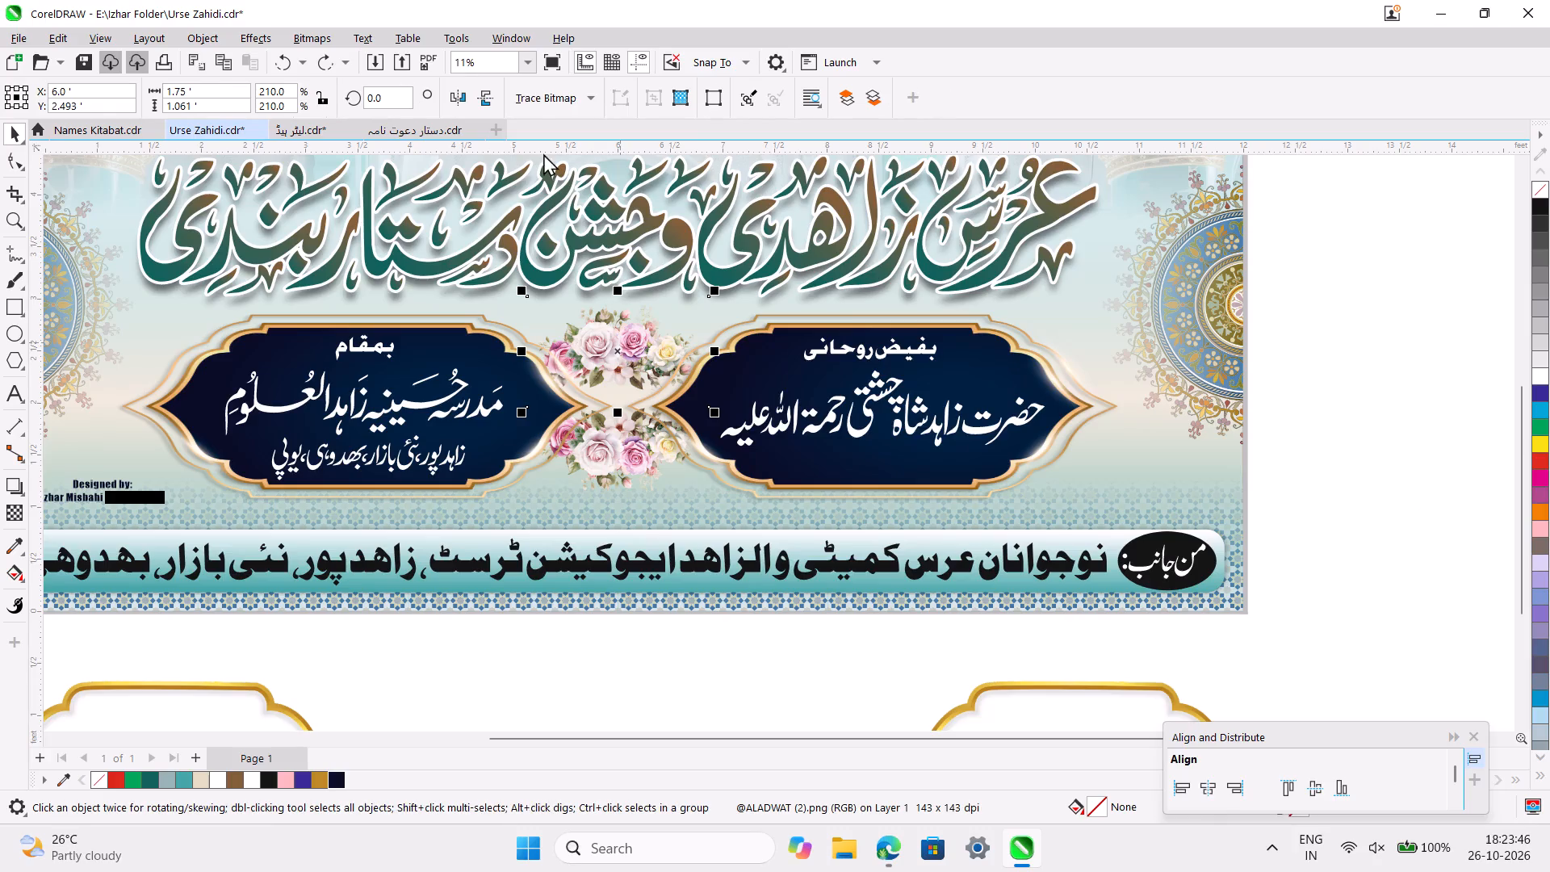
{"action": "left_click", "coordinate": [492, 103]}
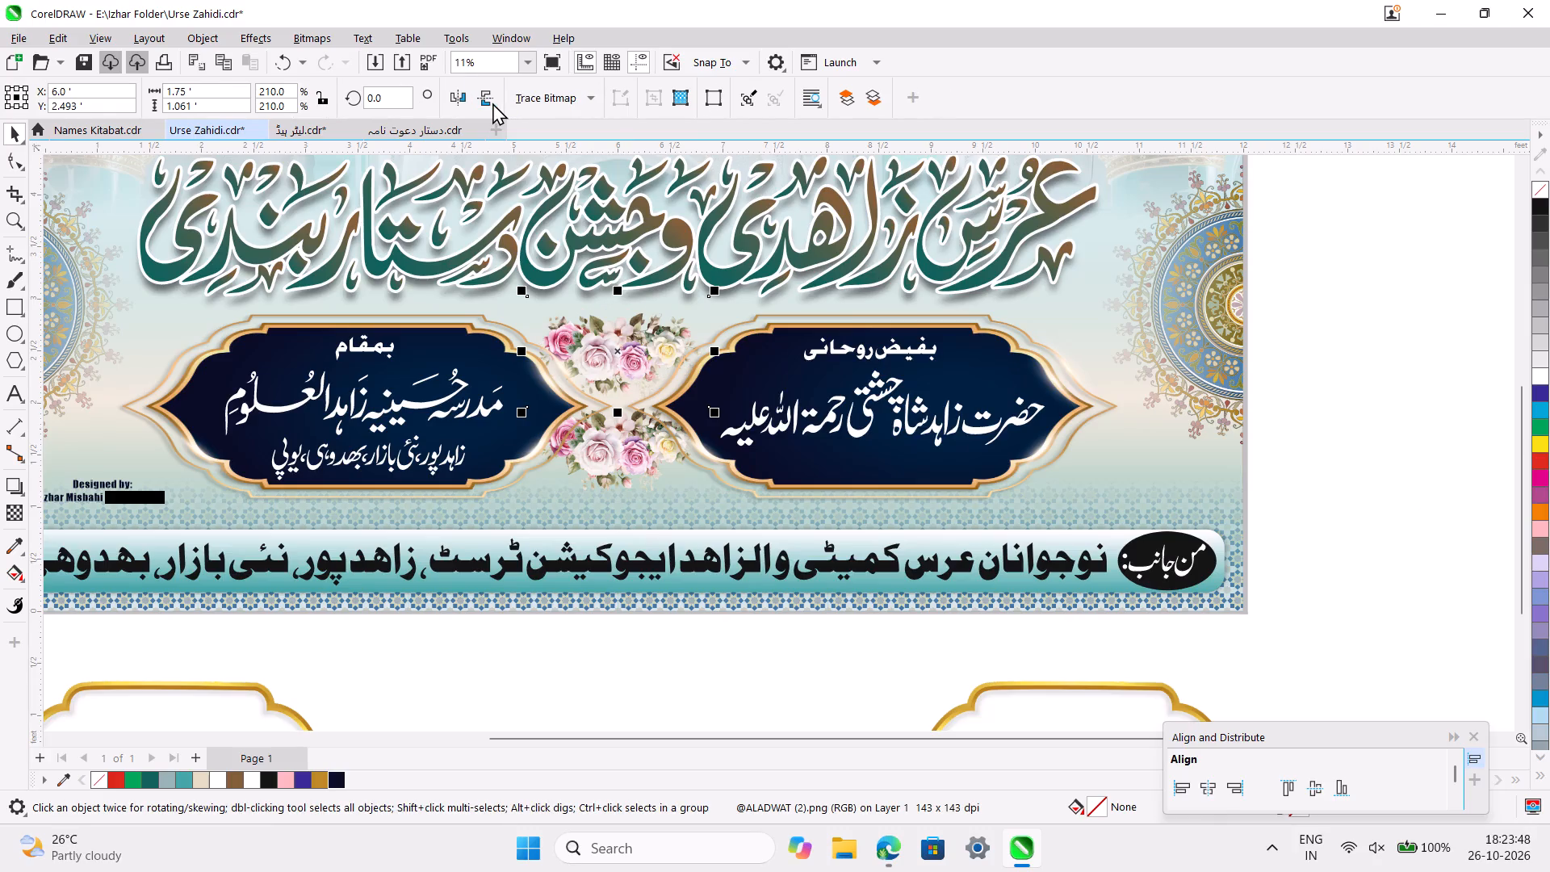
Mirror the lower rose bouquet vertically again and deselect it.
{"action": "left_click", "coordinate": [626, 471]}
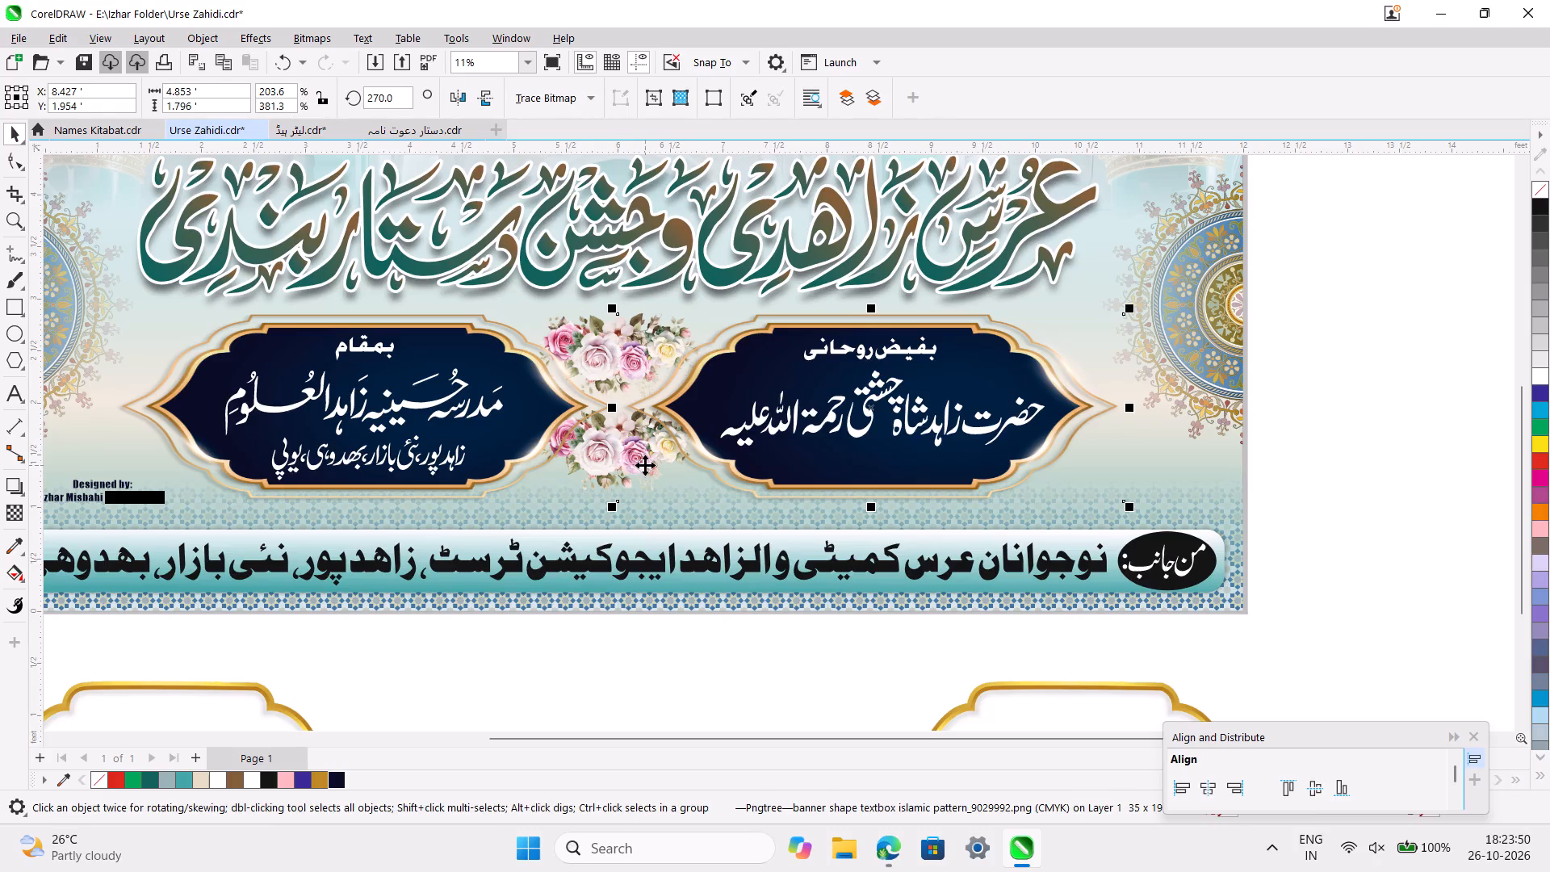
{"action": "left_click", "coordinate": [645, 465], "text": "alt"}
{"action": "left_click", "coordinate": [492, 99]}
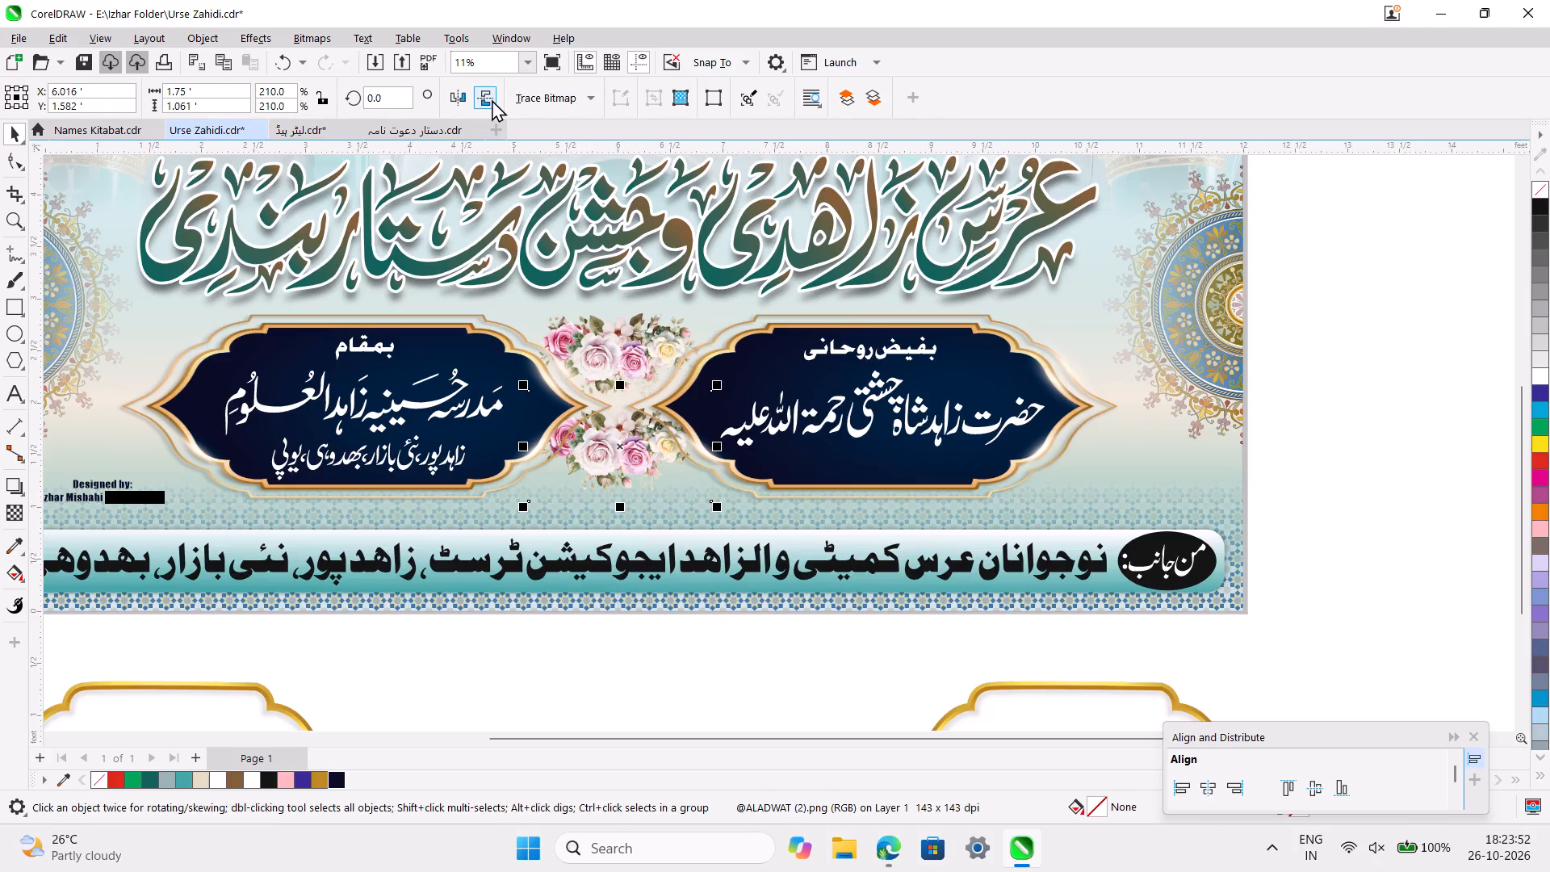
{"action": "left_click", "coordinate": [1326, 421]}
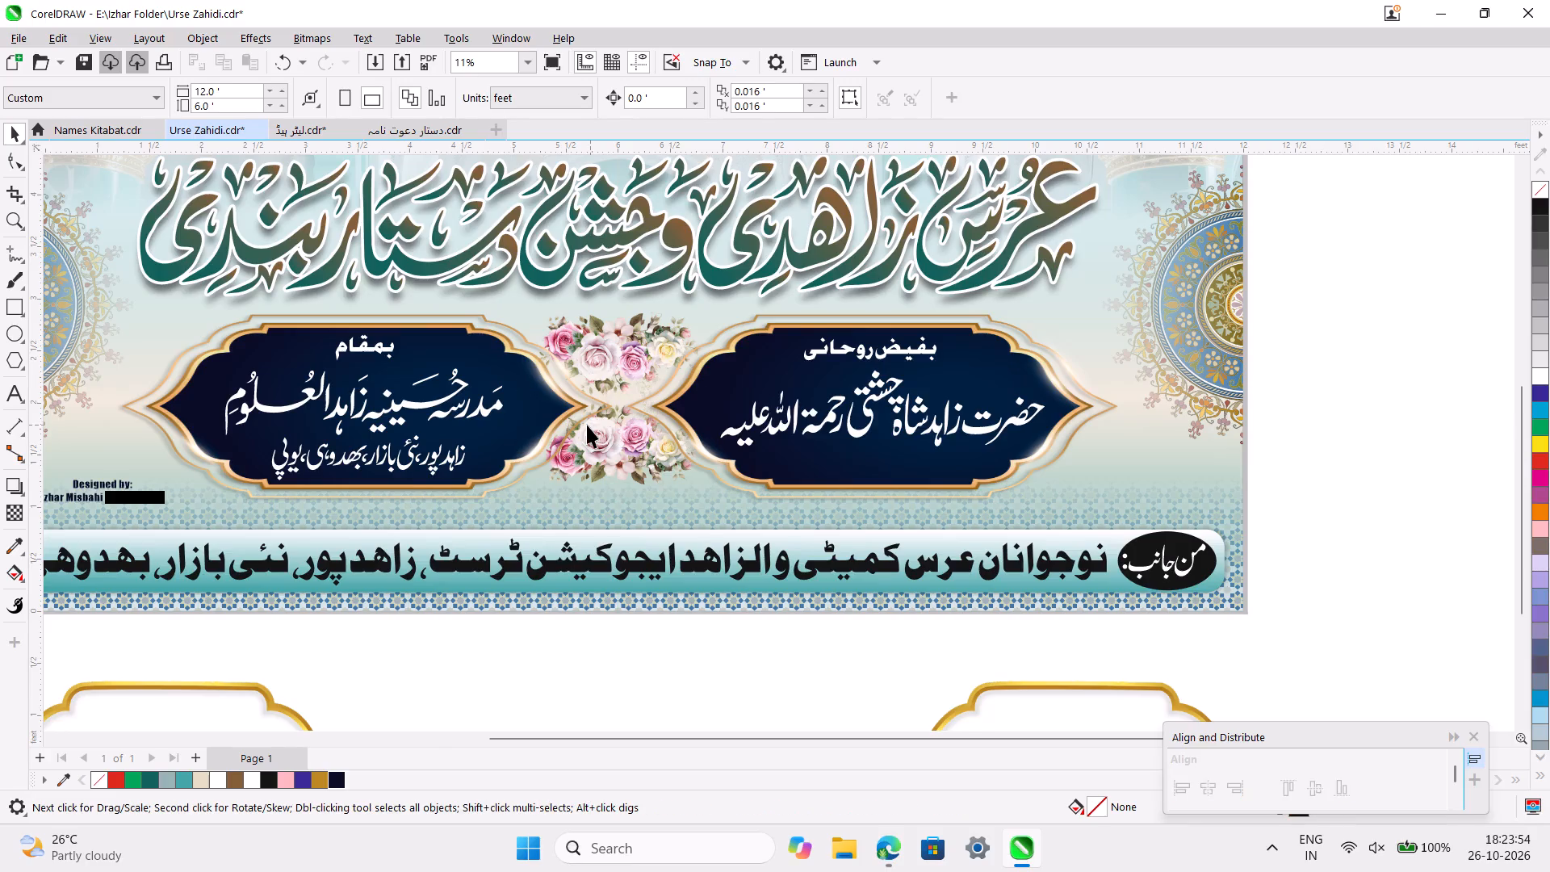
{"action": "scroll", "coordinate": [587, 425], "scroll_direction": "down", "scroll_amount": 2, "text": "ctrl"}
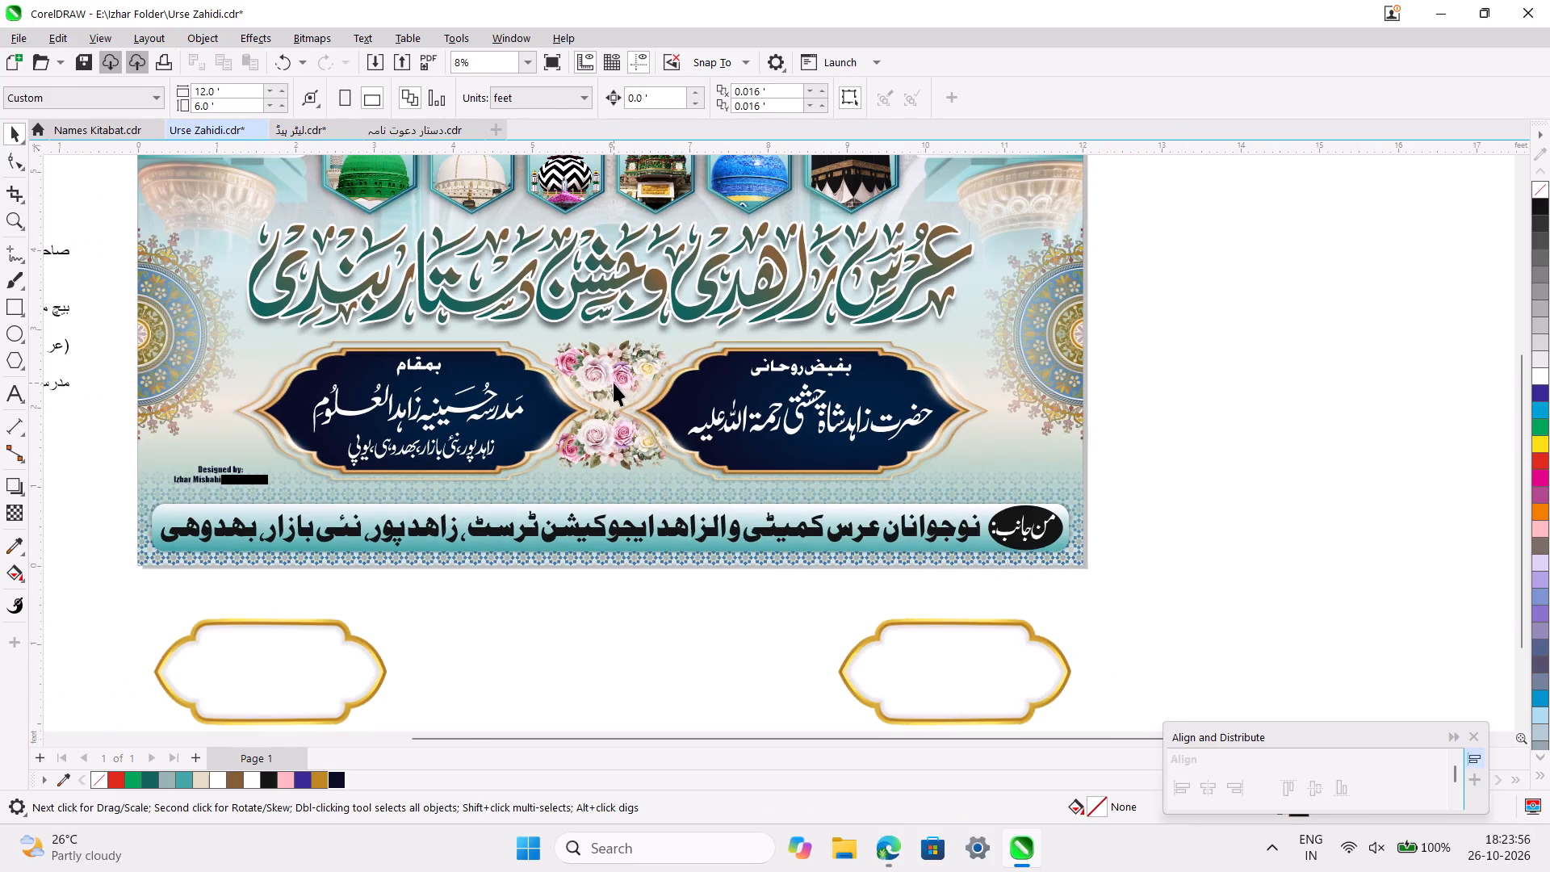
Move the upper rose bouquet slightly down towards the lower bouquet, to about Y 2.4 ft.
{"action": "left_click", "coordinate": [614, 383]}
{"action": "scroll", "coordinate": [614, 383], "scroll_direction": "up", "scroll_amount": 4, "text": "ctrl"}
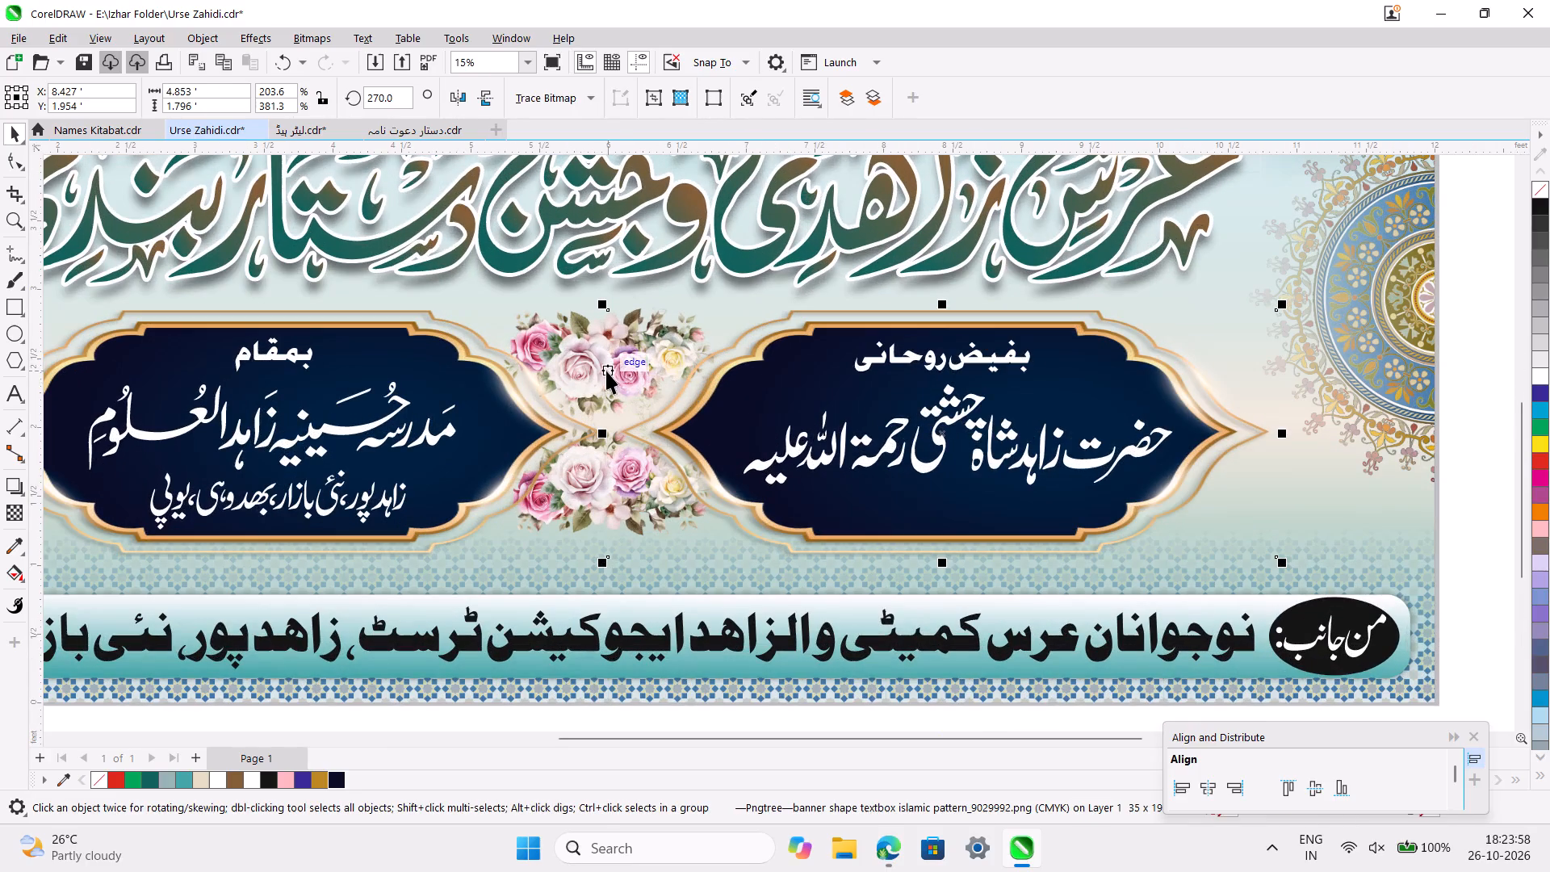
{"action": "left_click", "coordinate": [606, 371], "text": "alt"}
{"action": "scroll", "coordinate": [606, 371], "scroll_direction": "up", "scroll_amount": 3, "text": "ctrl"}
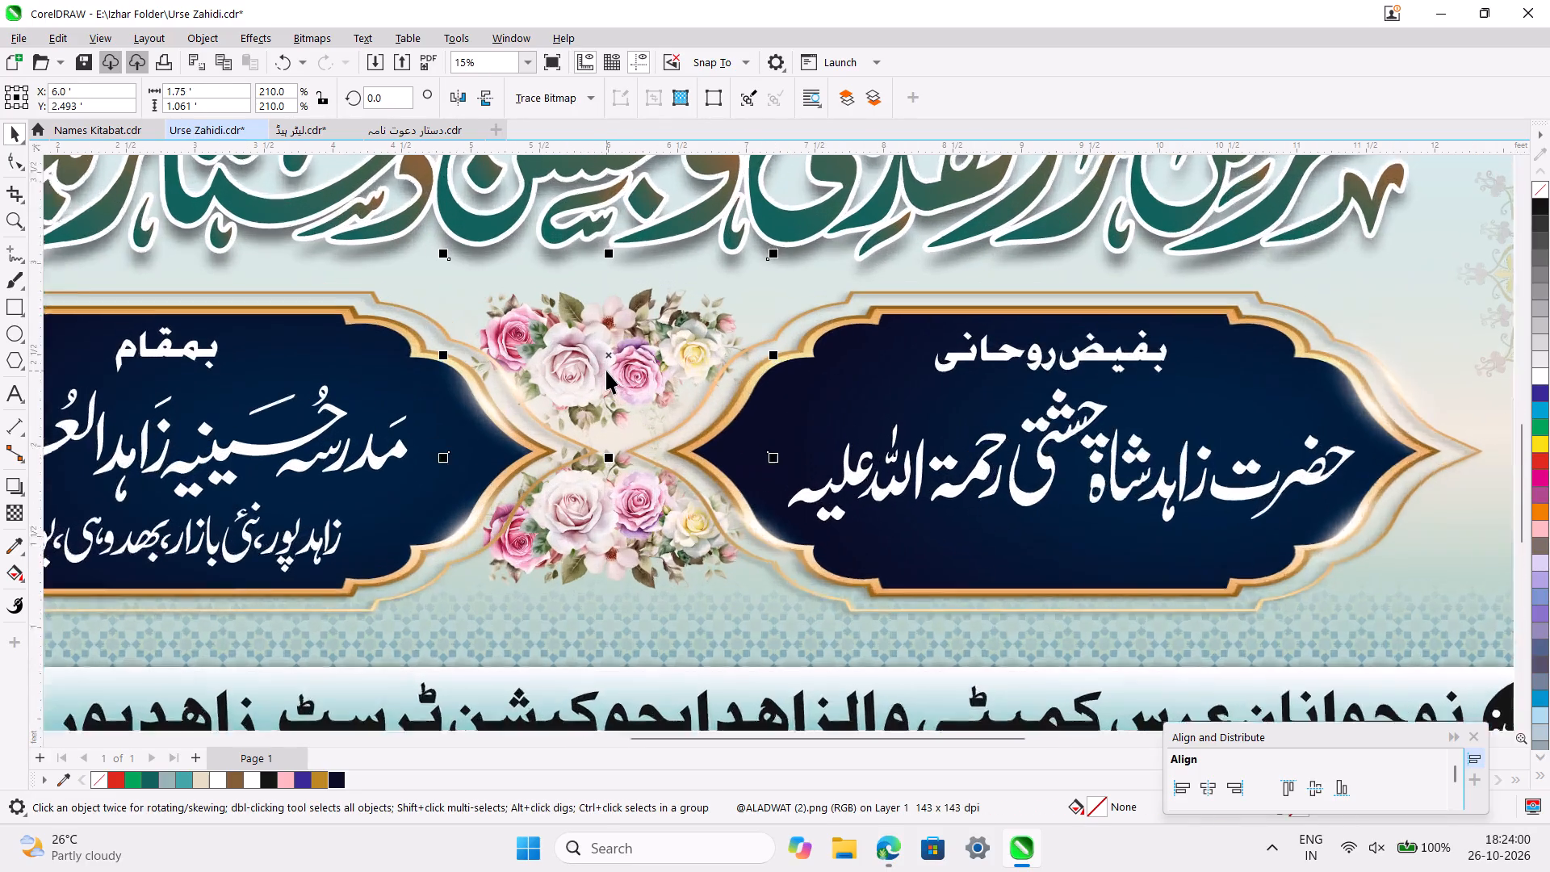
{"action": "scroll", "coordinate": [606, 371], "scroll_direction": "up", "scroll_amount": 1, "text": "ctrl"}
{"action": "left_click_drag", "start_coordinate": [609, 353], "coordinate": [614, 373]}
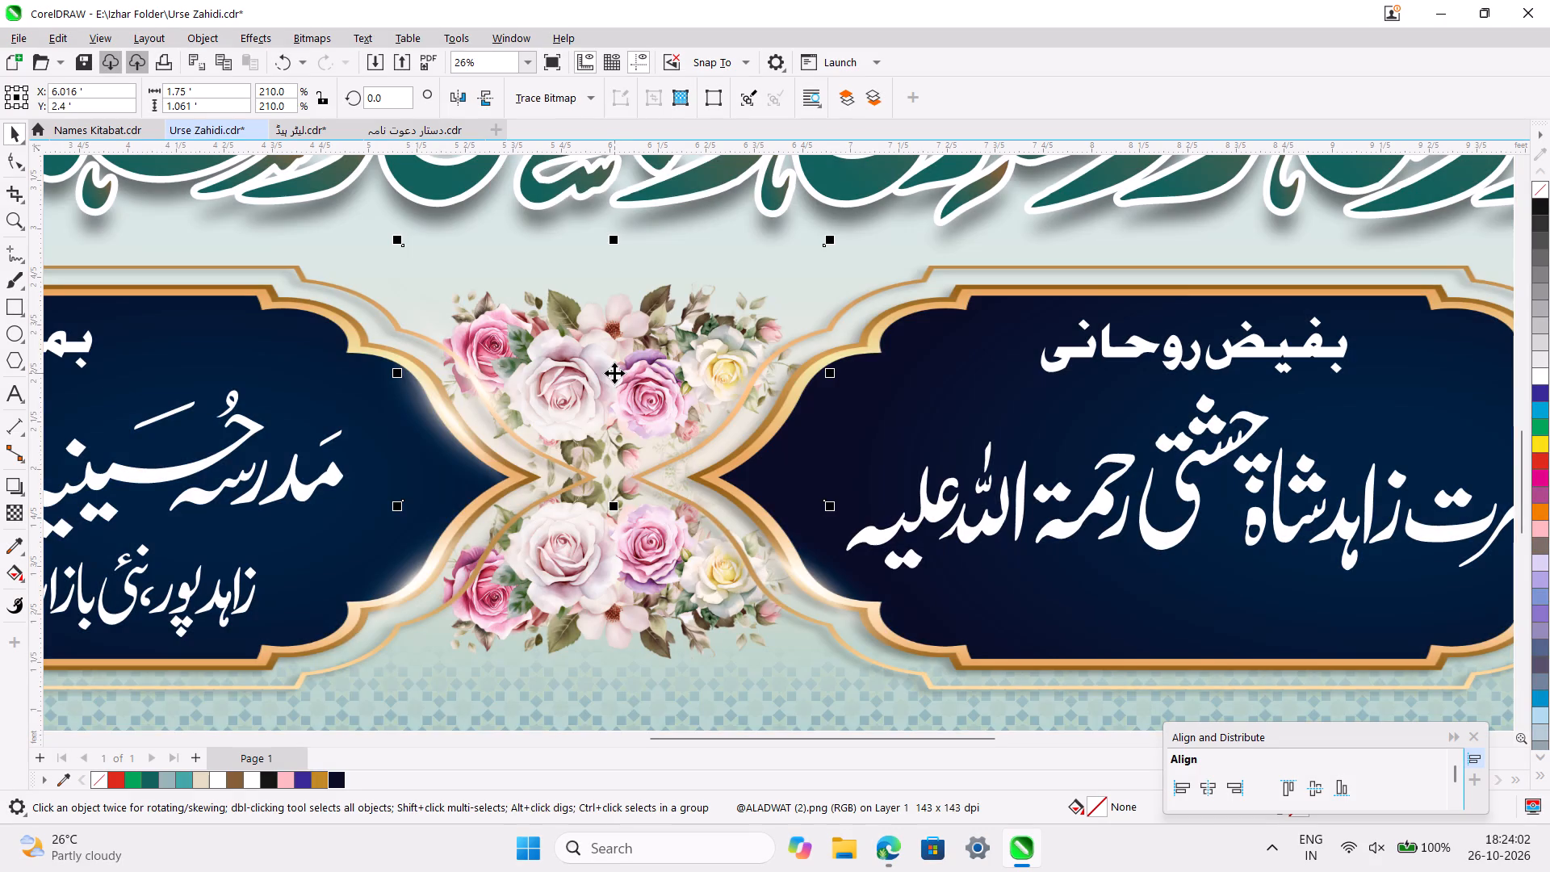
Centre the lower rose bouquet horizontally on the page.
{"action": "scroll", "coordinate": [614, 373], "scroll_direction": "down", "scroll_amount": 3, "text": "ctrl"}
{"action": "scroll", "coordinate": [625, 515], "scroll_direction": "up", "scroll_amount": 1, "text": "ctrl"}
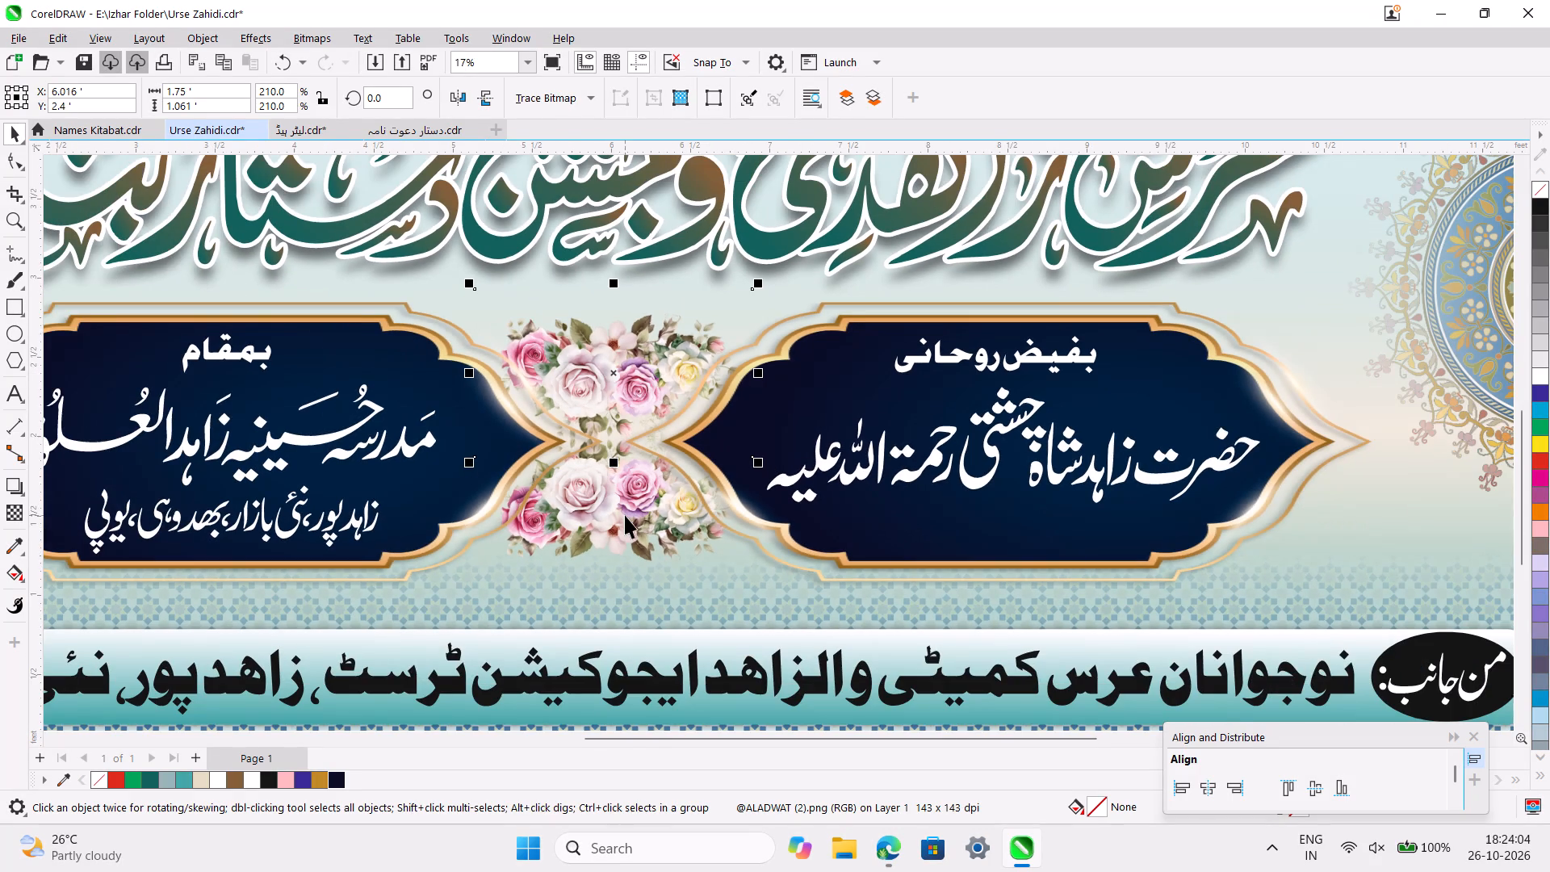
{"action": "scroll", "coordinate": [625, 515], "scroll_direction": "up", "scroll_amount": 1, "text": "ctrl"}
{"action": "scroll", "coordinate": [625, 515], "scroll_direction": "right", "scroll_amount": 1}
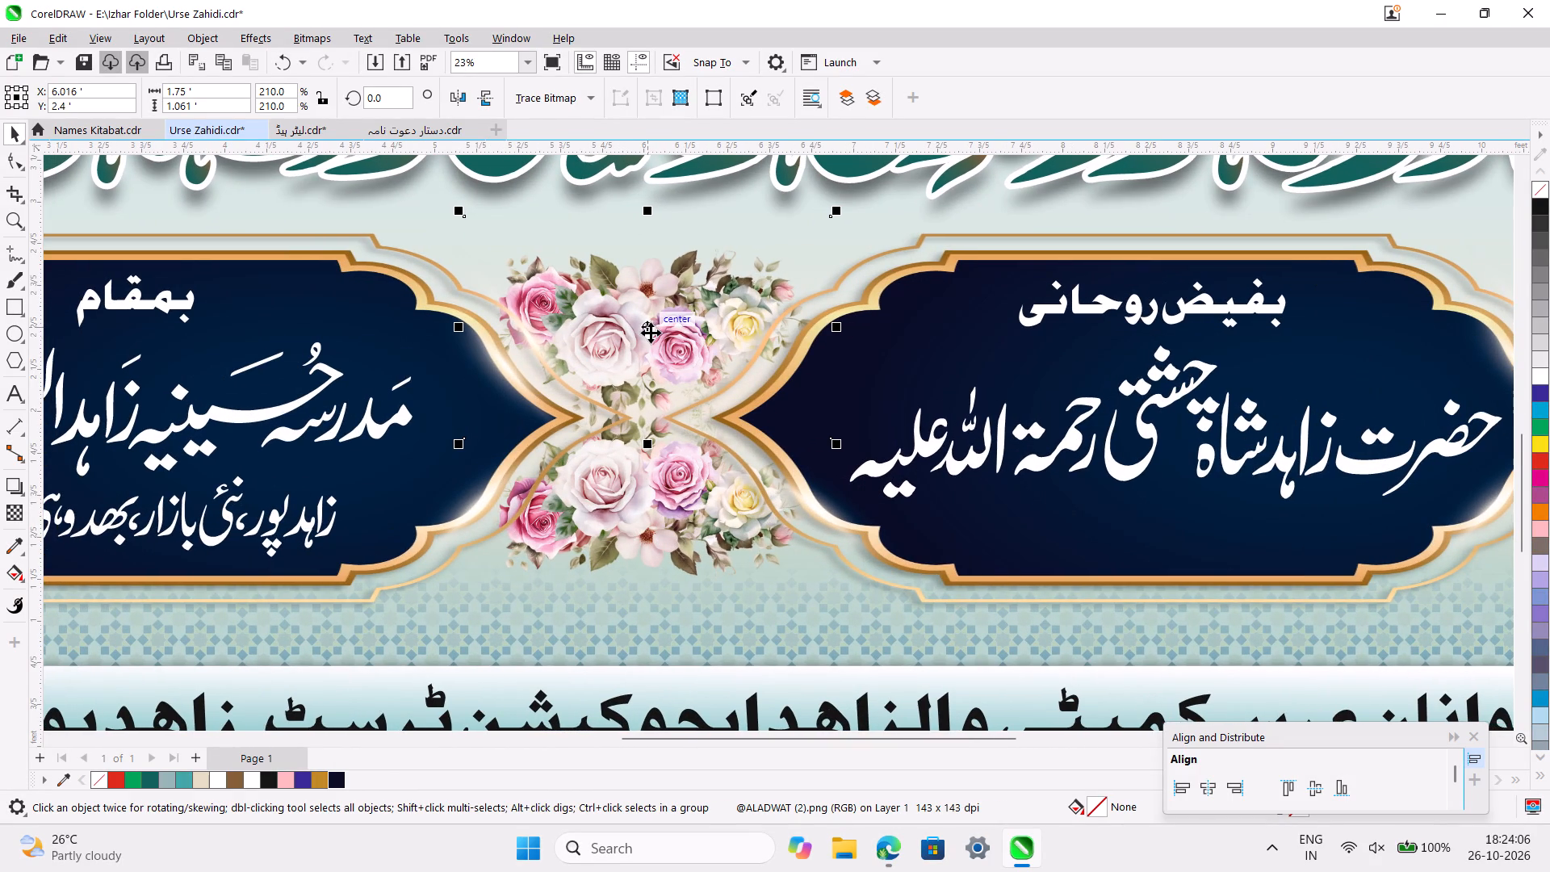
{"action": "scroll", "coordinate": [647, 332], "scroll_direction": "up", "scroll_amount": 3, "text": "ctrl"}
{"action": "left_click", "coordinate": [647, 326]}
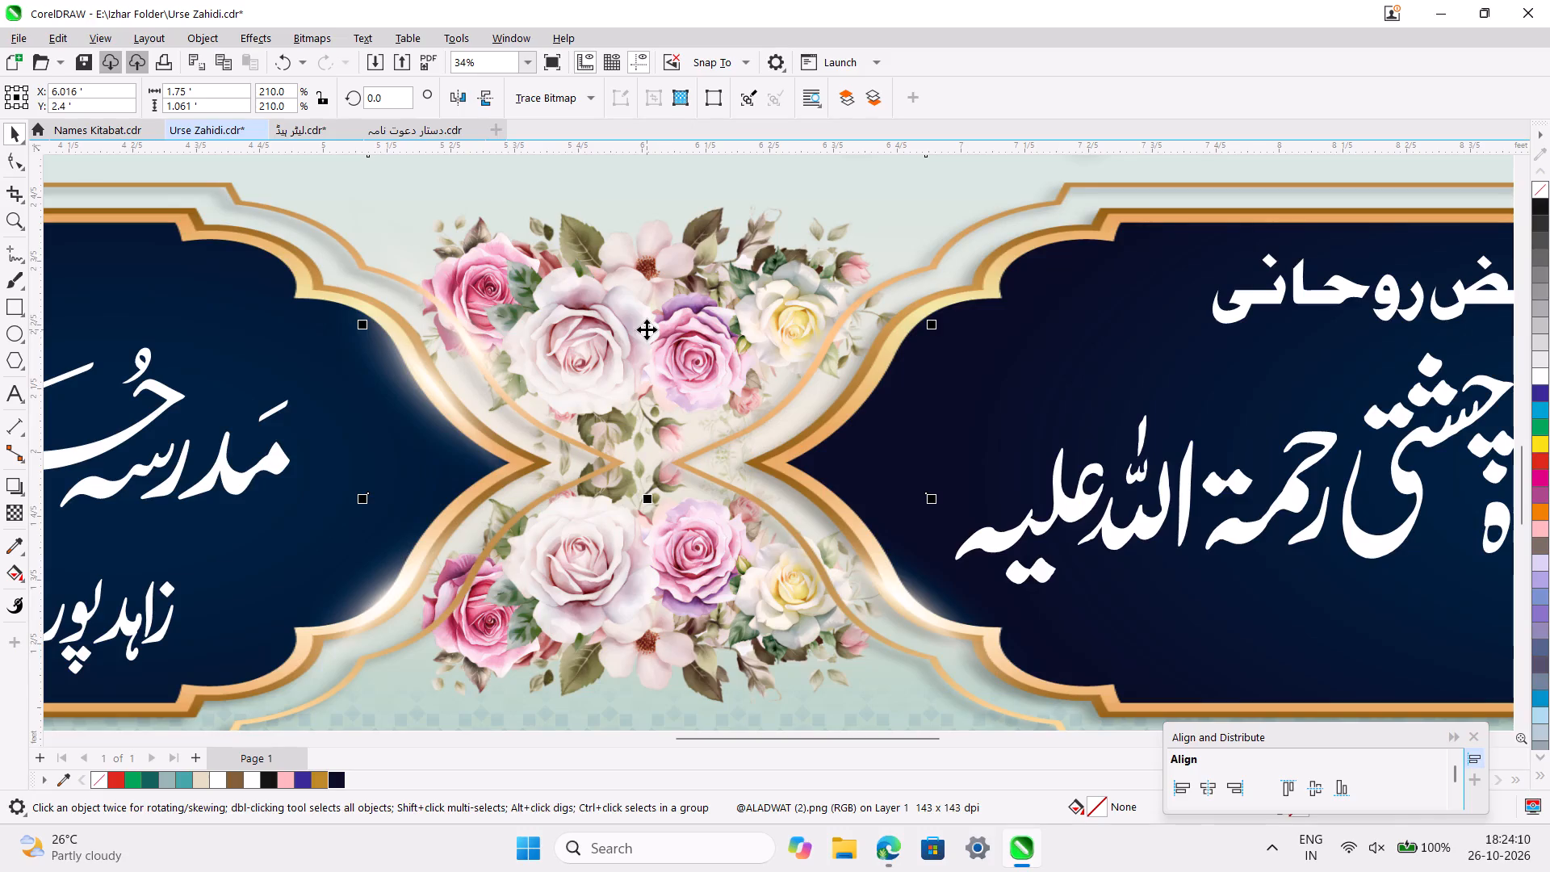
{"action": "scroll", "coordinate": [710, 596], "scroll_direction": "down", "scroll_amount": 4, "text": "ctrl"}
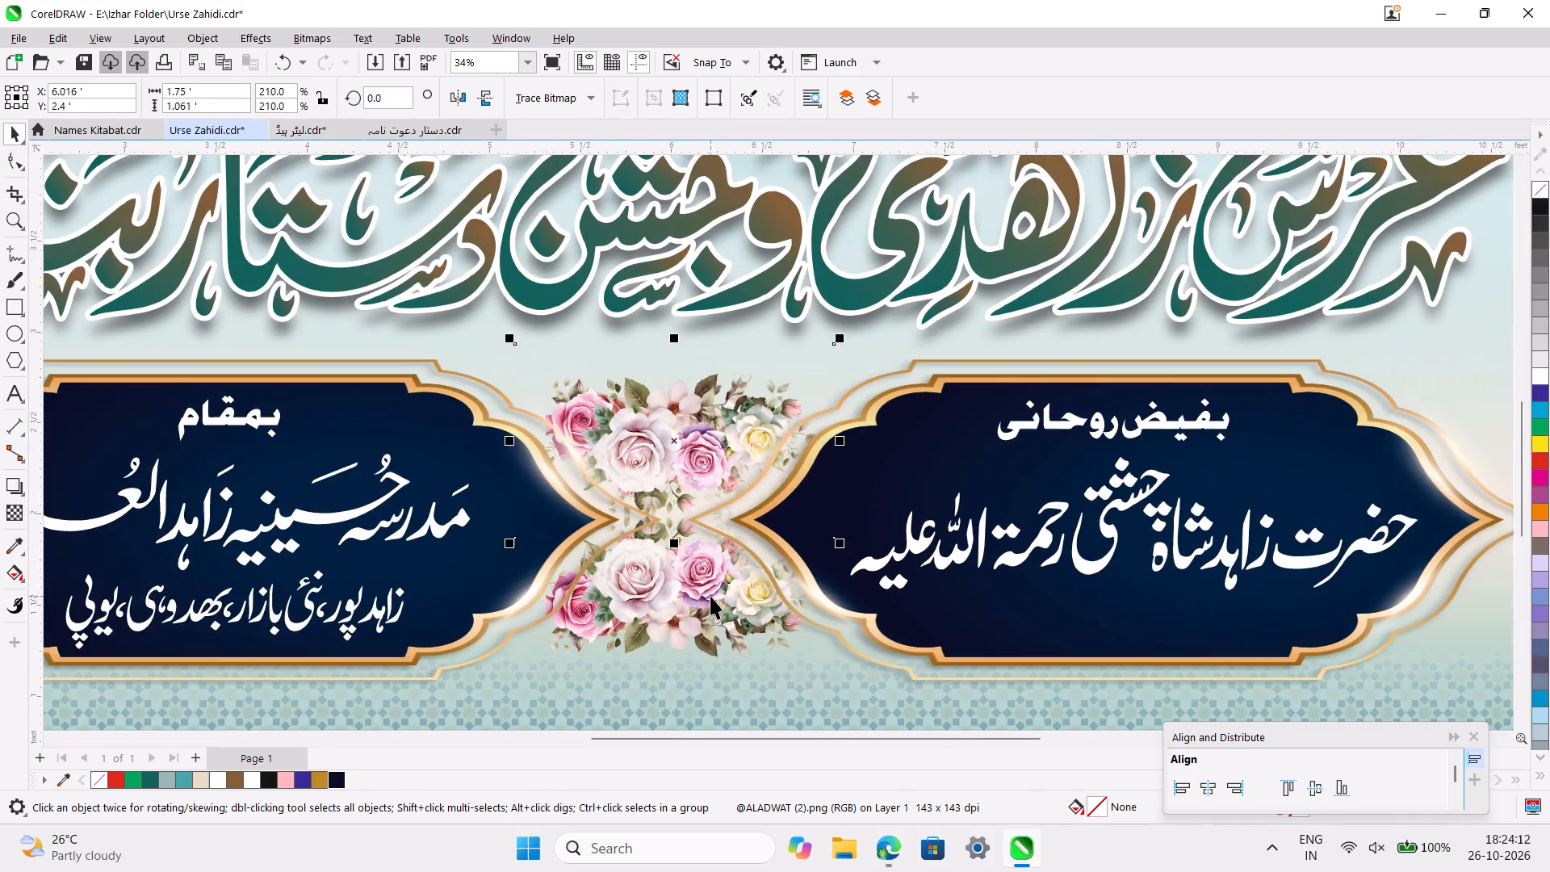
{"action": "left_click", "coordinate": [719, 628]}
{"action": "scroll", "coordinate": [719, 628], "scroll_direction": "down", "scroll_amount": 2, "text": "ctrl"}
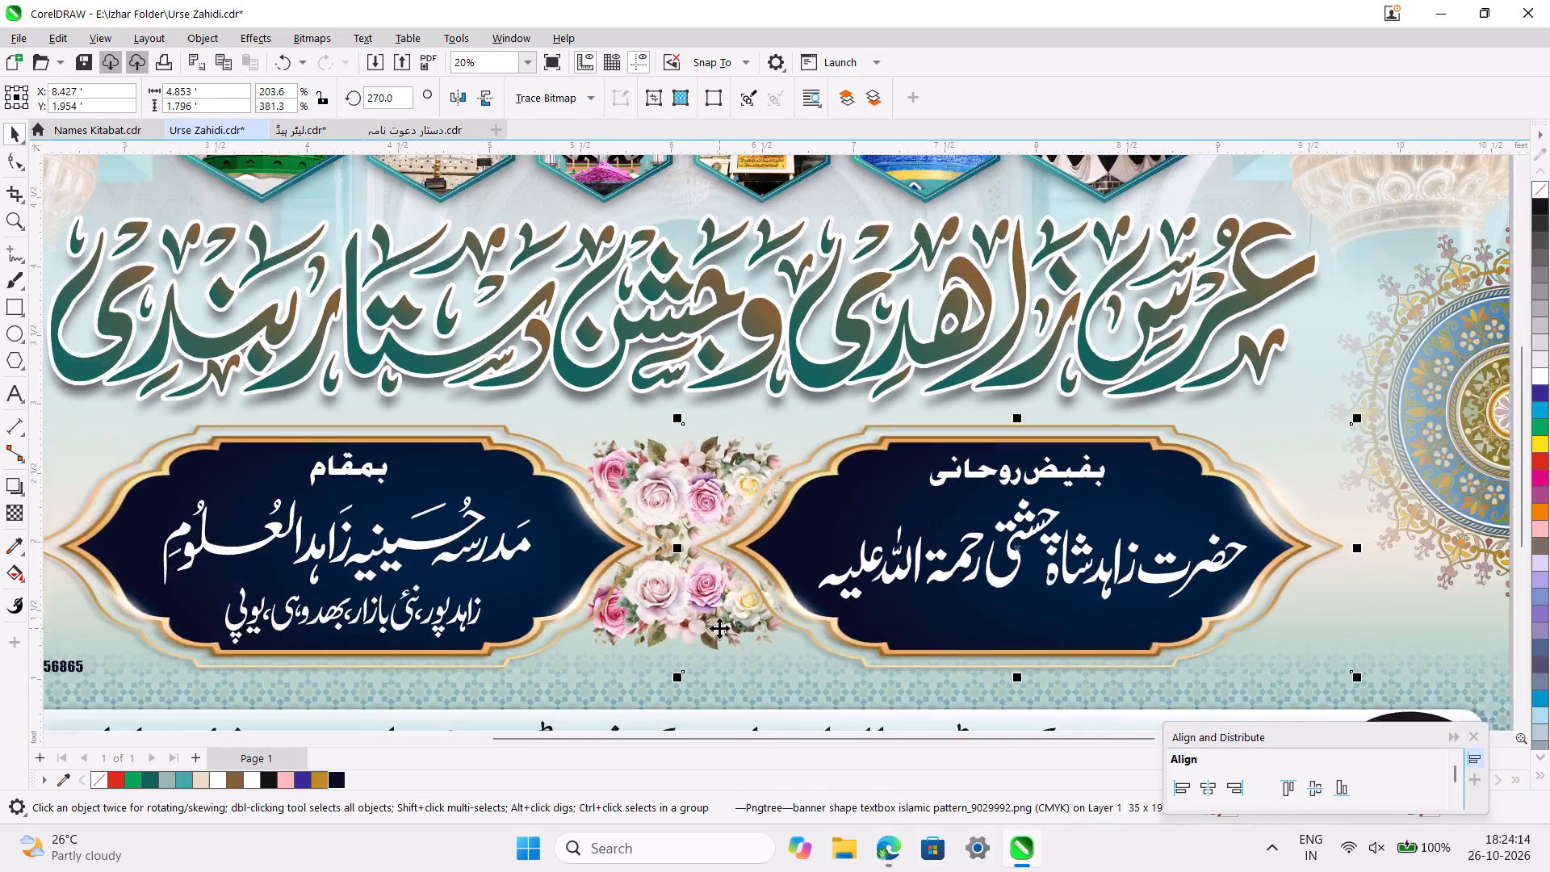
{"action": "scroll", "coordinate": [719, 628], "scroll_direction": "down", "scroll_amount": 2, "text": "ctrl"}
{"action": "left_click", "coordinate": [713, 615], "text": "alt"}
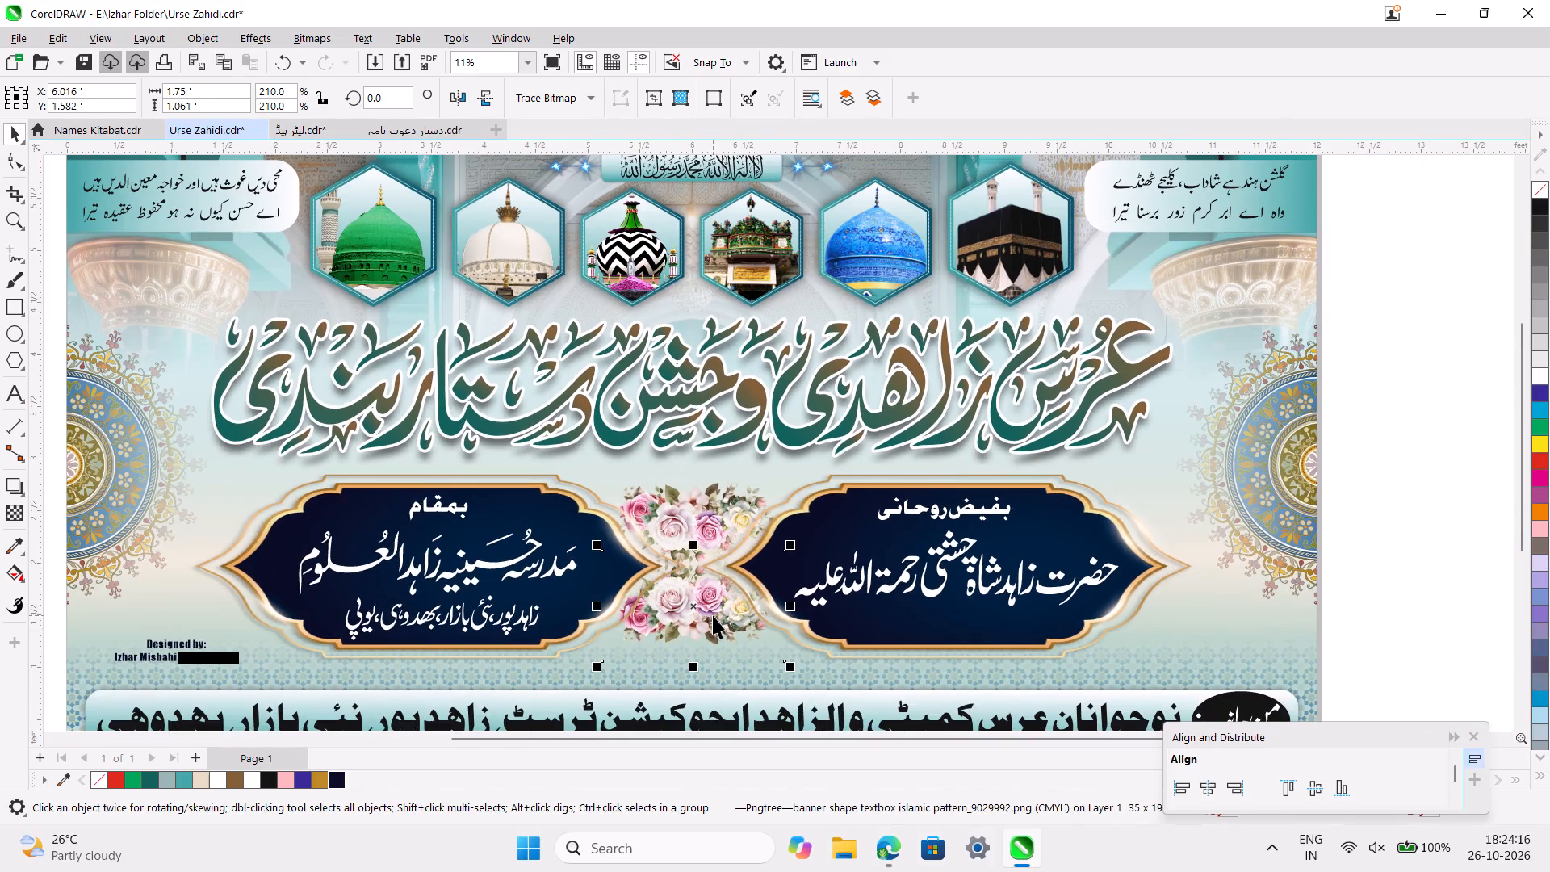
{"action": "left_click", "coordinate": [1209, 785]}
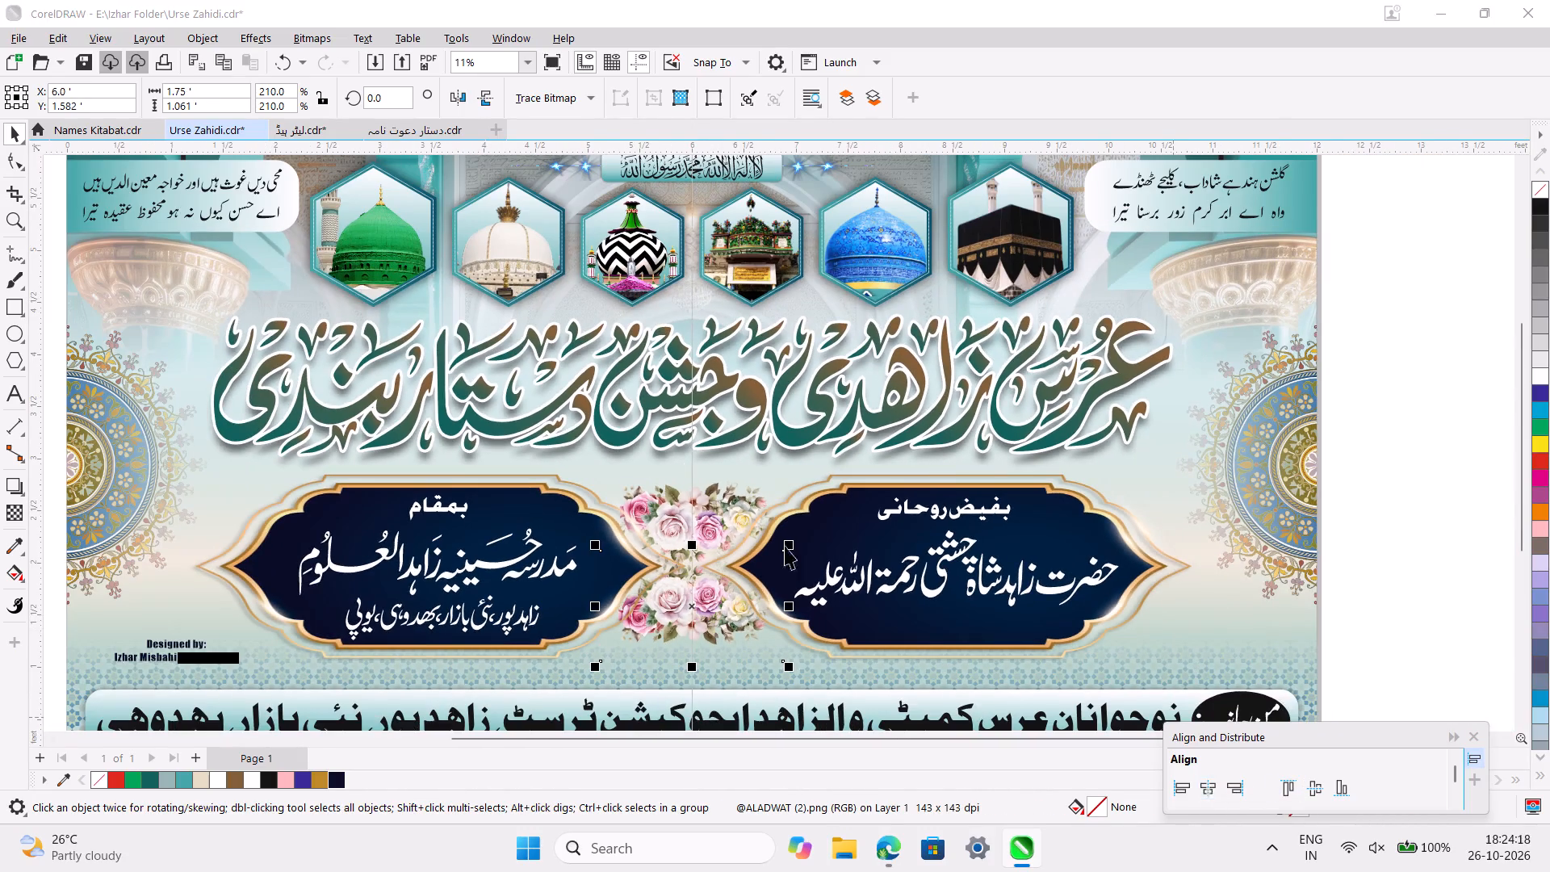
Centre the upper rose bouquet horizontally on the page as well.
{"action": "left_click", "coordinate": [709, 505]}
{"action": "left_click", "coordinate": [709, 505], "text": "alt"}
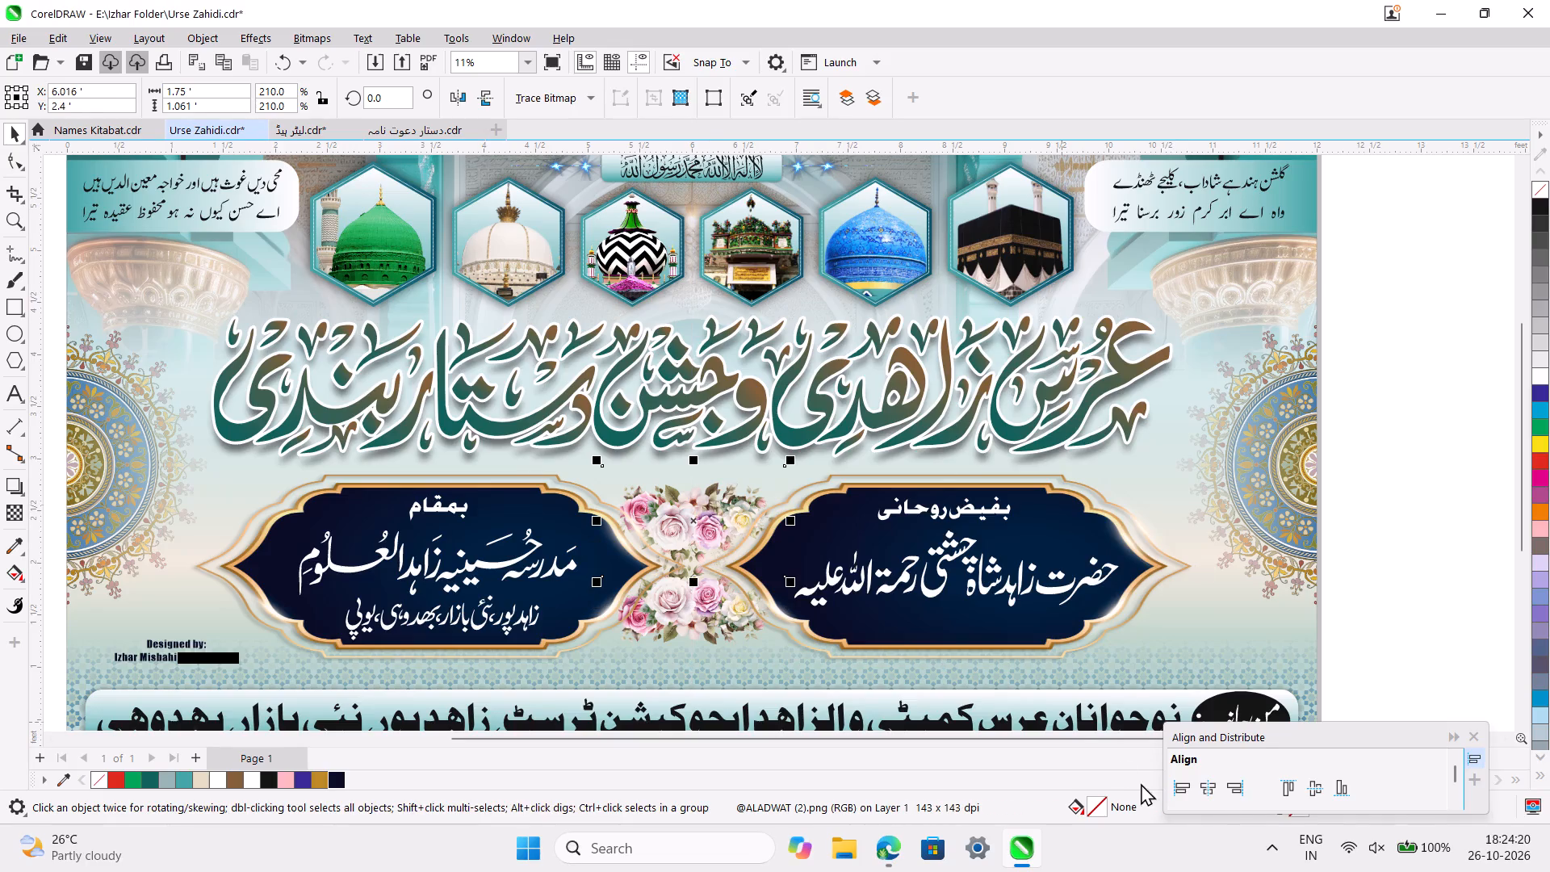
{"action": "left_click", "coordinate": [1209, 788]}
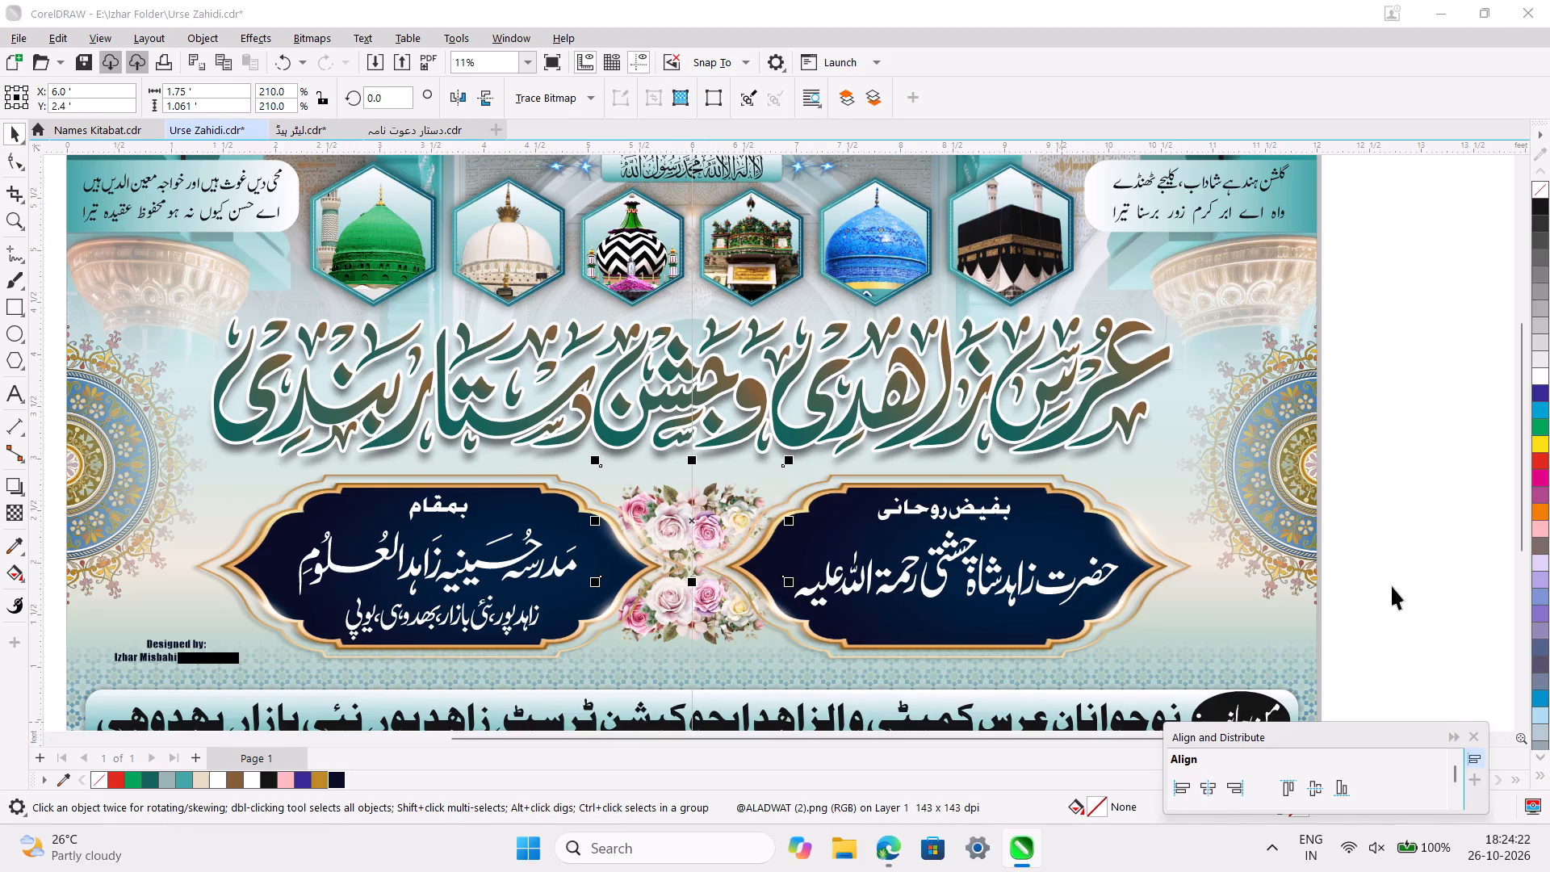
{"action": "left_click", "coordinate": [1392, 586]}
Save the banner document.
{"action": "scroll", "coordinate": [1392, 586], "scroll_direction": "down", "scroll_amount": 4, "text": "ctrl"}
{"action": "scroll", "coordinate": [1392, 586], "scroll_direction": "down", "scroll_amount": 1}
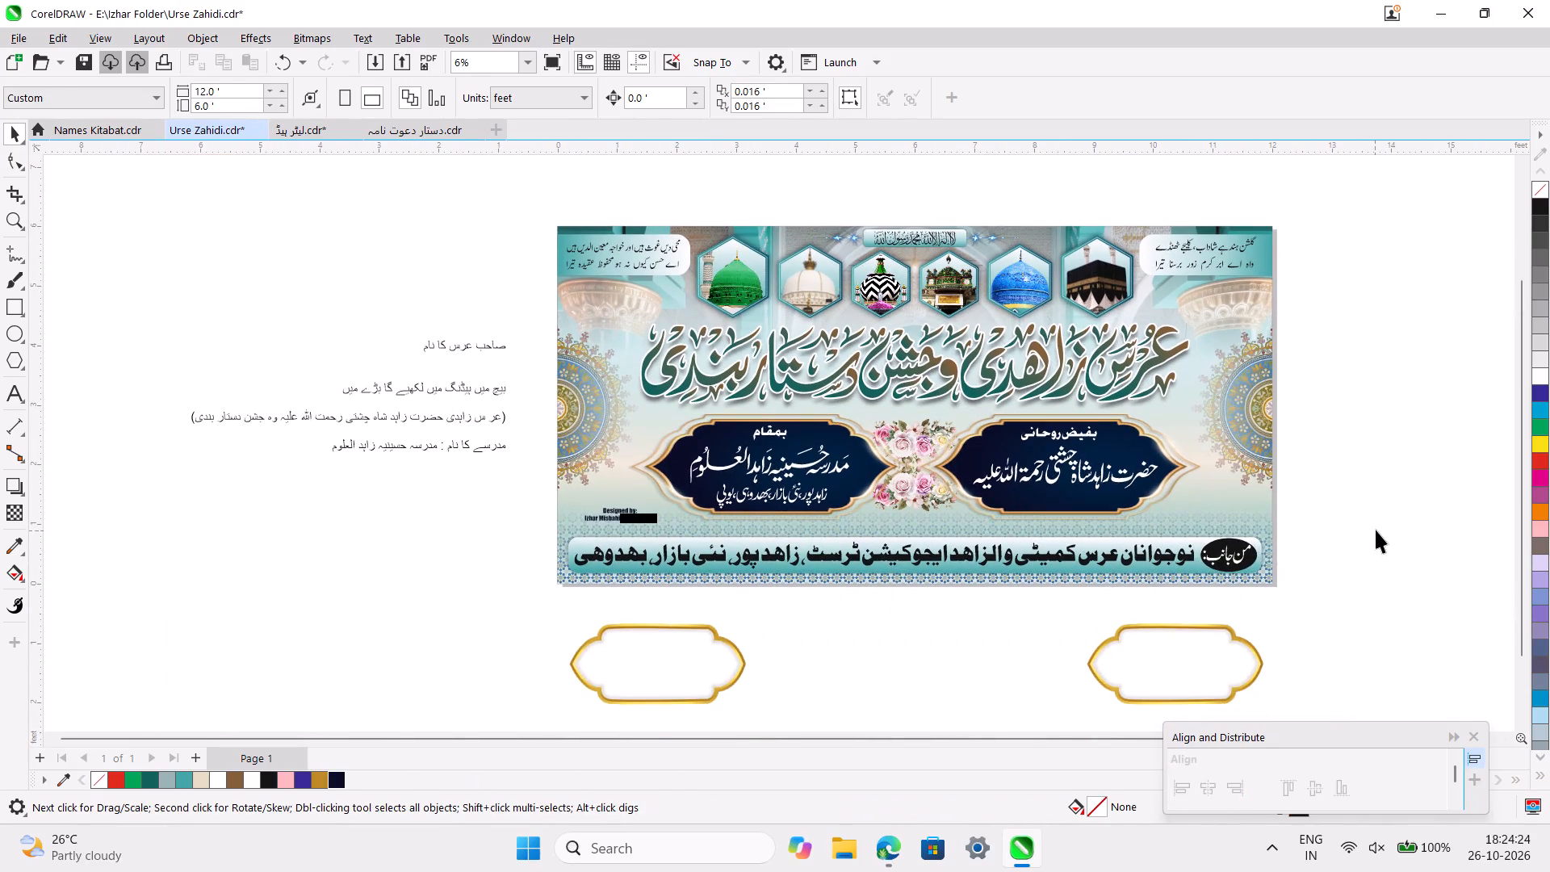
{"action": "left_click", "coordinate": [1376, 530]}
{"action": "key", "text": "ctrl+s"}
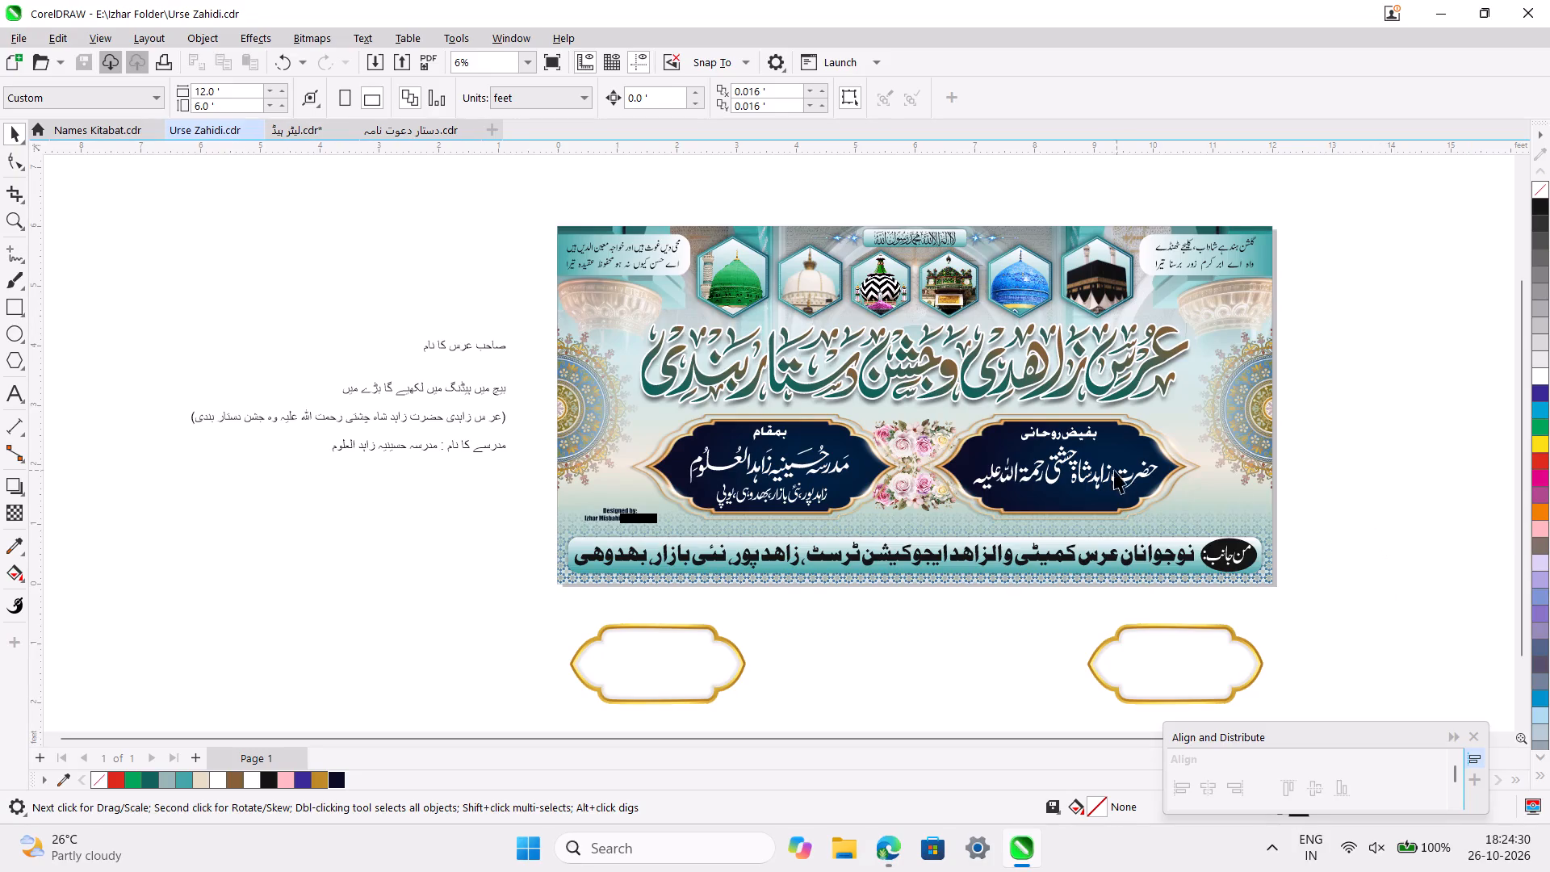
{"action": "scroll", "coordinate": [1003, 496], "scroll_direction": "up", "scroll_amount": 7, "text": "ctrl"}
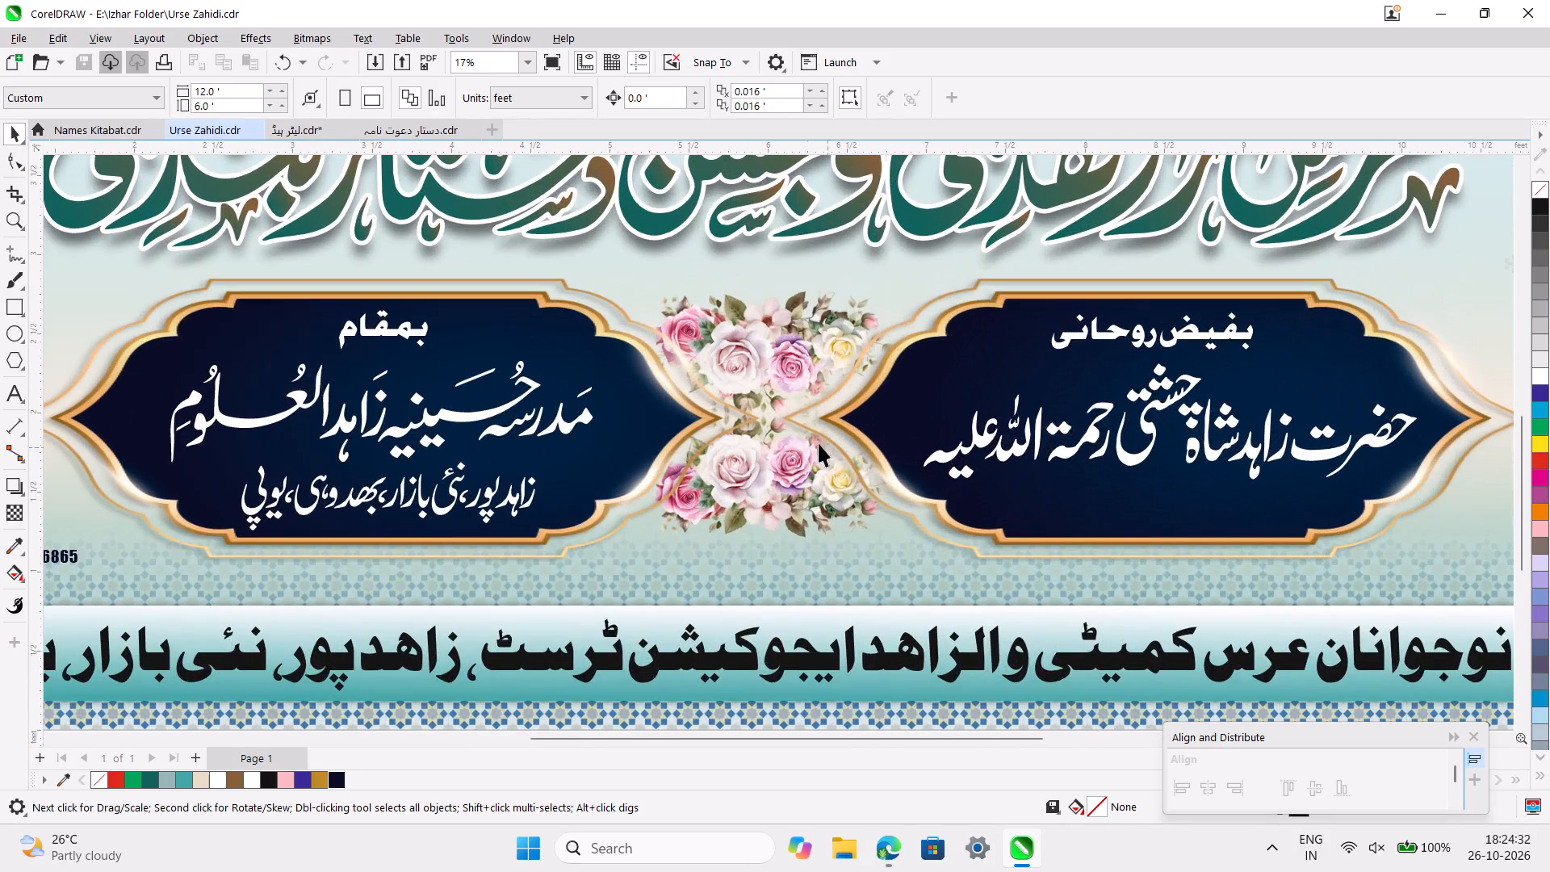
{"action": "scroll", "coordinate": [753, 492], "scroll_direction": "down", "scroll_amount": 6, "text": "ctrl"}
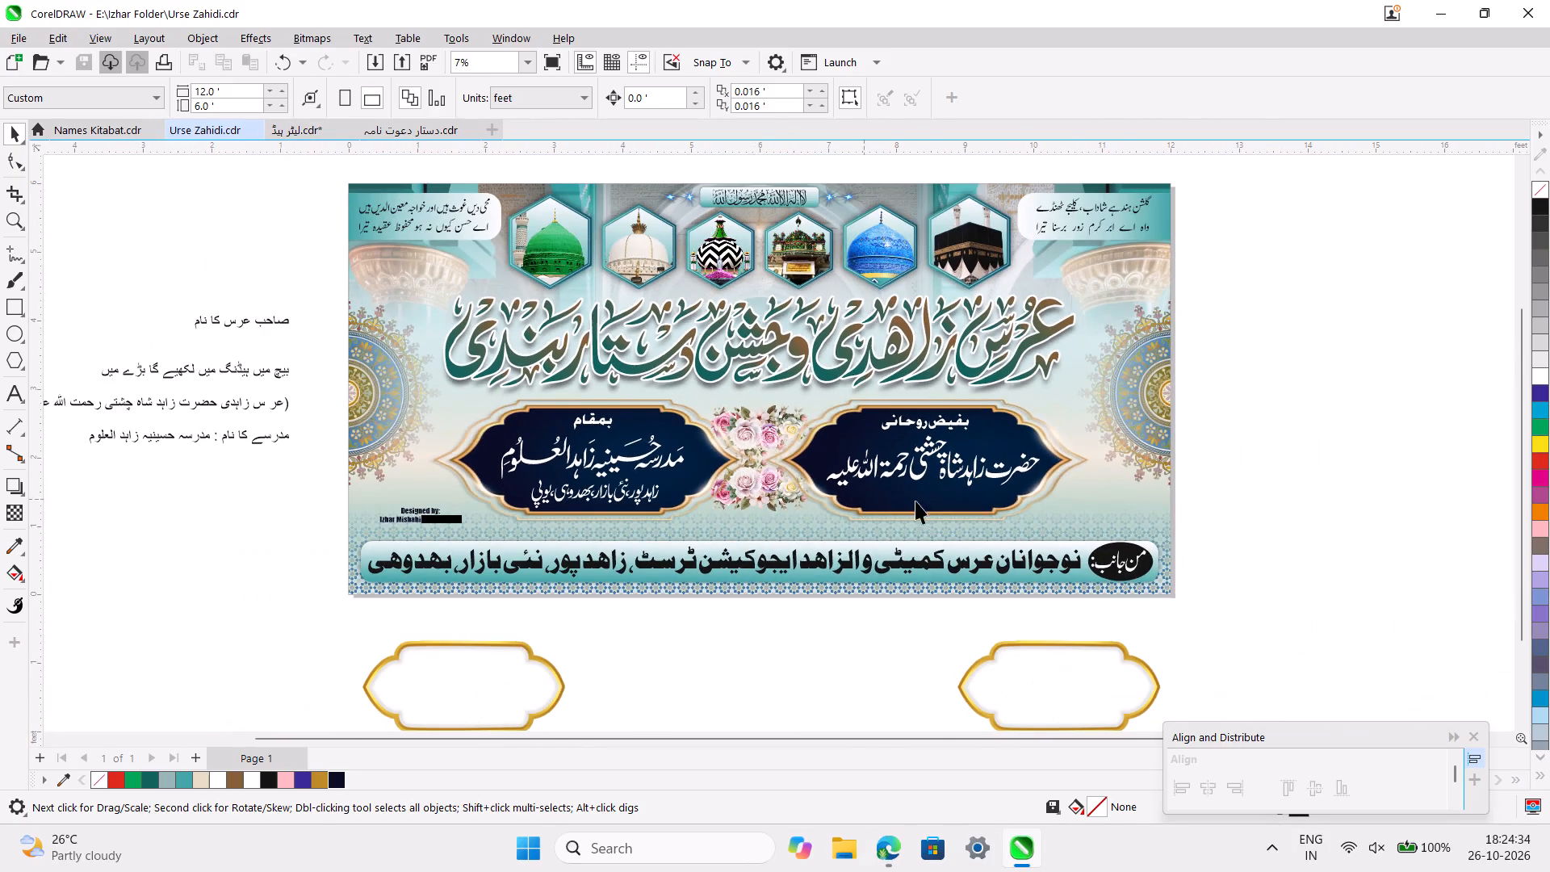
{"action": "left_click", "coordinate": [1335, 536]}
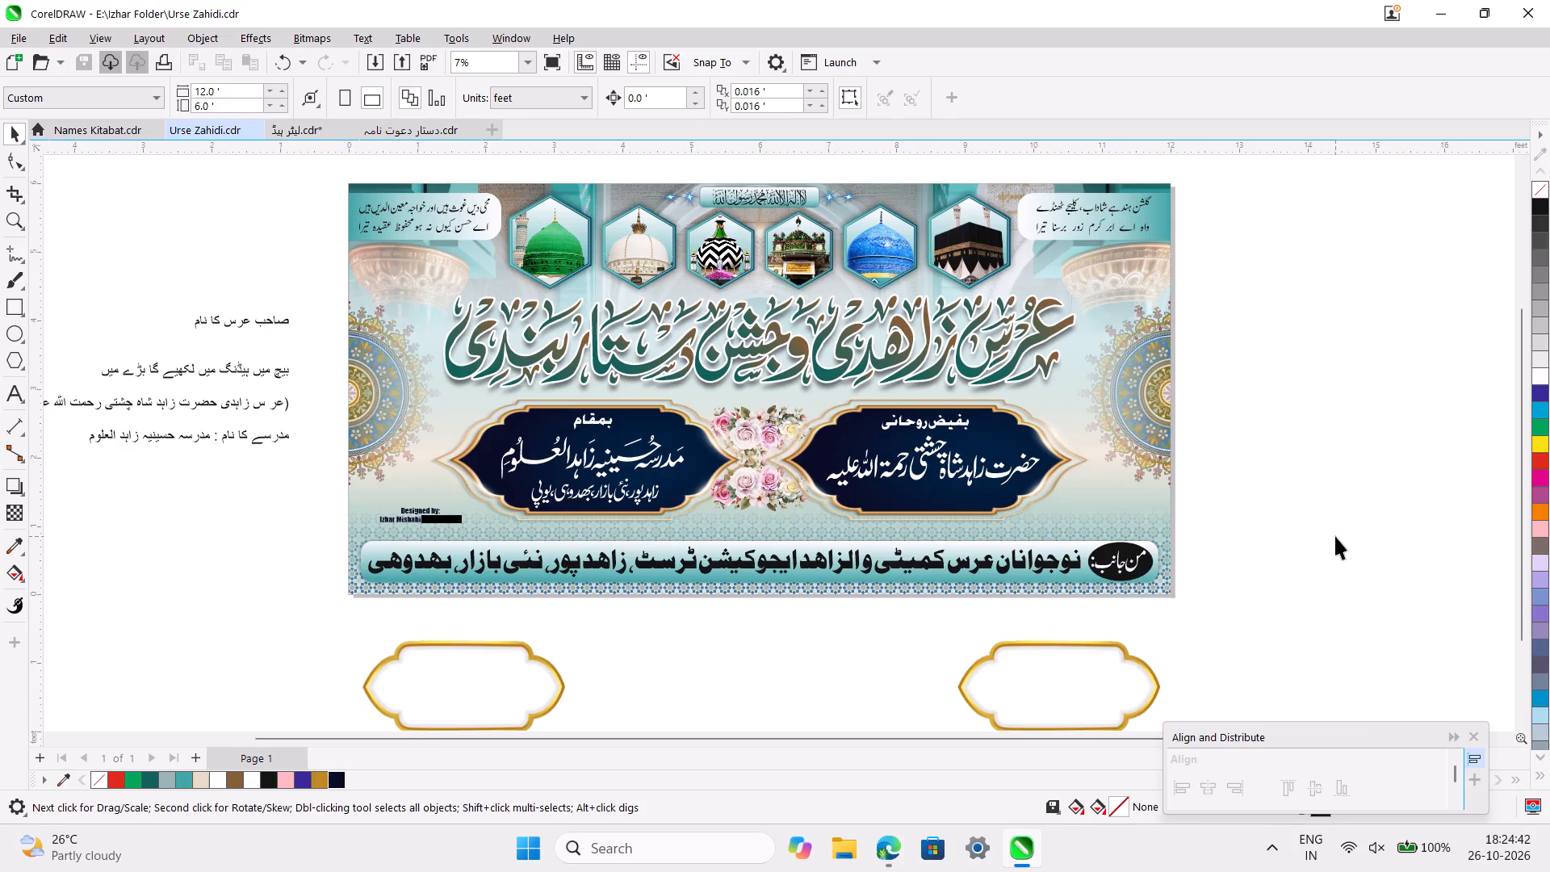
{"action": "key", "text": "ctrl+i"}
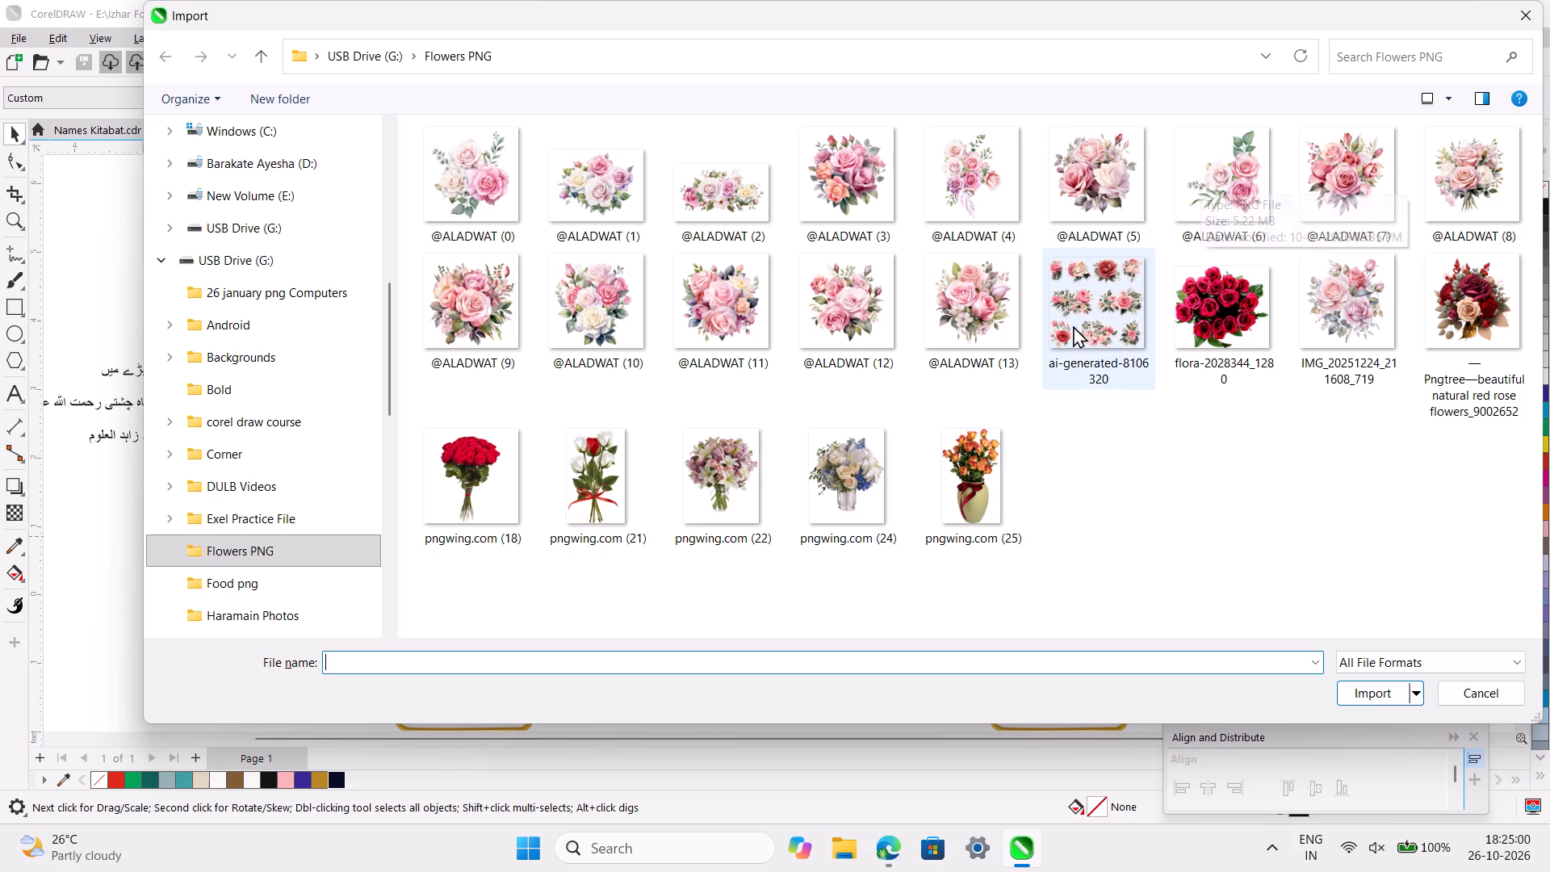
{"action": "double_click", "coordinate": [1229, 164]}
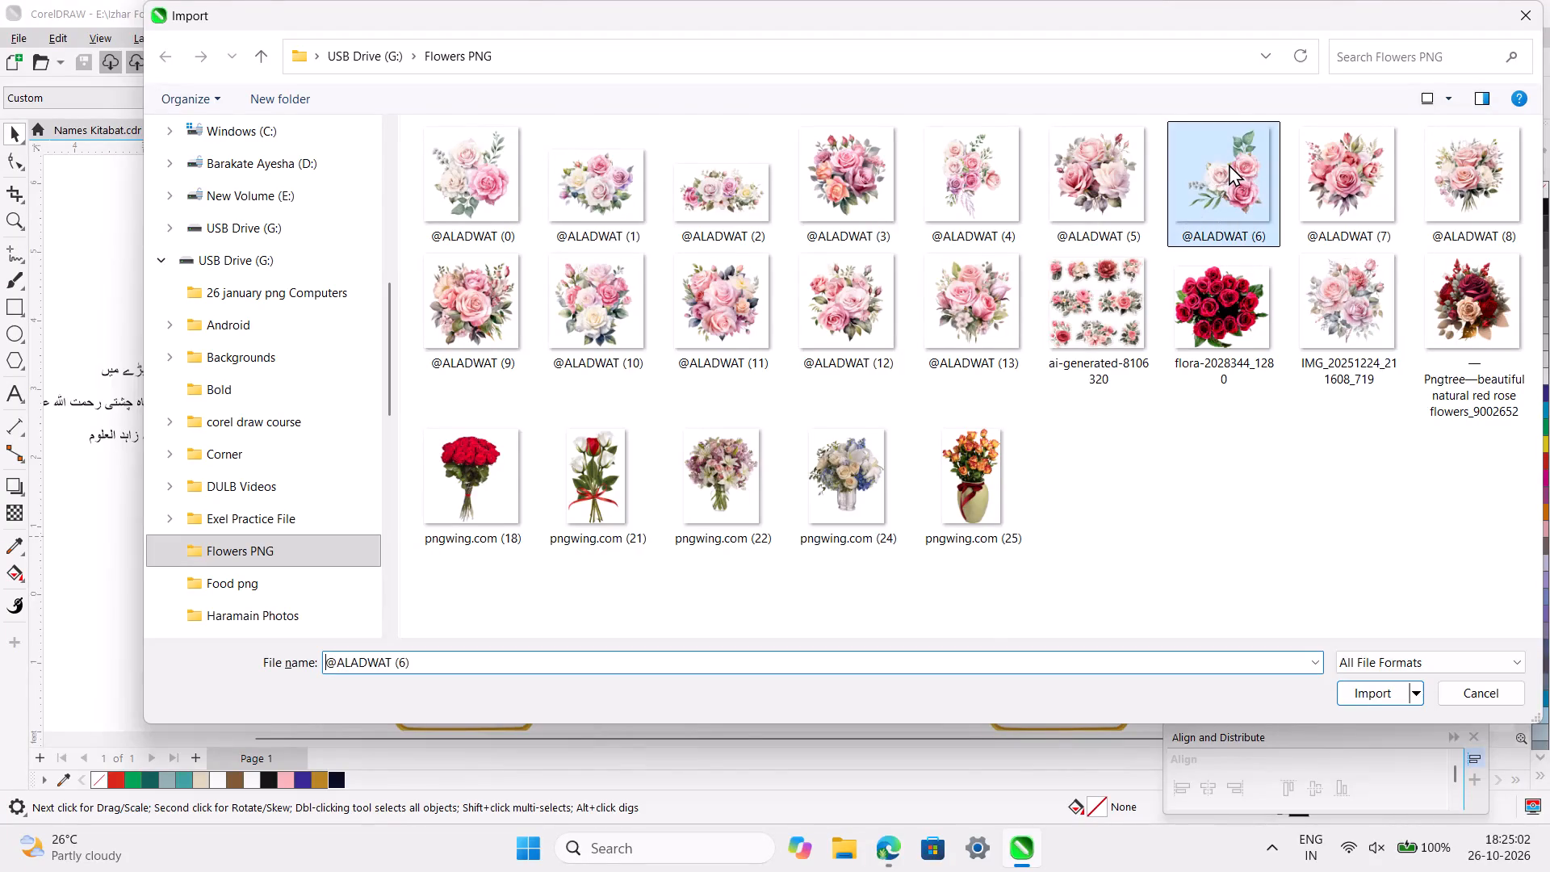
{"action": "left_click_drag", "start_coordinate": [1199, 326], "coordinate": [1292, 447]}
{"action": "left_click", "coordinate": [1267, 375]}
Move the imported rose bouquet onto the banner above the black oval, at about X 10.85 ft, Y 1.25 ft.
{"action": "left_click_drag", "start_coordinate": [1267, 375], "coordinate": [1147, 488]}
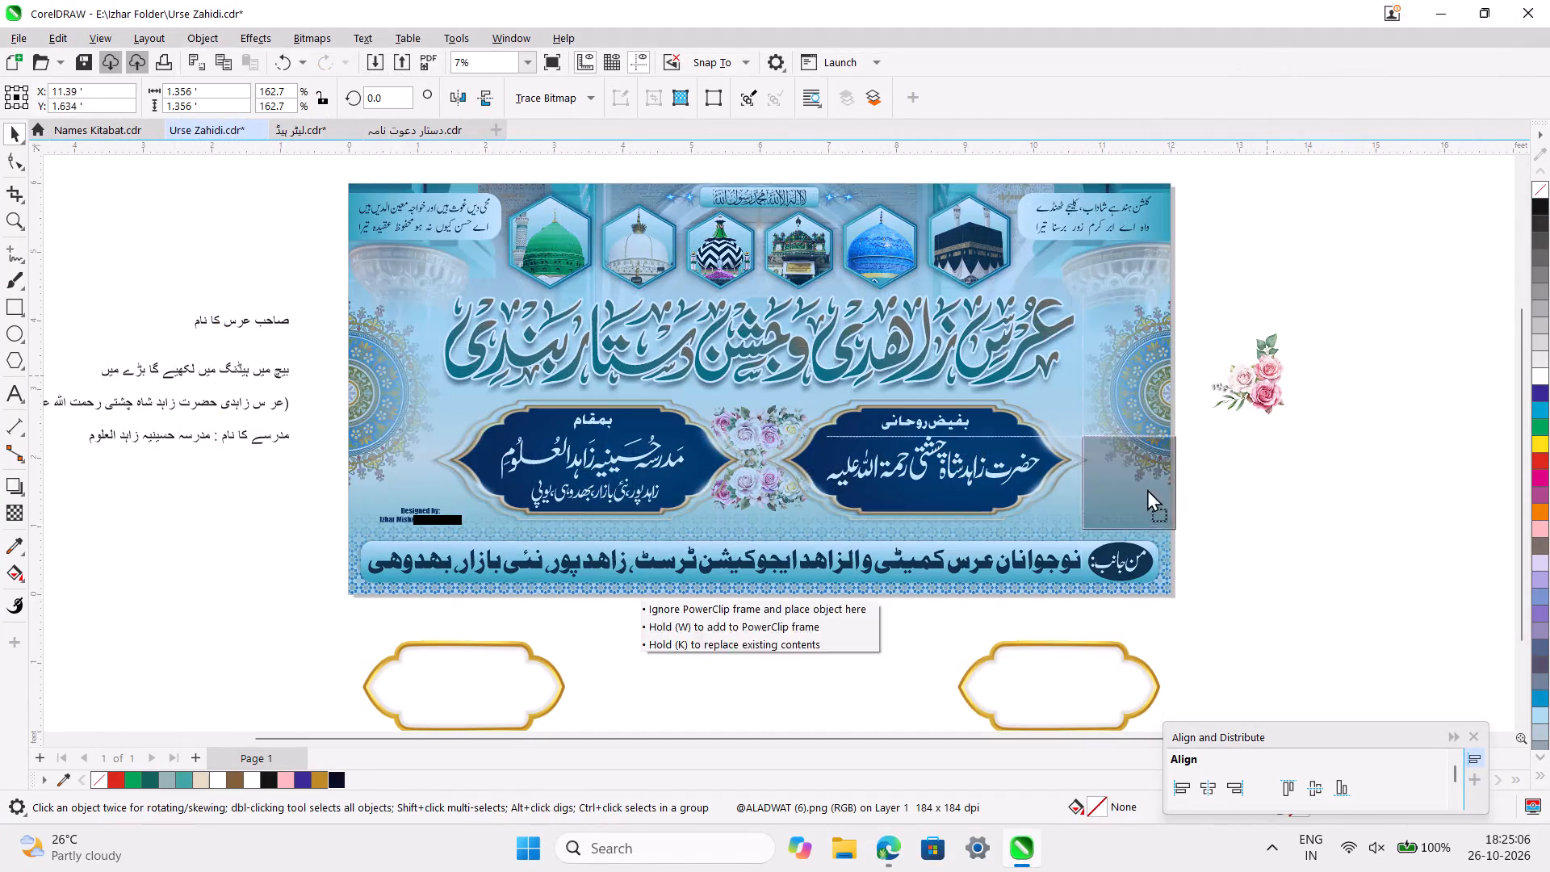
{"action": "left_click_drag", "start_coordinate": [1147, 488], "coordinate": [1146, 490]}
{"action": "scroll", "coordinate": [1146, 490], "scroll_direction": "up", "scroll_amount": 6, "text": "ctrl"}
{"action": "left_click_drag", "start_coordinate": [1146, 490], "coordinate": [1102, 545]}
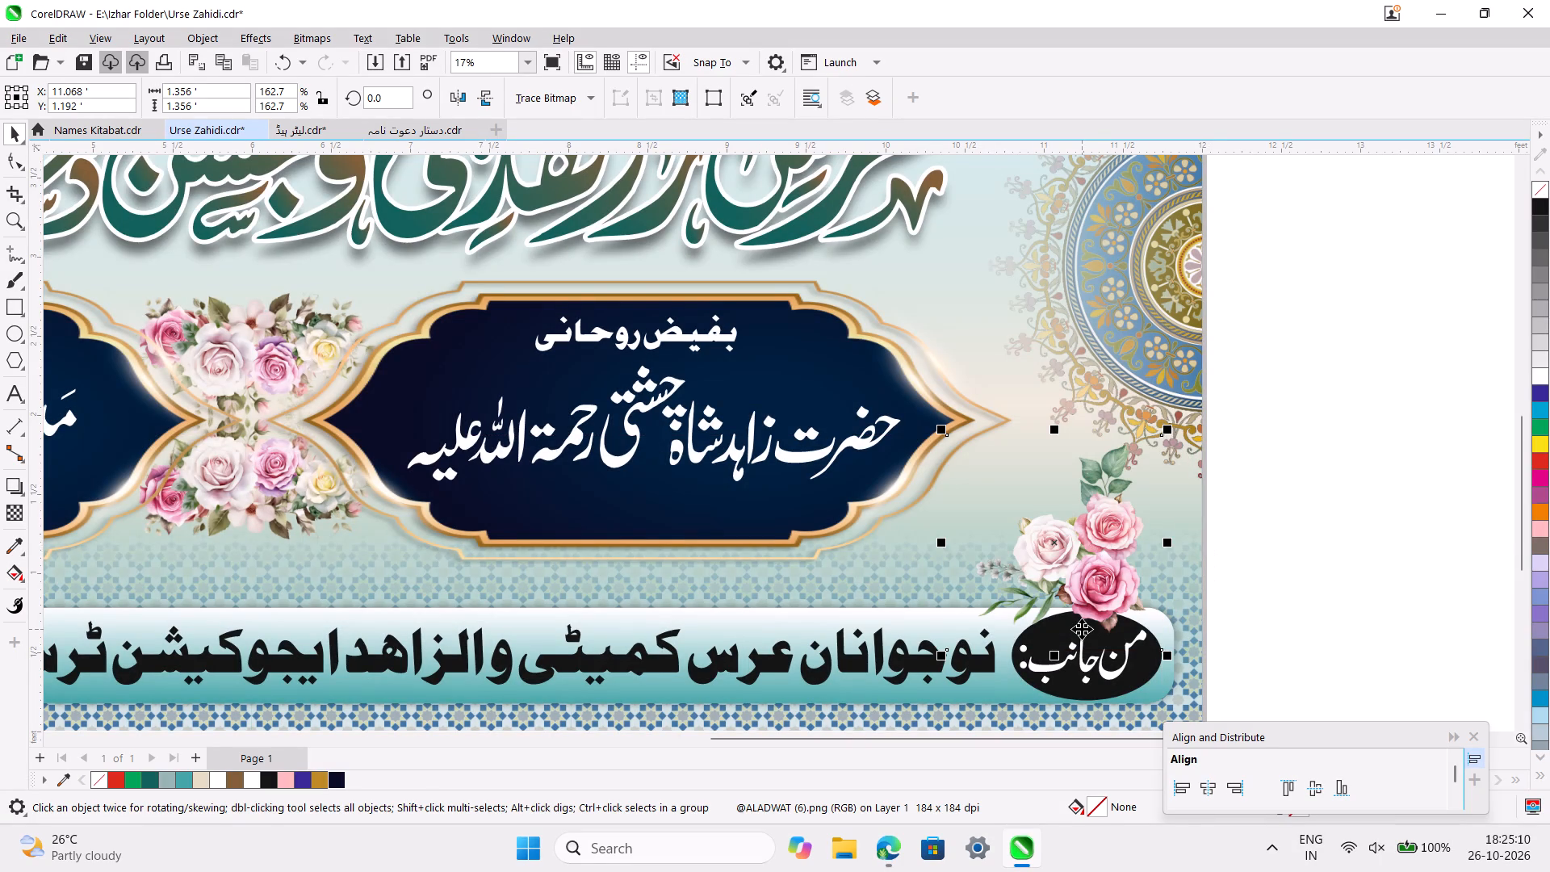
{"action": "scroll", "coordinate": [1082, 629], "scroll_direction": "up", "scroll_amount": 2, "text": "ctrl"}
{"action": "left_click_drag", "start_coordinate": [1107, 538], "coordinate": [1079, 531]}
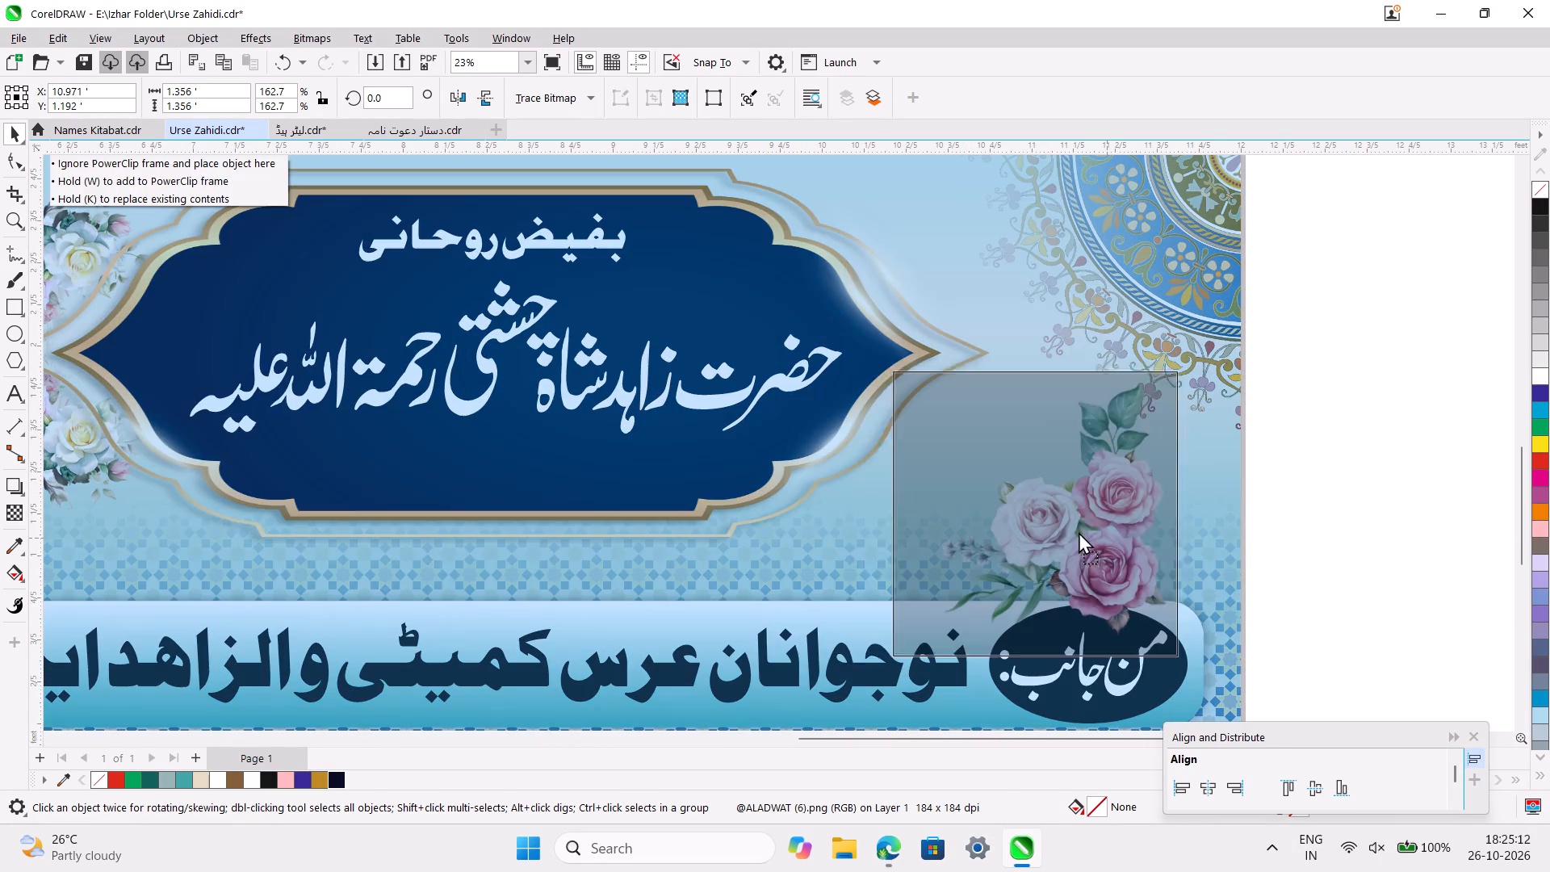
{"action": "left_click_drag", "start_coordinate": [1079, 531], "coordinate": [1059, 526]}
{"action": "scroll", "coordinate": [1059, 526], "scroll_direction": "down", "scroll_amount": 3, "text": "ctrl"}
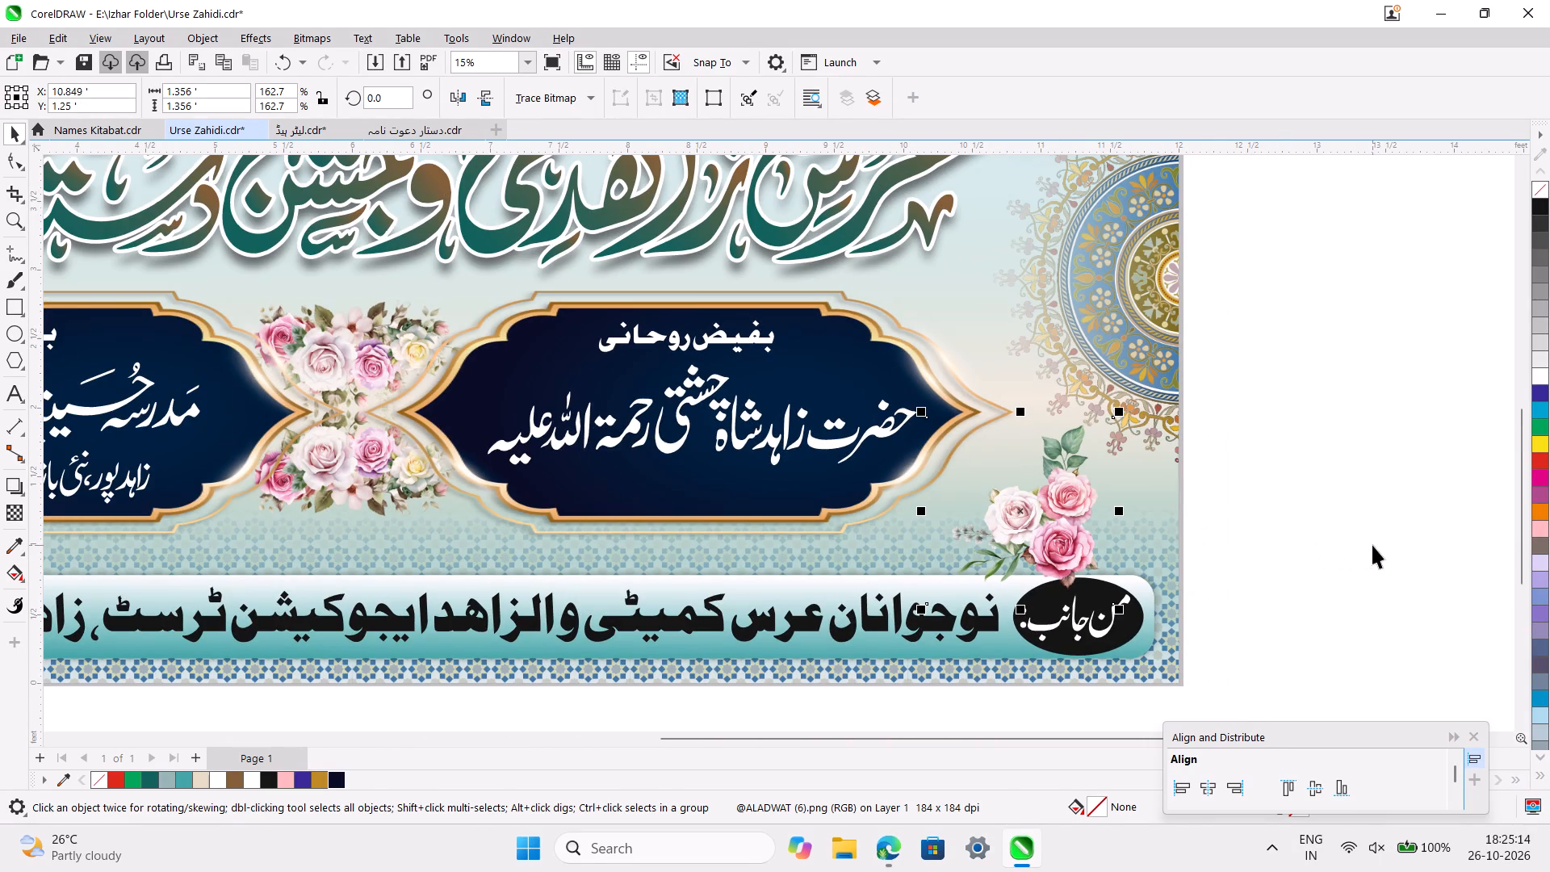
Send the new rose bouquet to the back of the layer and bring it forward one level, behind the bottom text strip.
{"action": "key", "text": "shift+Page_Down"}
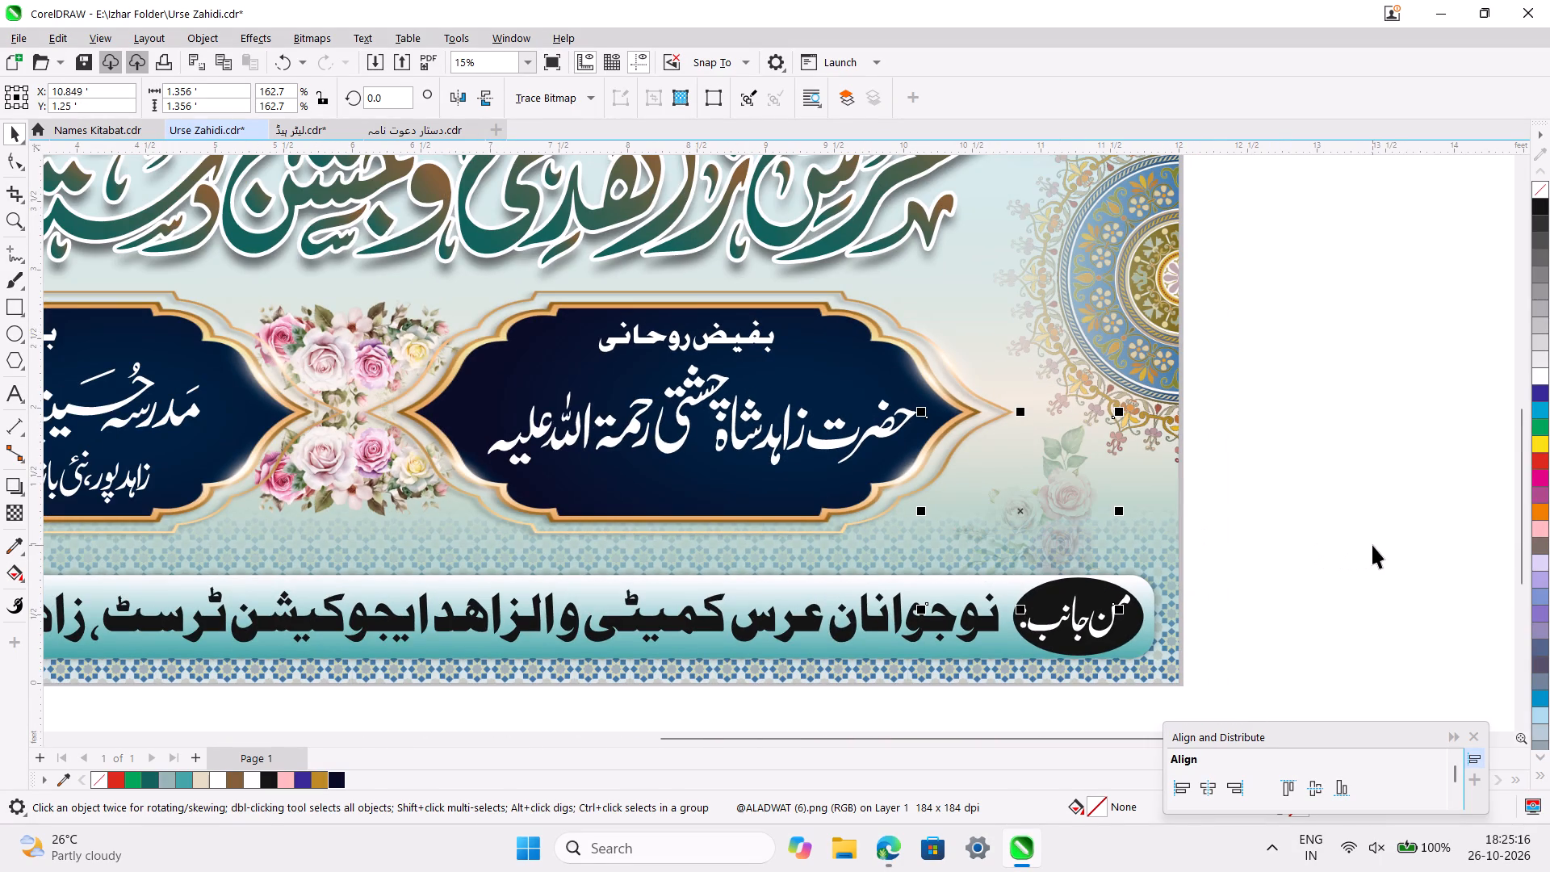
{"action": "key", "text": "ctrl+Page_Up"}
{"action": "scroll", "coordinate": [1372, 545], "scroll_direction": "down", "scroll_amount": 3, "text": "ctrl"}
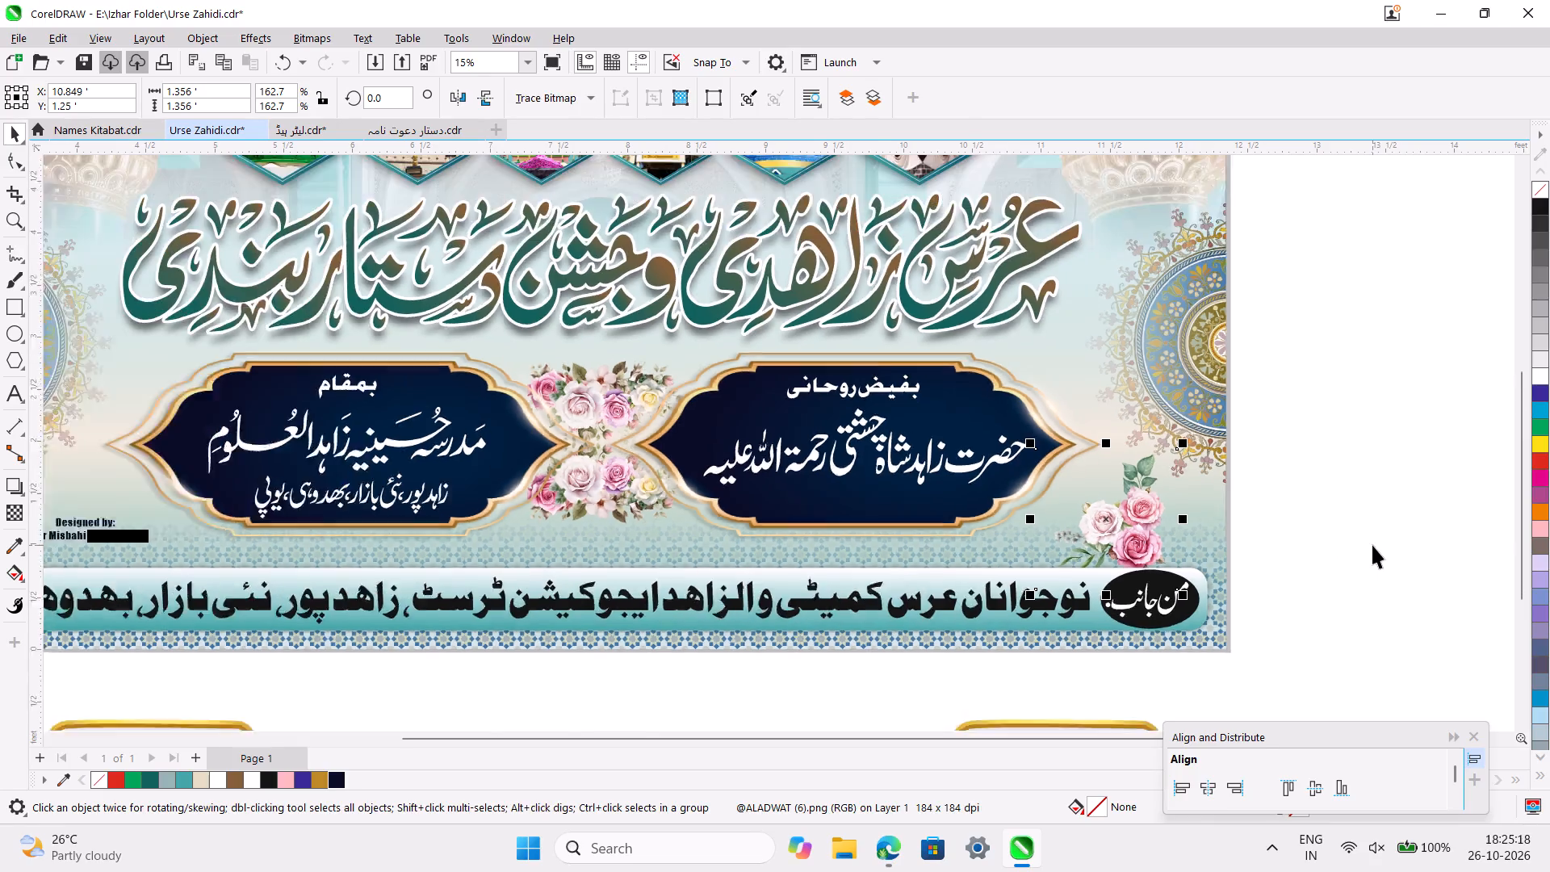
{"action": "scroll", "coordinate": [1372, 545], "scroll_direction": "down", "scroll_amount": 1, "text": "ctrl"}
{"action": "scroll", "coordinate": [1387, 488], "scroll_direction": "down", "scroll_amount": 1}
{"action": "scroll", "coordinate": [1371, 466], "scroll_direction": "up", "scroll_amount": 2, "text": "ctrl"}
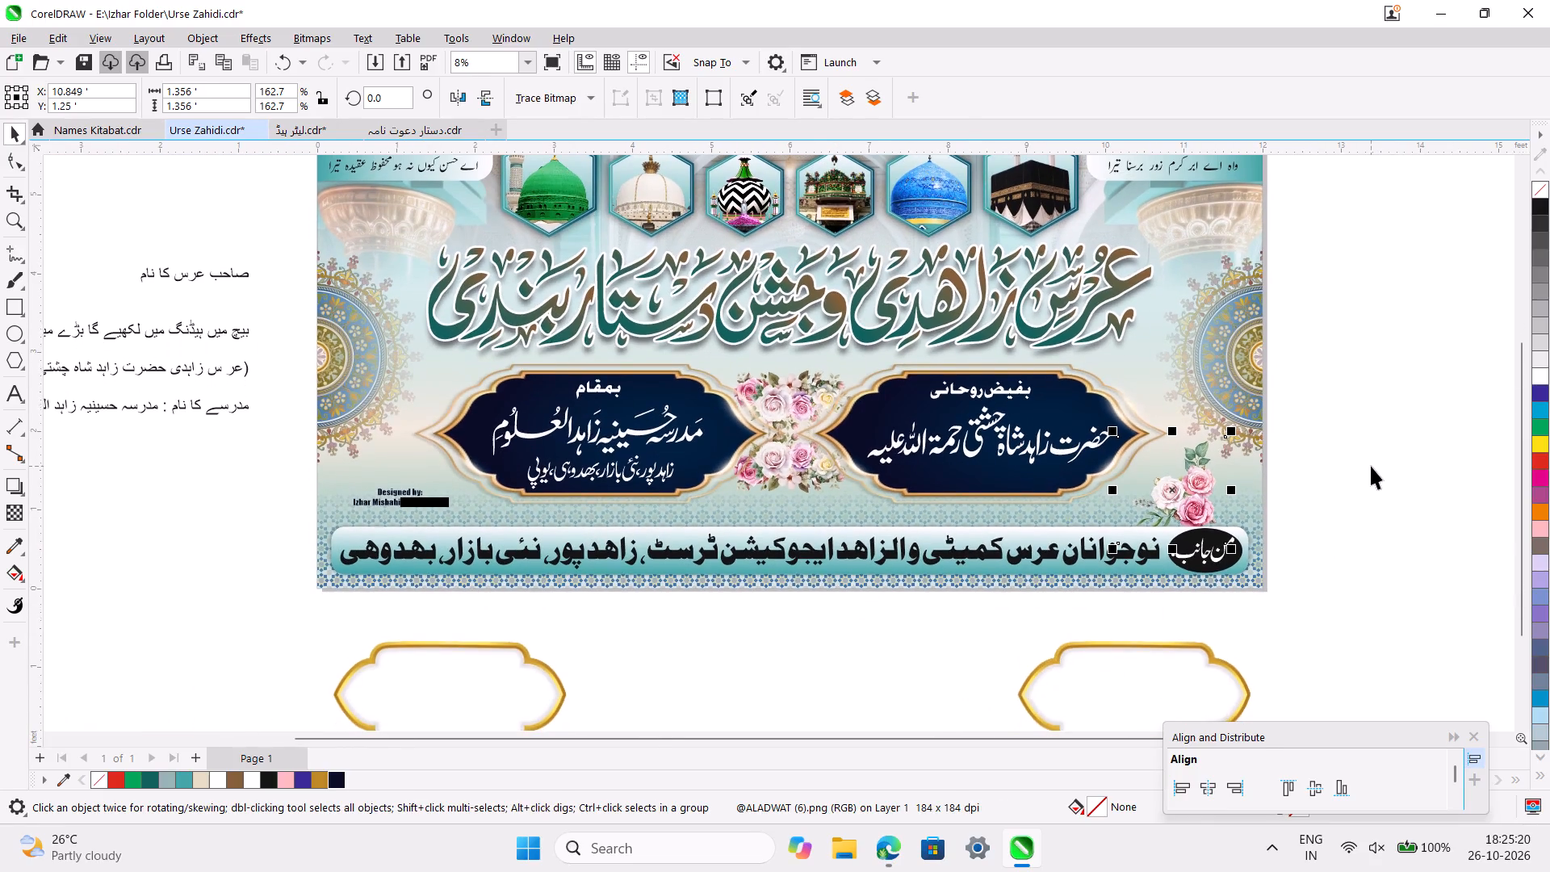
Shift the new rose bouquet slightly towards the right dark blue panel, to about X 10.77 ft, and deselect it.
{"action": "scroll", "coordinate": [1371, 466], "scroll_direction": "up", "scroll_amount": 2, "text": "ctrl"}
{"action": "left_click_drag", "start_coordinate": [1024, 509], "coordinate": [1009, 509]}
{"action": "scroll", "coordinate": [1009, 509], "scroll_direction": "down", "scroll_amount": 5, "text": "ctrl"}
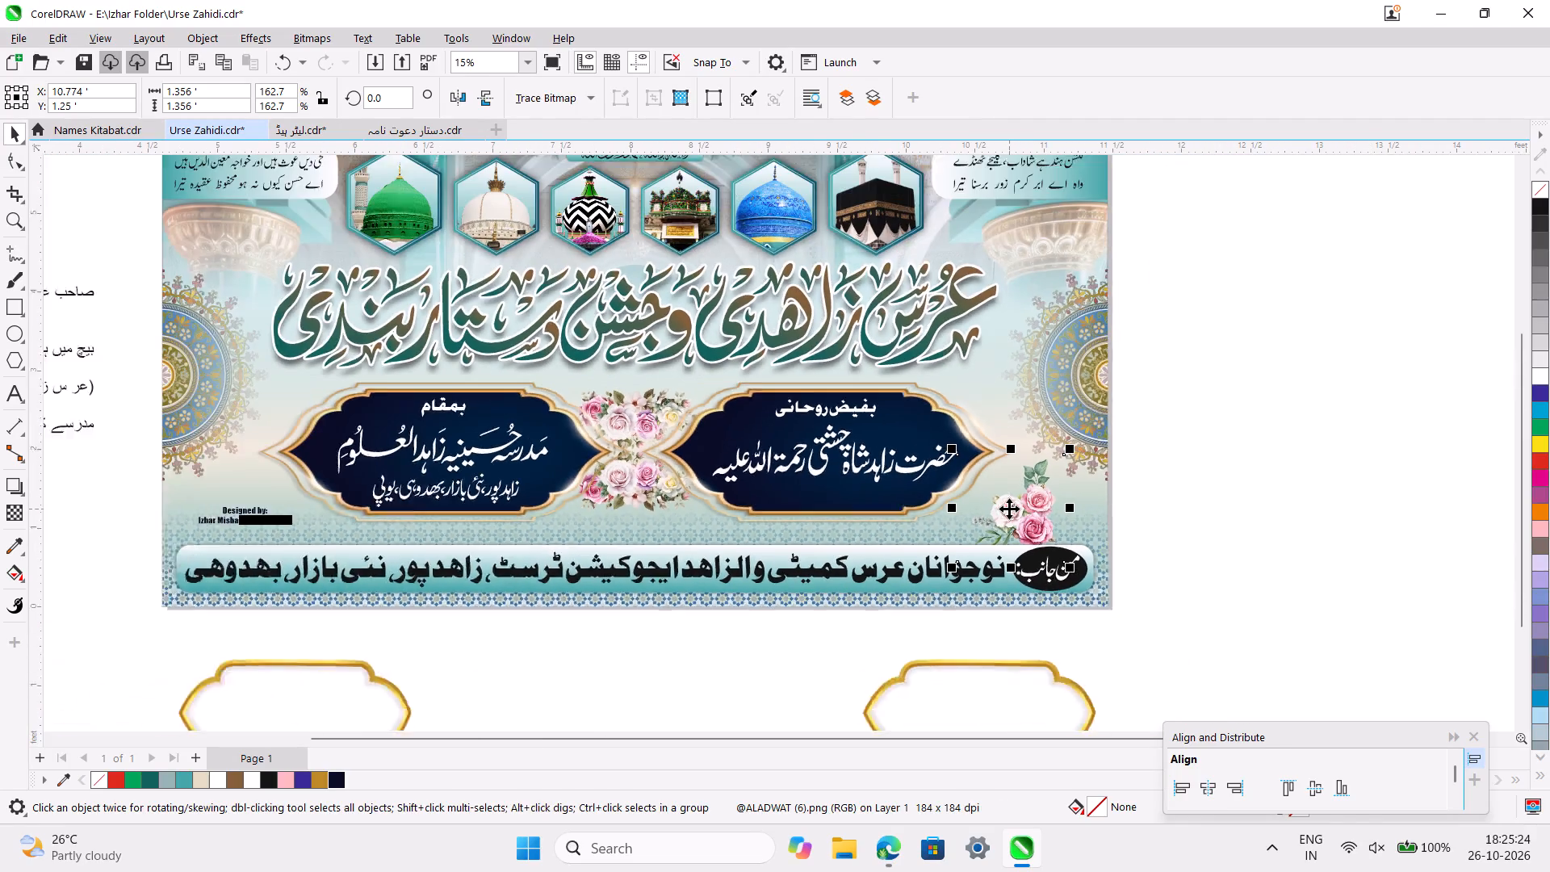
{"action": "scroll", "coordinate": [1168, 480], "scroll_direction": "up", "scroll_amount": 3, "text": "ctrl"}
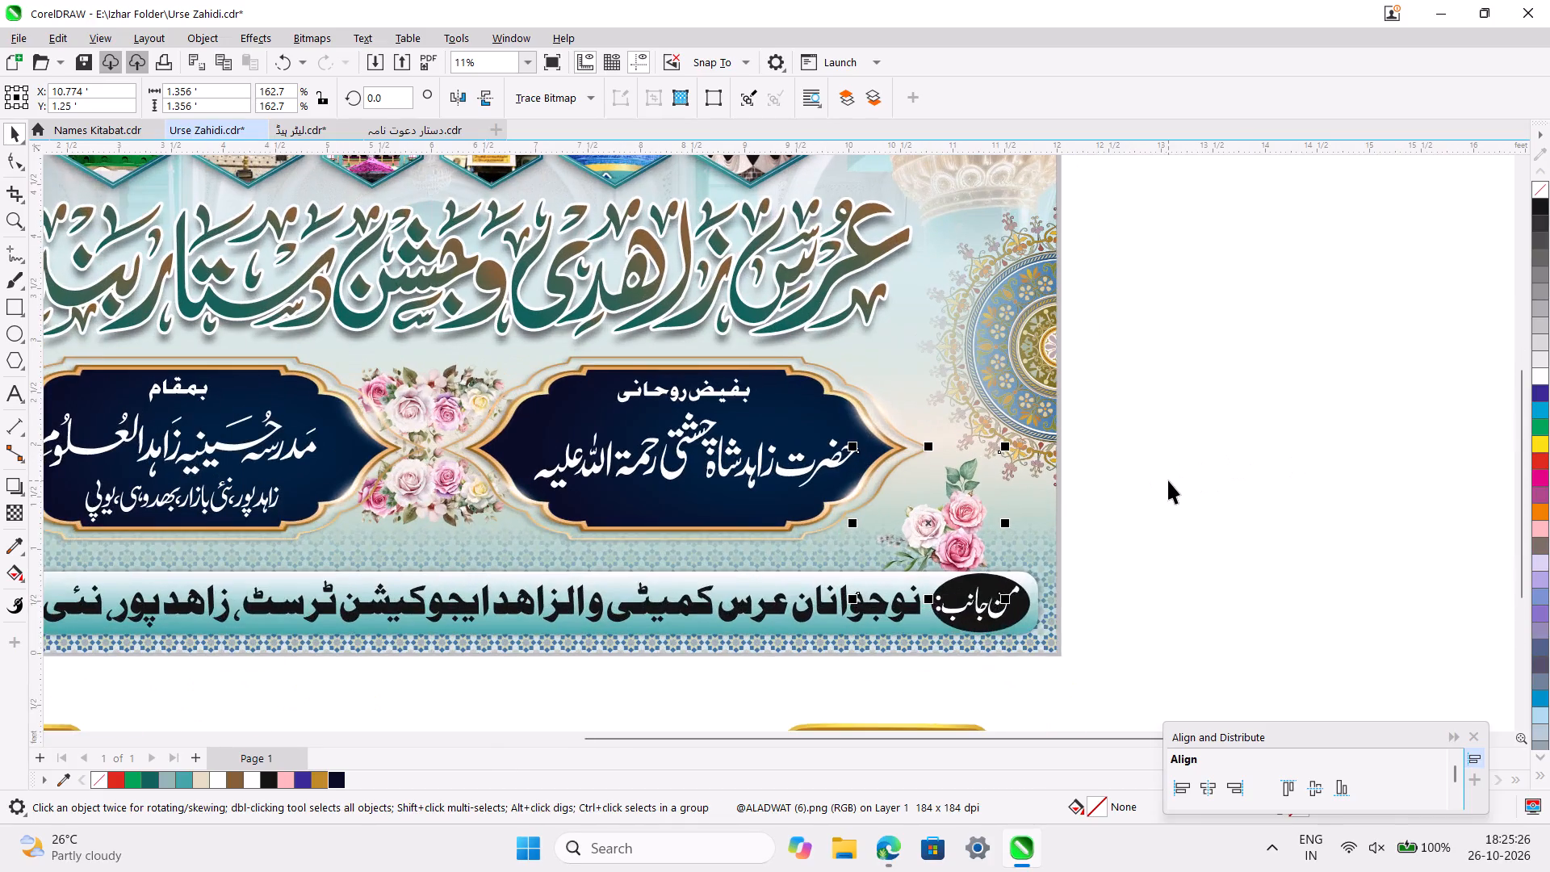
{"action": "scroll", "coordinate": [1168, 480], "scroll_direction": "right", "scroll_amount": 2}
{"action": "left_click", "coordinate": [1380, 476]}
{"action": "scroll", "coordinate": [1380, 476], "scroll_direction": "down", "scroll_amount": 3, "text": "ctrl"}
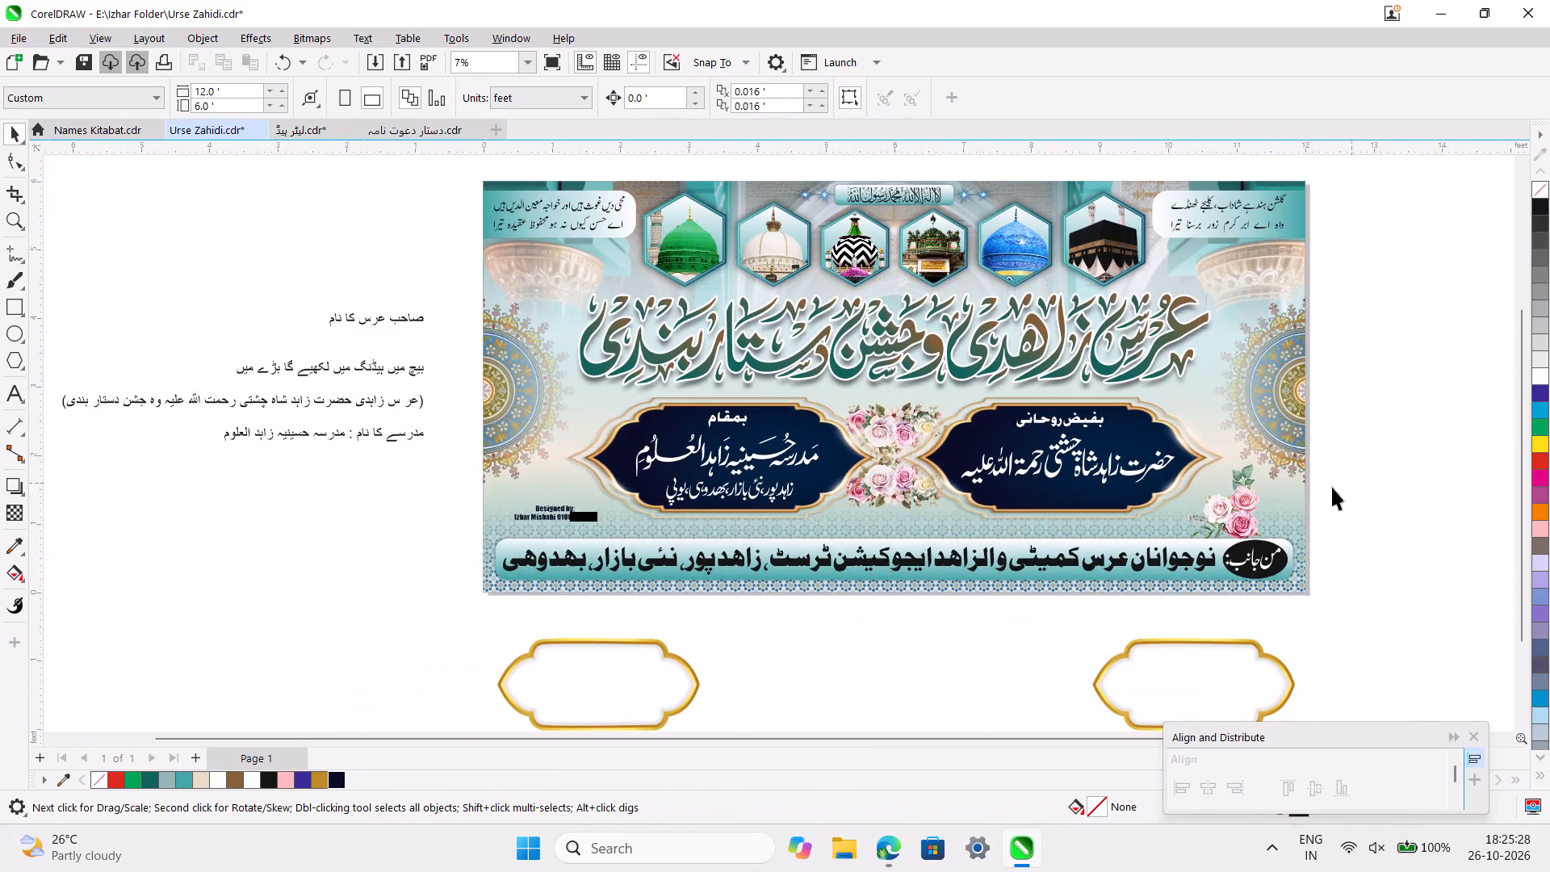
Reposition the new rose bouquet near the banner's right edge, directly above the black oval, at about X 11.25 ft, Y 1.19 ft.
{"action": "left_click", "coordinate": [1234, 505]}
{"action": "scroll", "coordinate": [1234, 505], "scroll_direction": "up", "scroll_amount": 3, "text": "ctrl"}
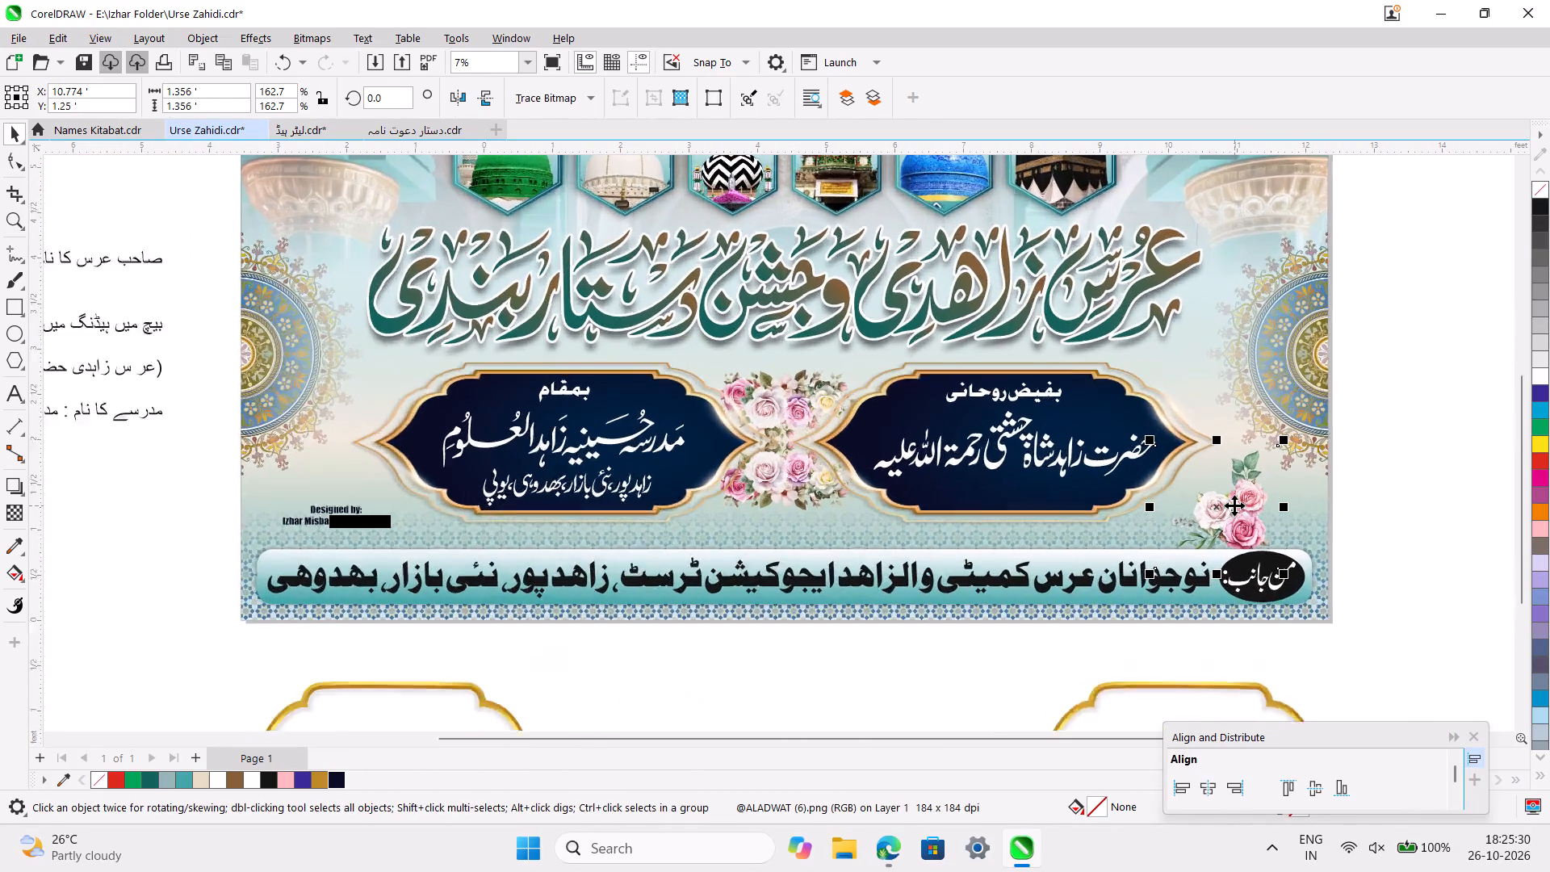
{"action": "scroll", "coordinate": [1234, 505], "scroll_direction": "up", "scroll_amount": 8, "text": "ctrl"}
{"action": "scroll", "coordinate": [1234, 505], "scroll_direction": "left", "scroll_amount": 2}
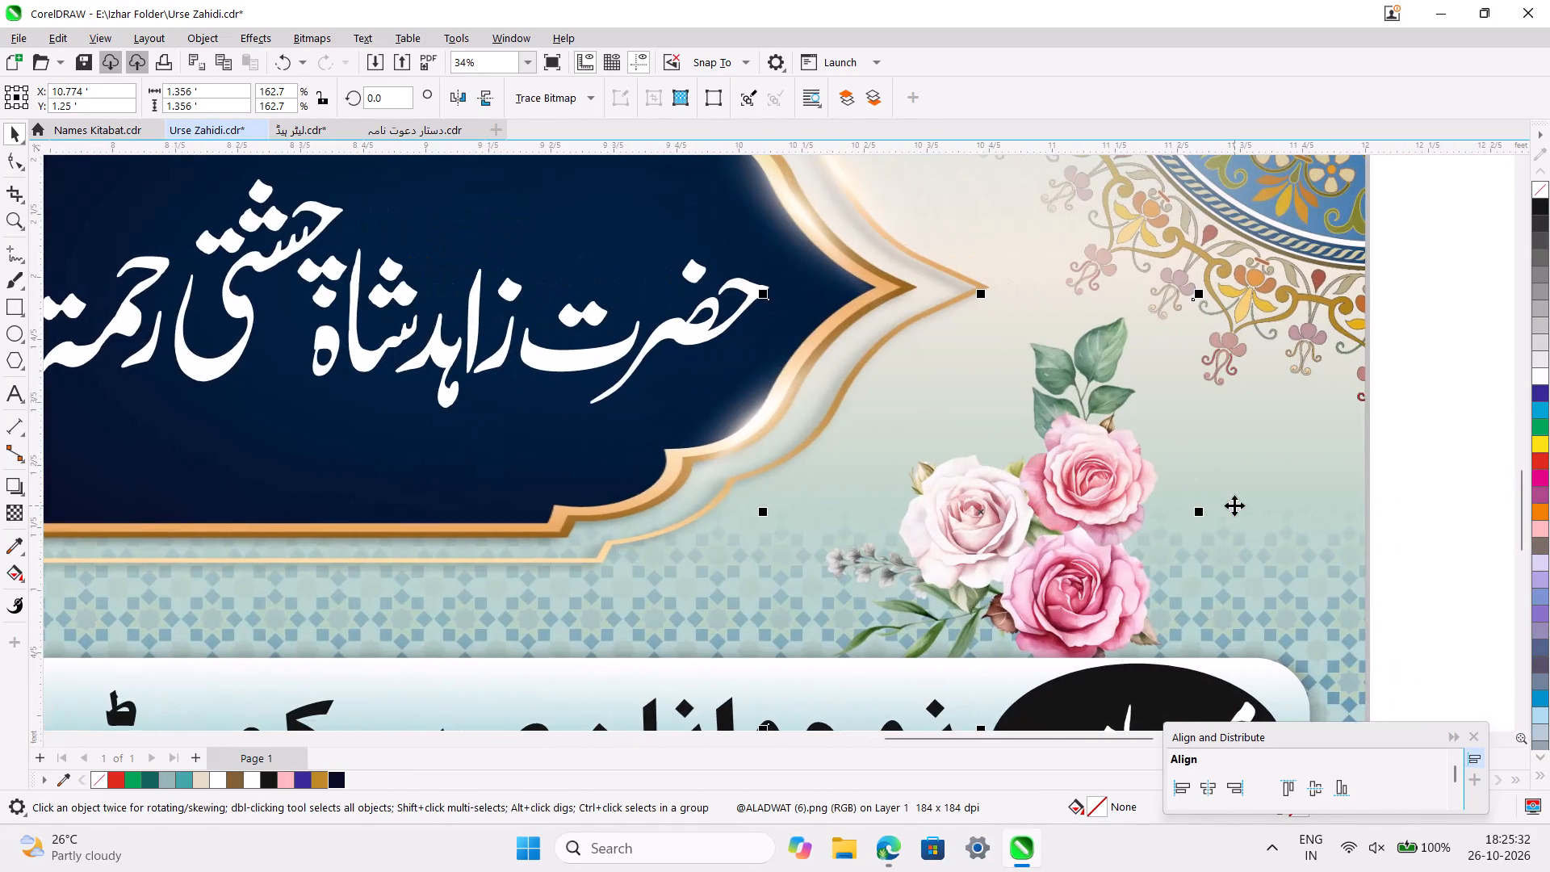
{"action": "scroll", "coordinate": [1234, 505], "scroll_direction": "down", "scroll_amount": 6, "text": "ctrl"}
{"action": "scroll", "coordinate": [1081, 526], "scroll_direction": "down", "scroll_amount": 2, "text": "ctrl"}
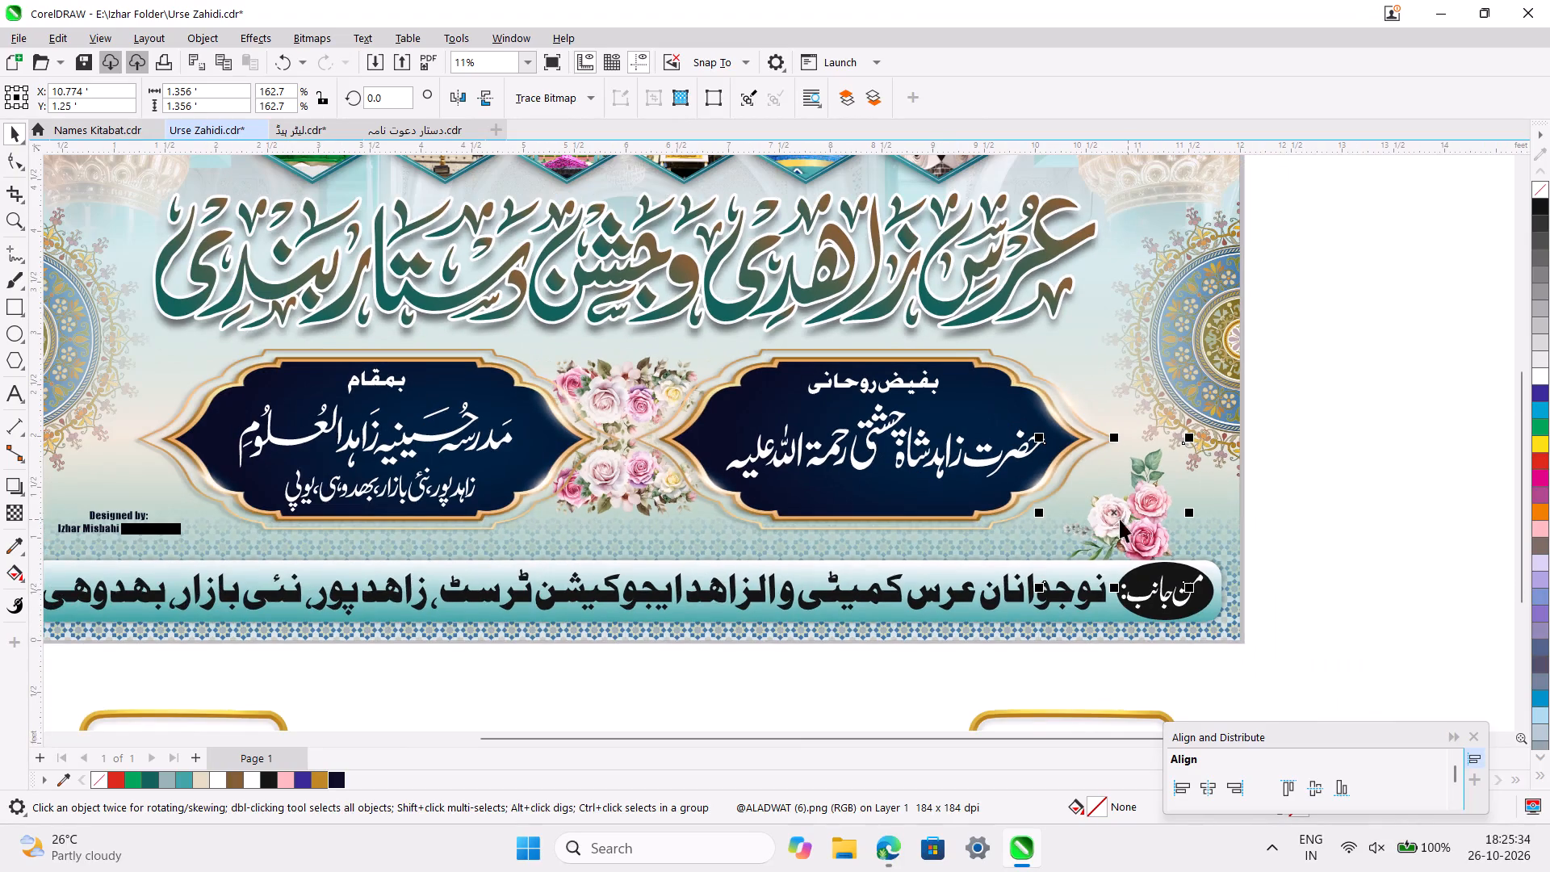
{"action": "left_click_drag", "start_coordinate": [1113, 513], "coordinate": [1155, 507]}
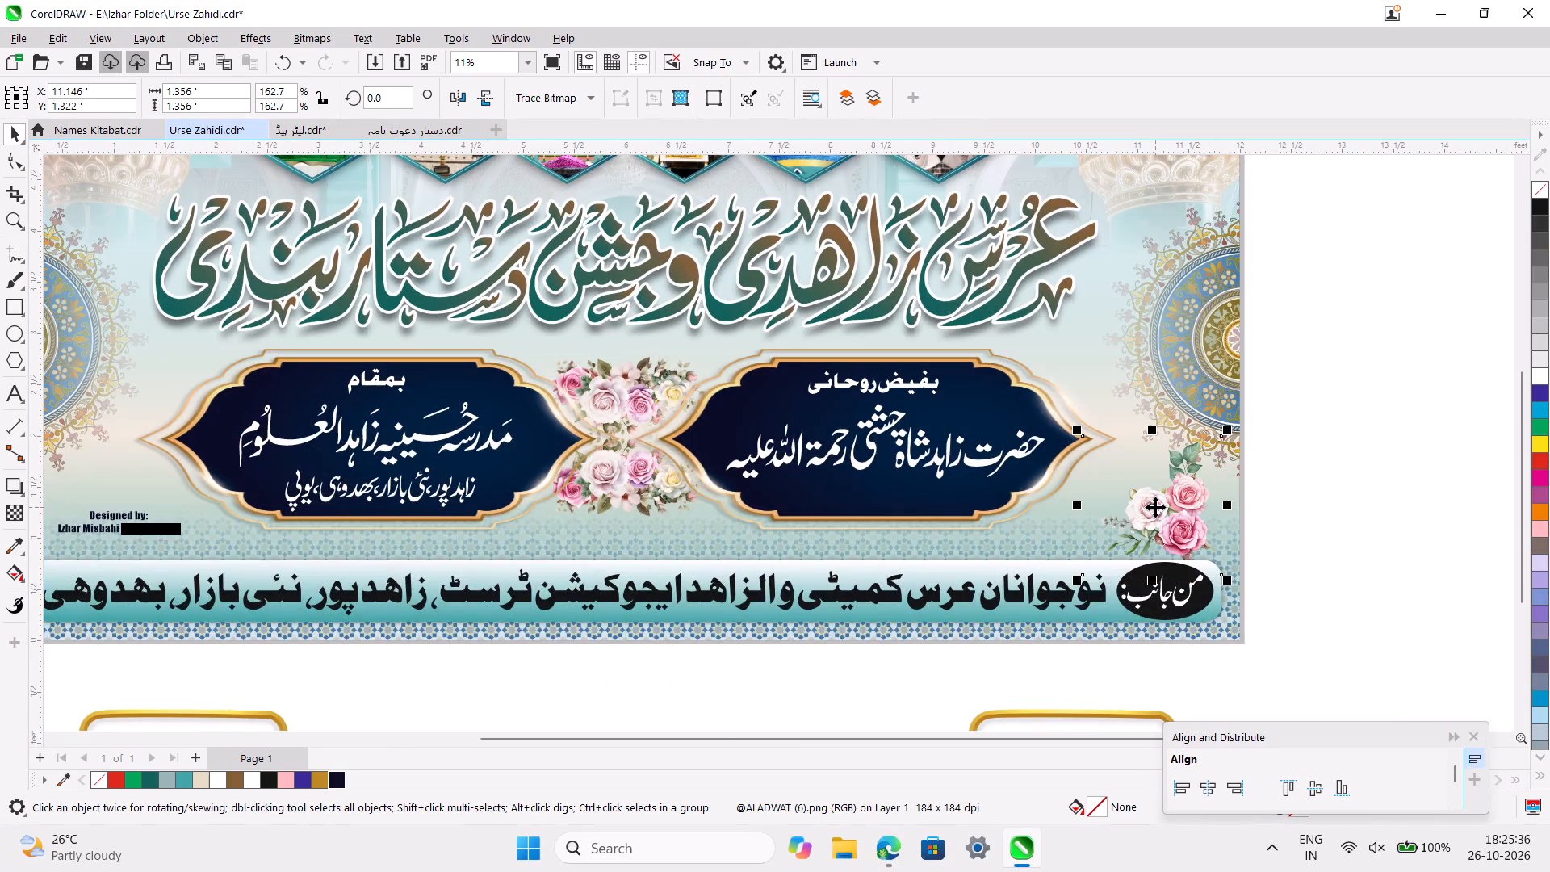
{"action": "scroll", "coordinate": [1155, 507], "scroll_direction": "up", "scroll_amount": 4, "text": "ctrl"}
{"action": "scroll", "coordinate": [1155, 507], "scroll_direction": "down", "scroll_amount": 1}
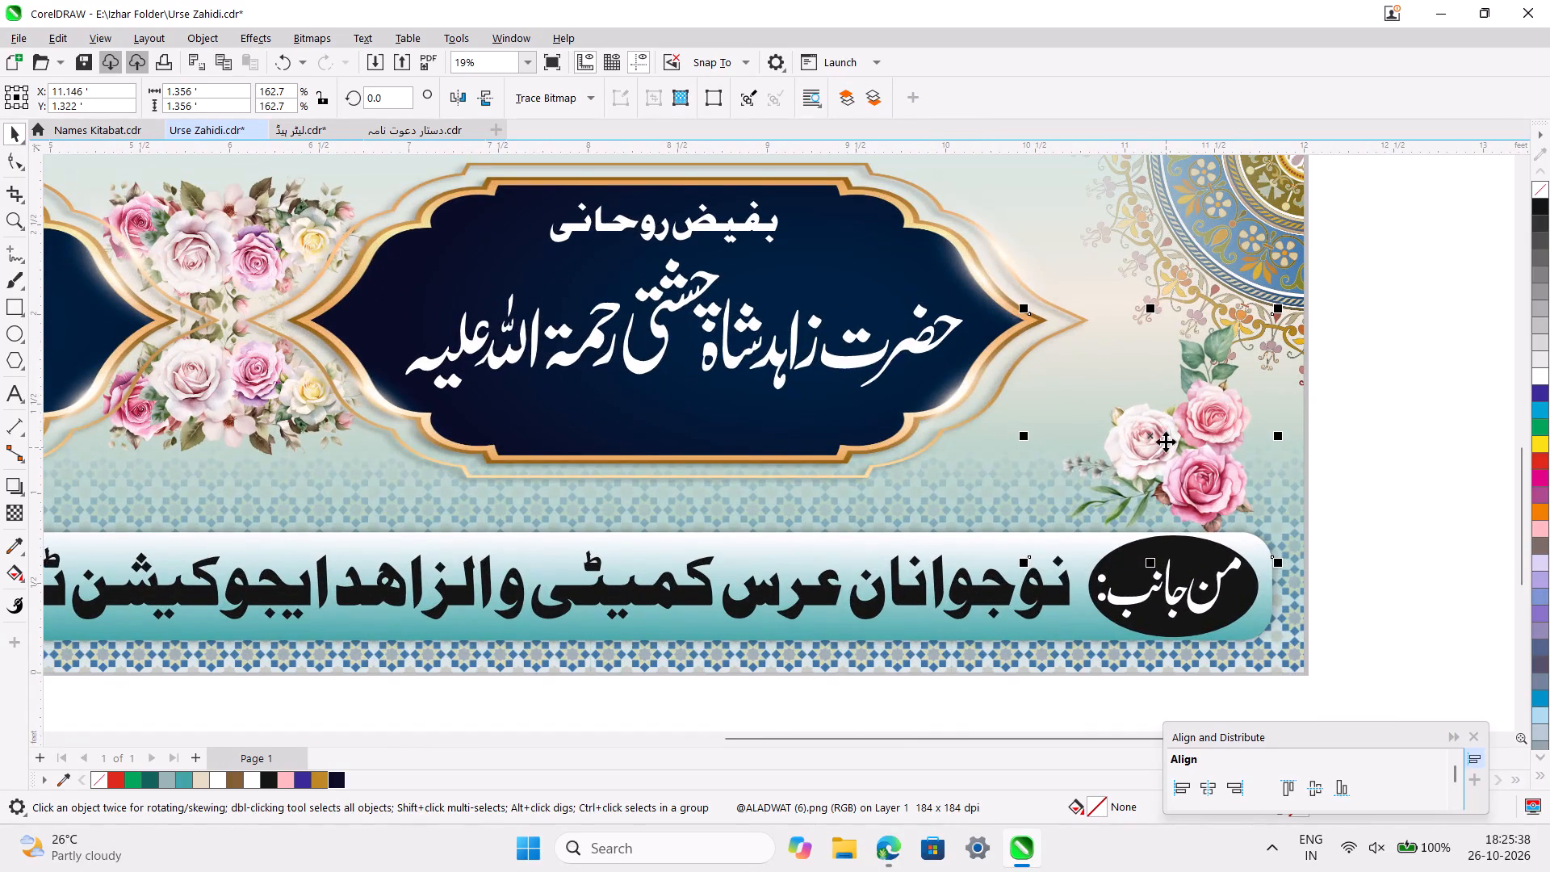
{"action": "left_click_drag", "start_coordinate": [1151, 437], "coordinate": [1169, 458]}
{"action": "scroll", "coordinate": [1169, 458], "scroll_direction": "up", "scroll_amount": 3, "text": "ctrl"}
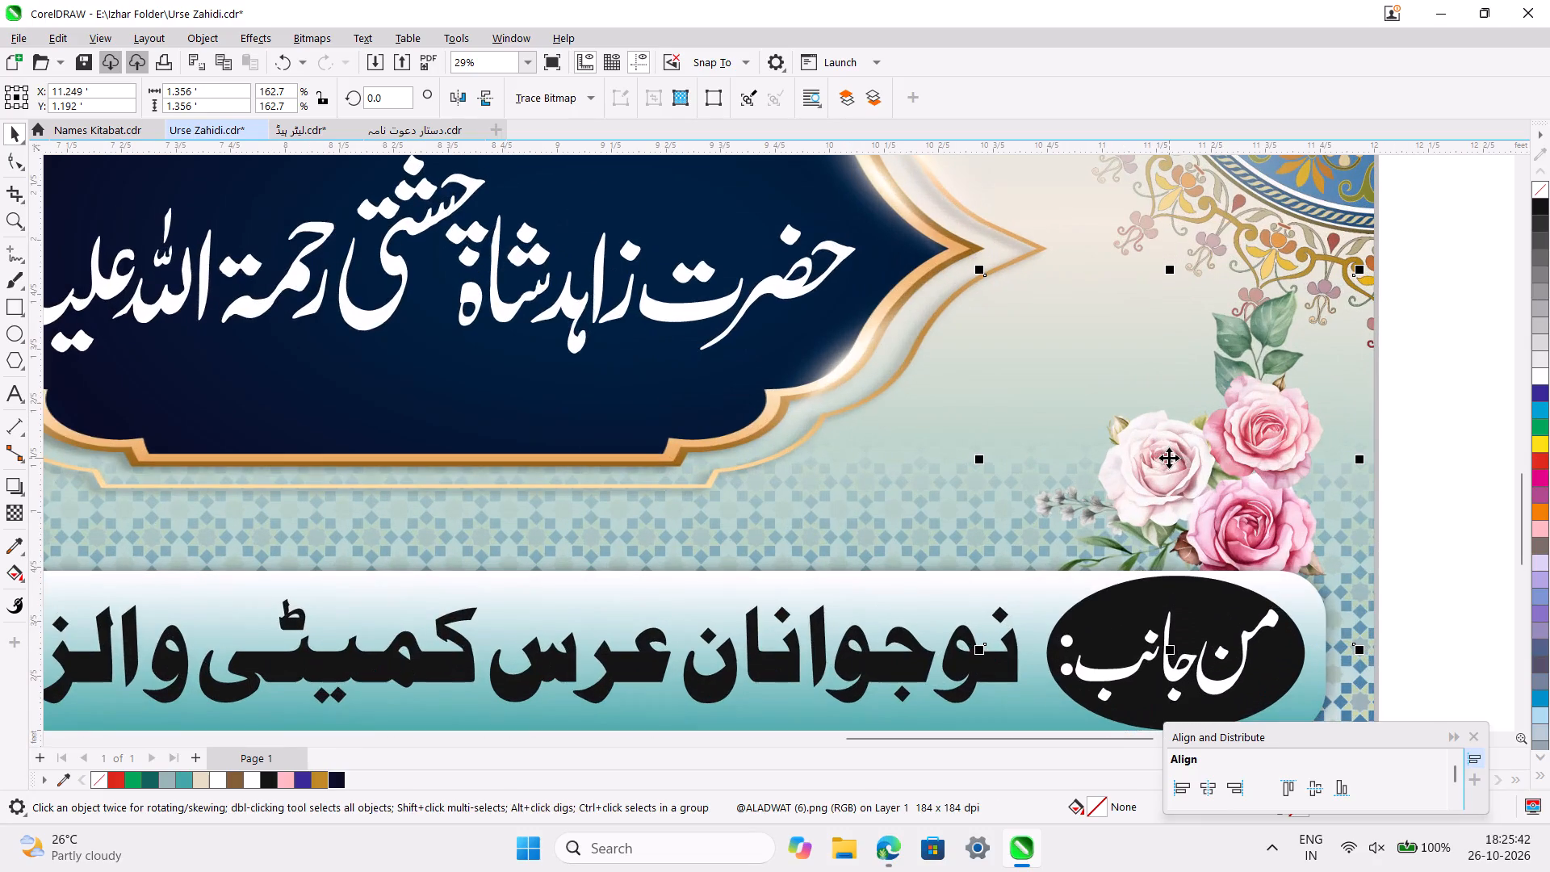
Move the corner rose bouquet away from the banner's right edge to about X 11.10 ft, Y 1.23 ft, and deselect it.
{"action": "left_click_drag", "start_coordinate": [1171, 461], "coordinate": [1135, 474]}
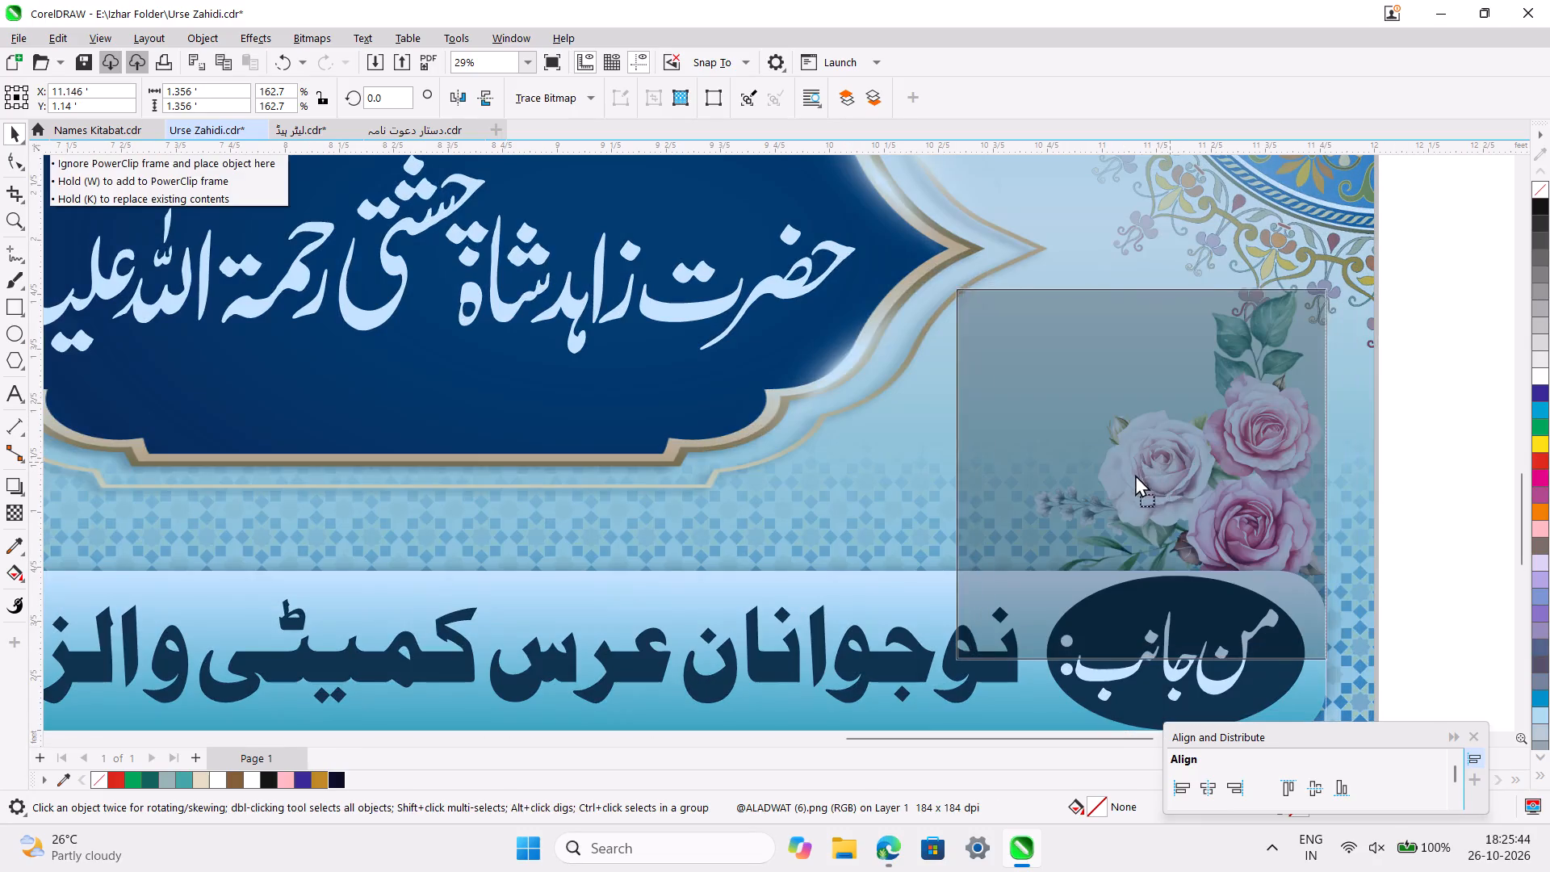
{"action": "left_click_drag", "start_coordinate": [1135, 474], "coordinate": [1135, 473]}
{"action": "left_click_drag", "start_coordinate": [1135, 473], "coordinate": [1129, 451]}
{"action": "scroll", "coordinate": [1129, 451], "scroll_direction": "down", "scroll_amount": 3, "text": "ctrl"}
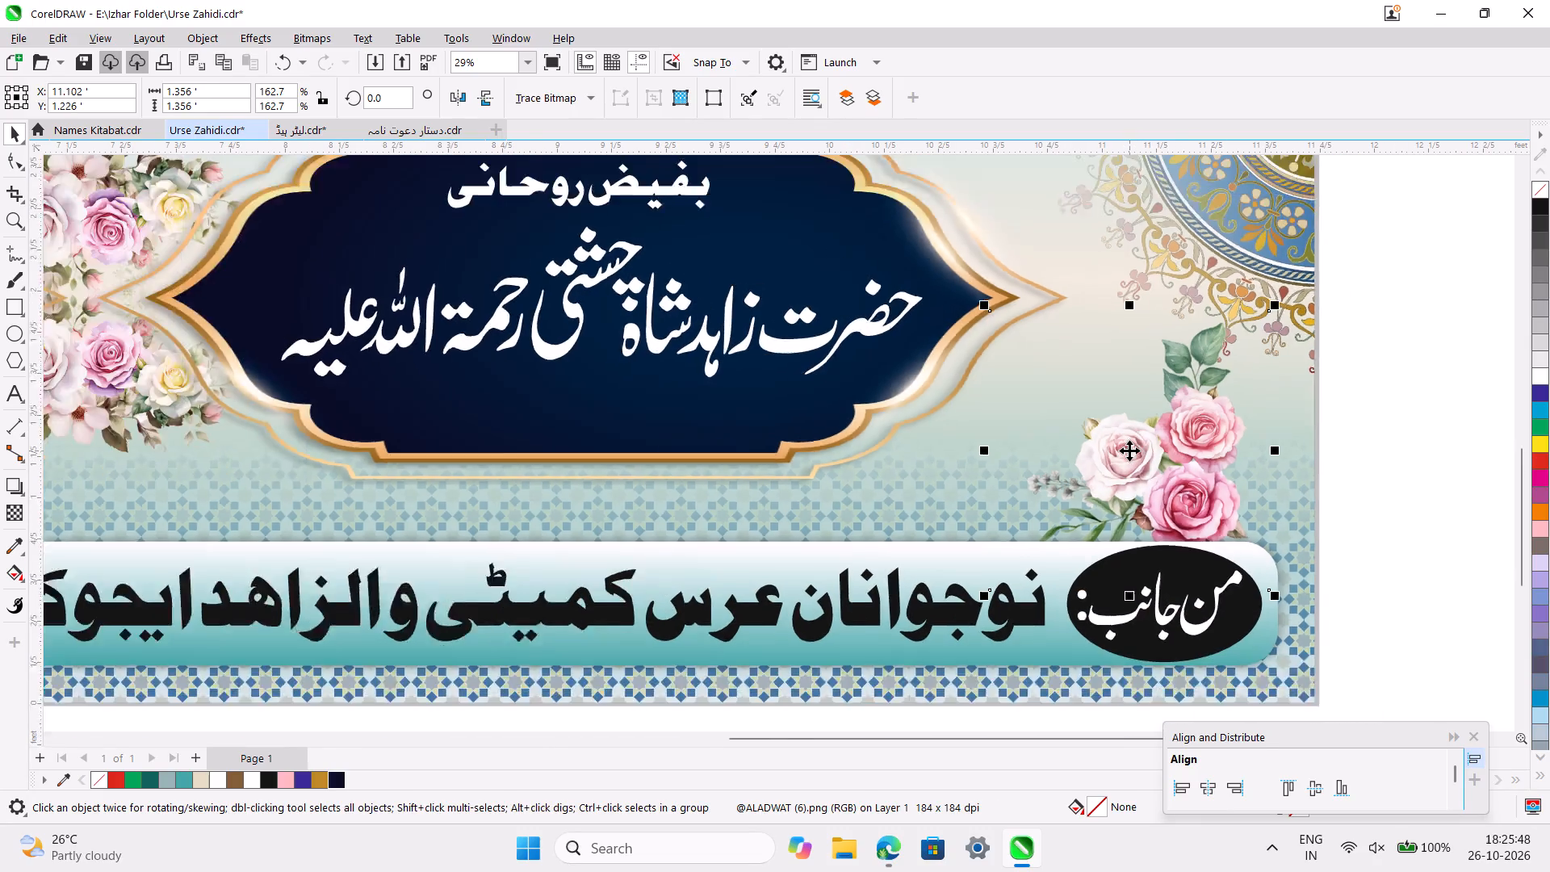
{"action": "scroll", "coordinate": [1129, 451], "scroll_direction": "down", "scroll_amount": 5, "text": "ctrl"}
{"action": "left_click", "coordinate": [1393, 446]}
{"action": "scroll", "coordinate": [1393, 446], "scroll_direction": "down", "scroll_amount": 3, "text": "ctrl"}
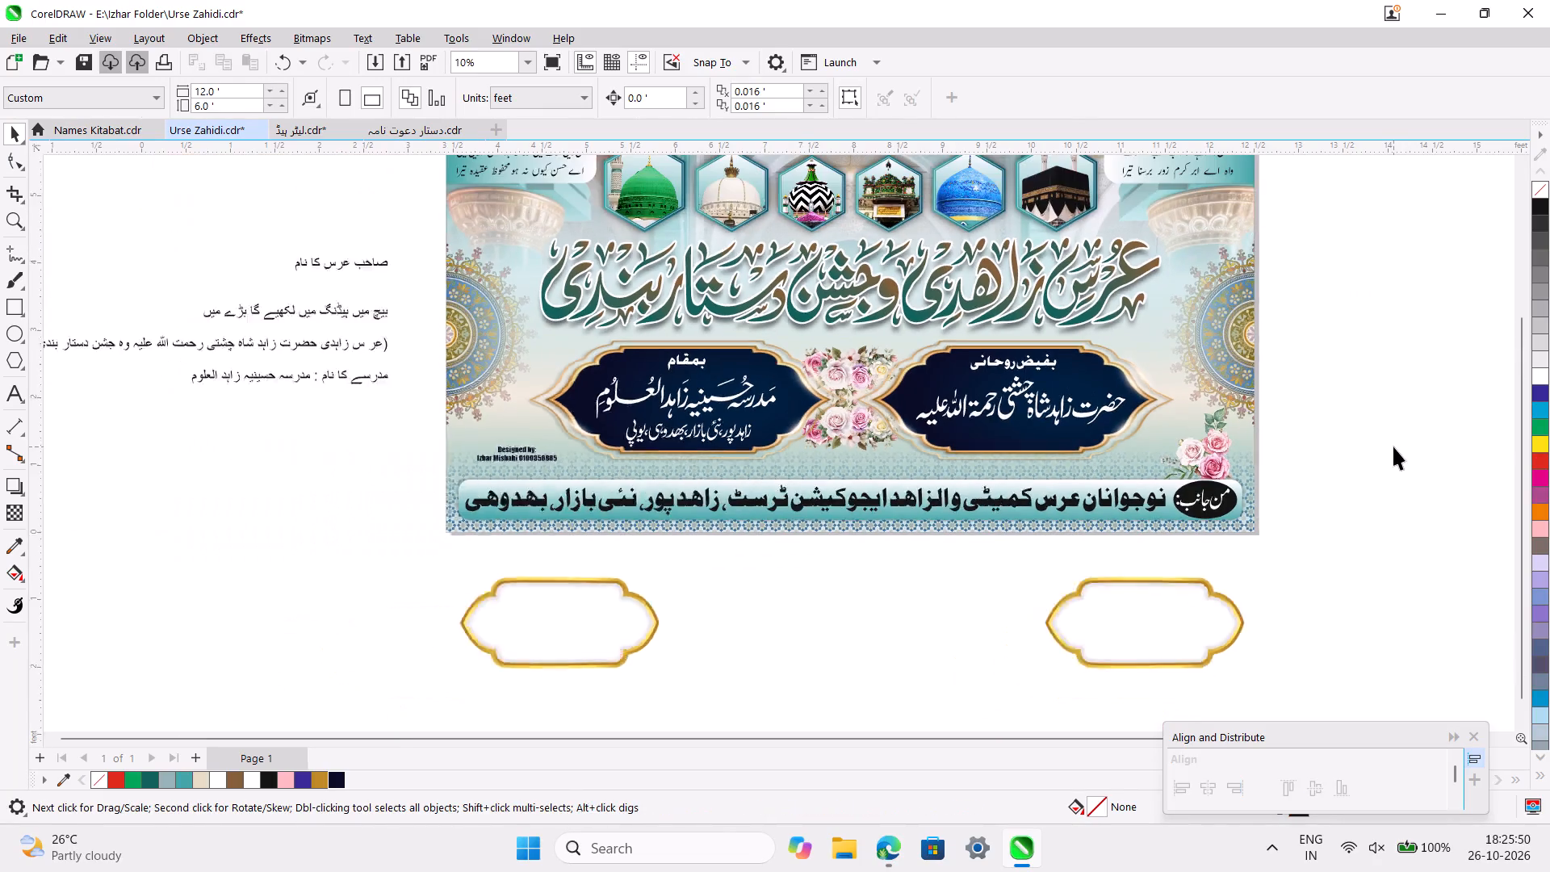
{"action": "left_click", "coordinate": [1389, 404]}
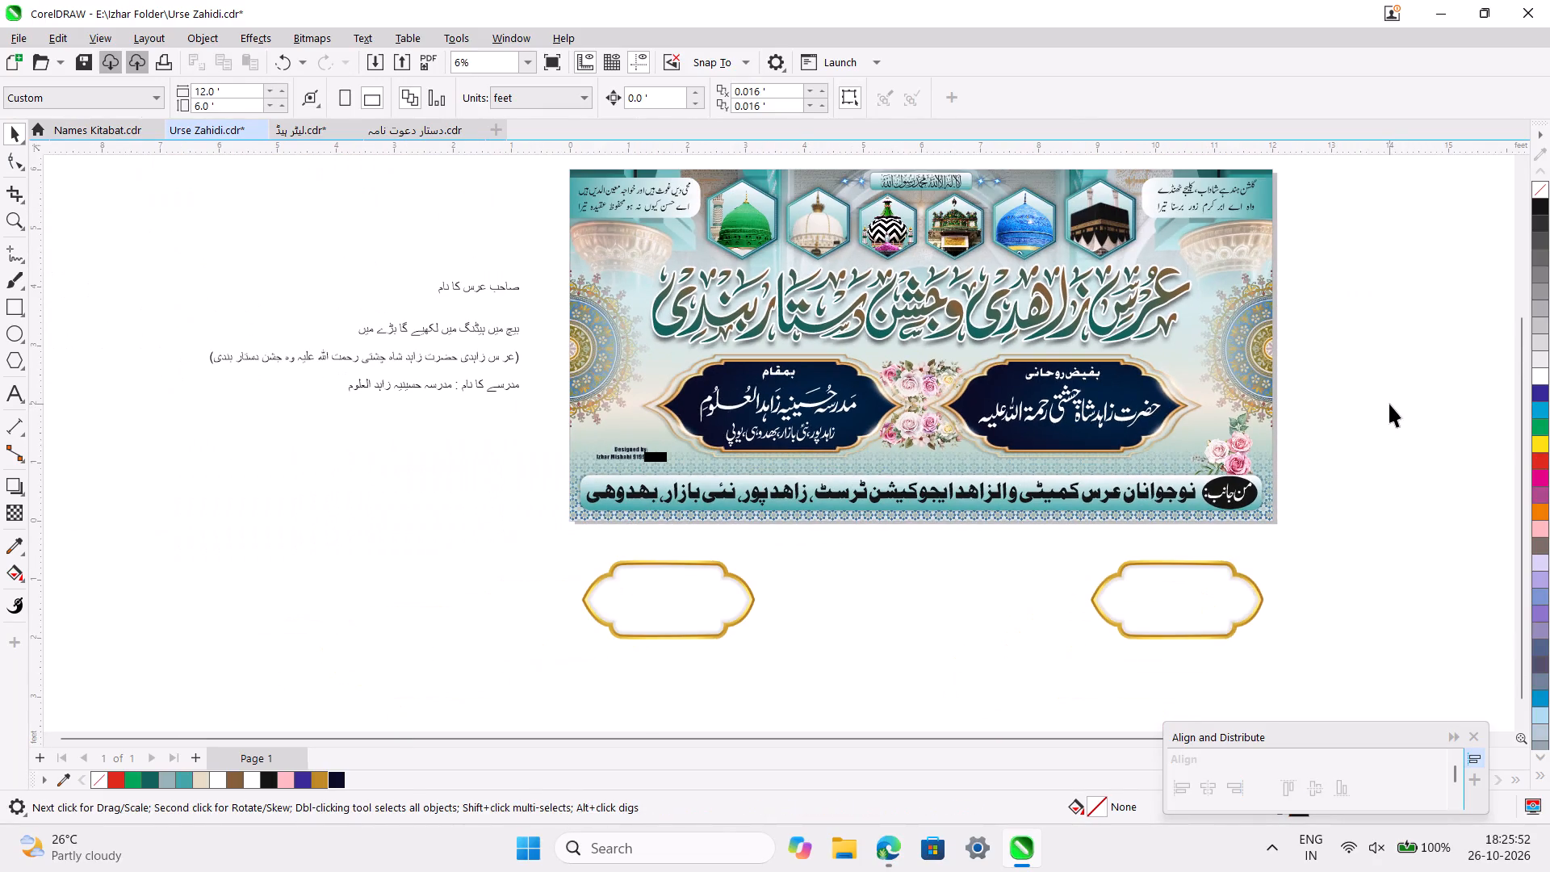
Switch to the Names Kitabat document and look through its pages for reusable artwork.
{"action": "left_click", "coordinate": [82, 126]}
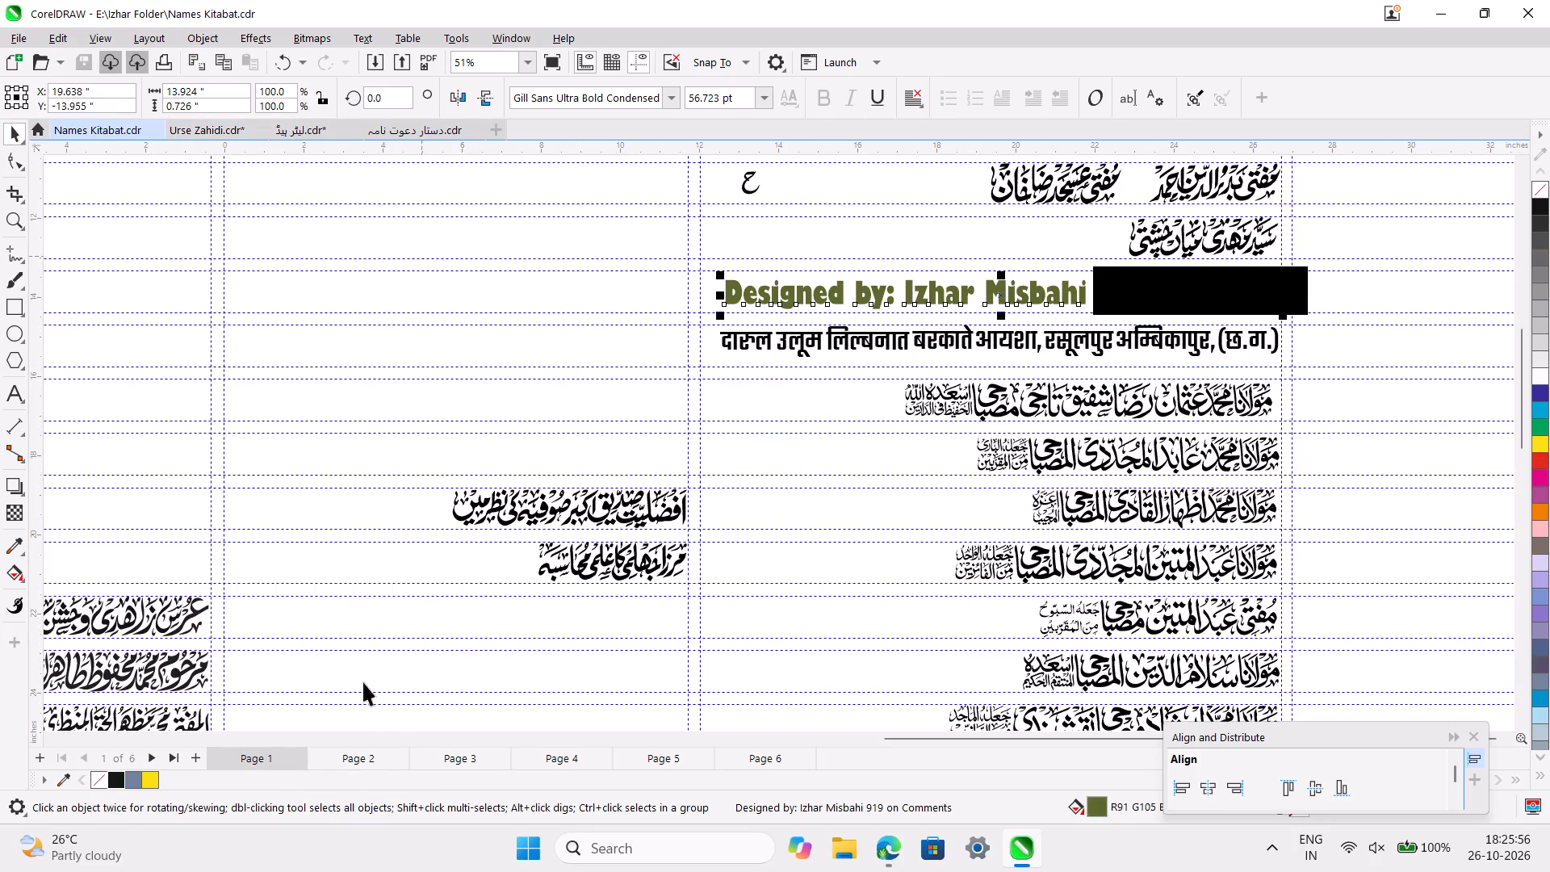
{"action": "left_click", "coordinate": [369, 759]}
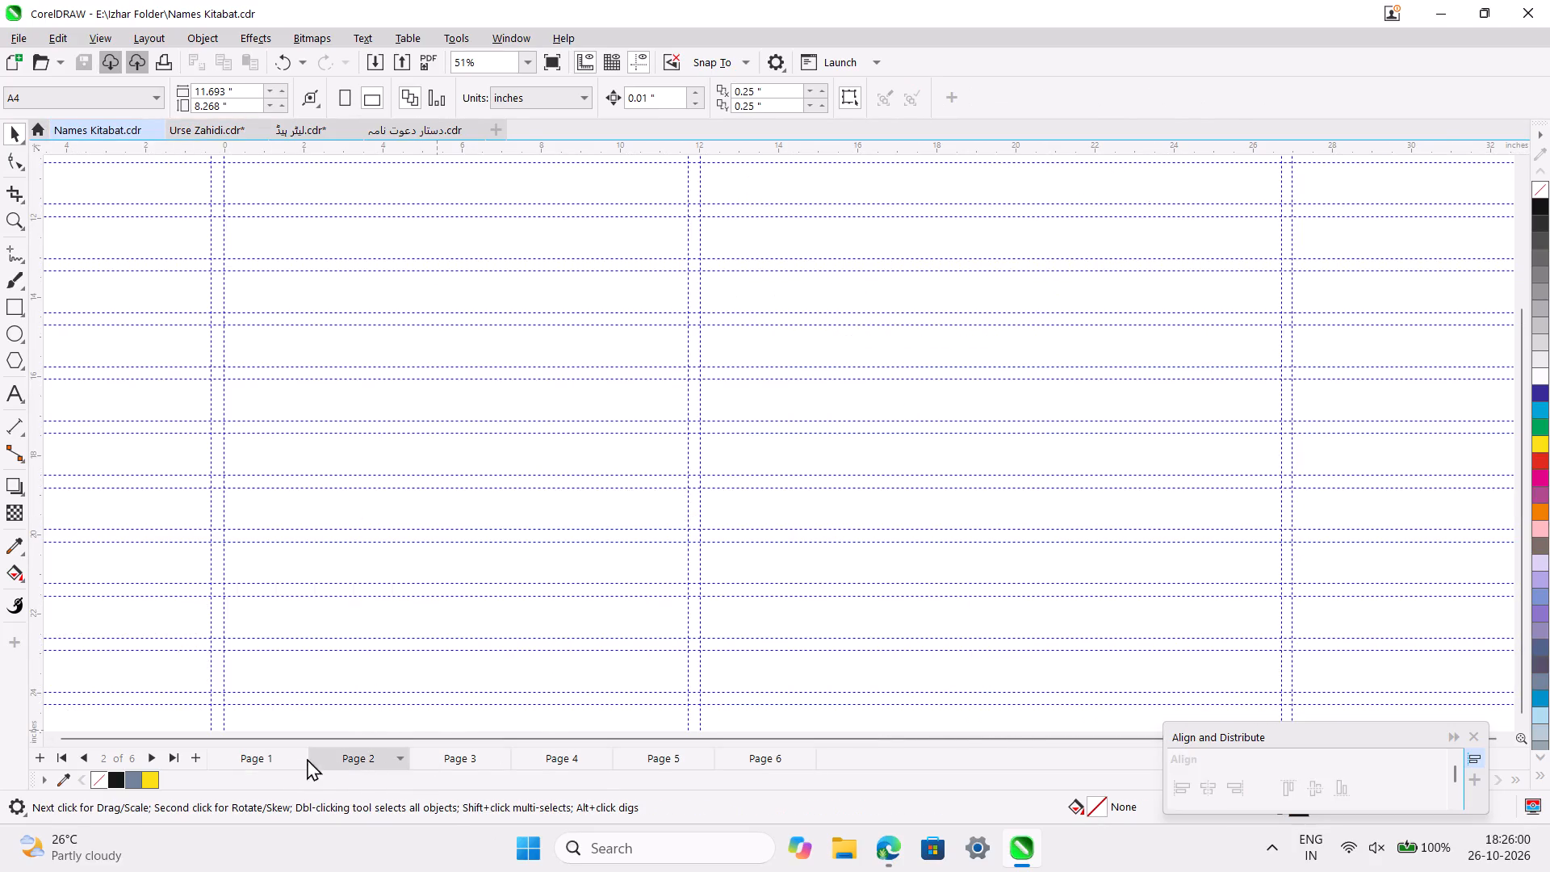
{"action": "left_click", "coordinate": [264, 757]}
{"action": "scroll", "coordinate": [264, 757], "scroll_direction": "down", "scroll_amount": 5, "text": "ctrl"}
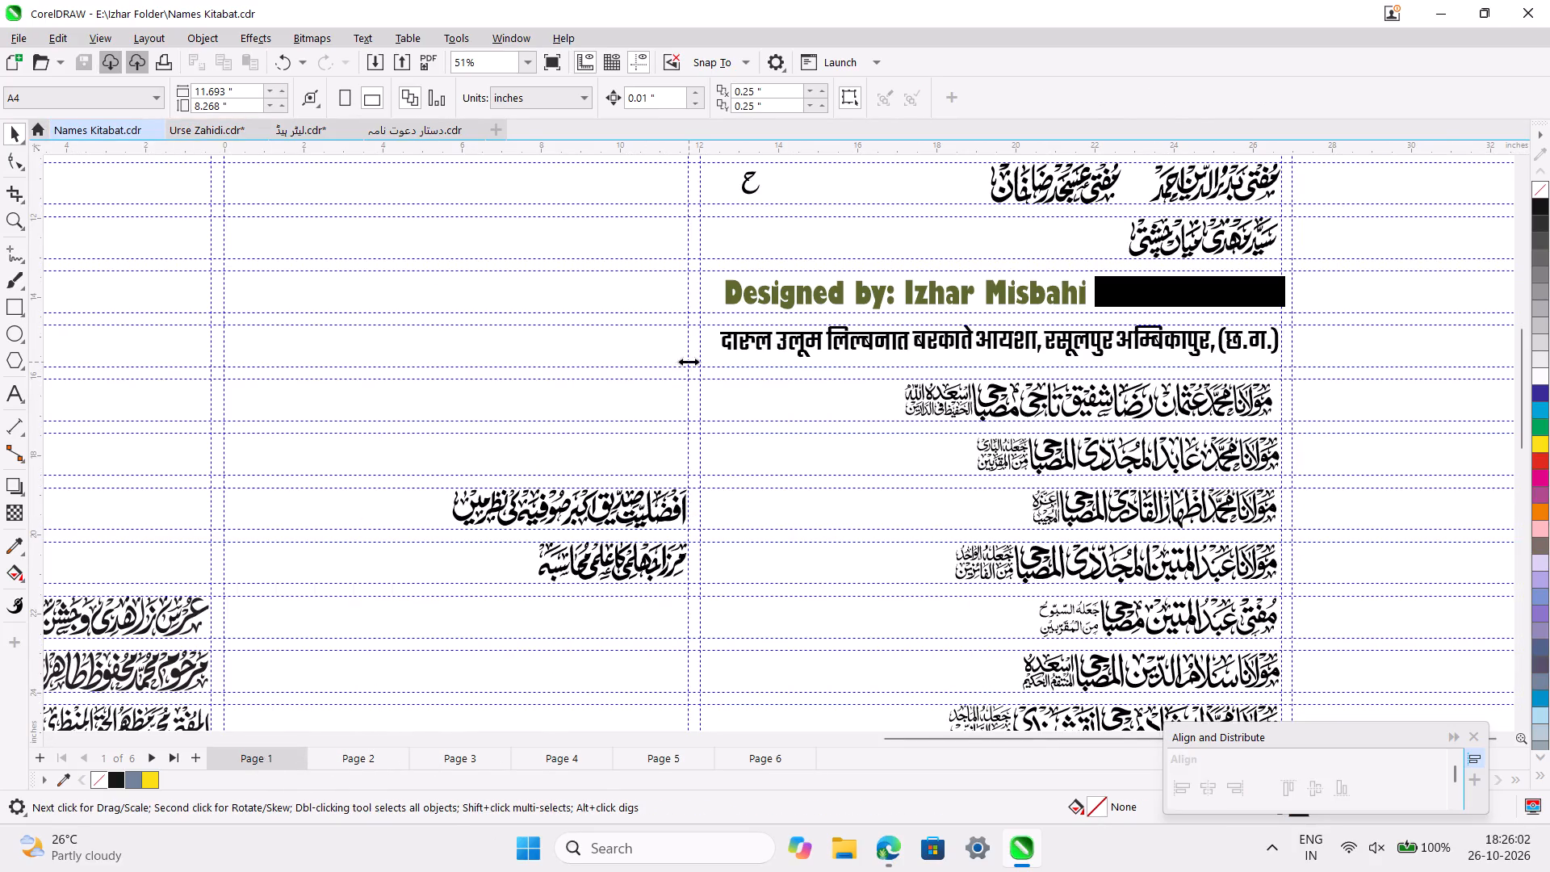
{"action": "scroll", "coordinate": [689, 362], "scroll_direction": "down", "scroll_amount": 7, "text": "ctrl"}
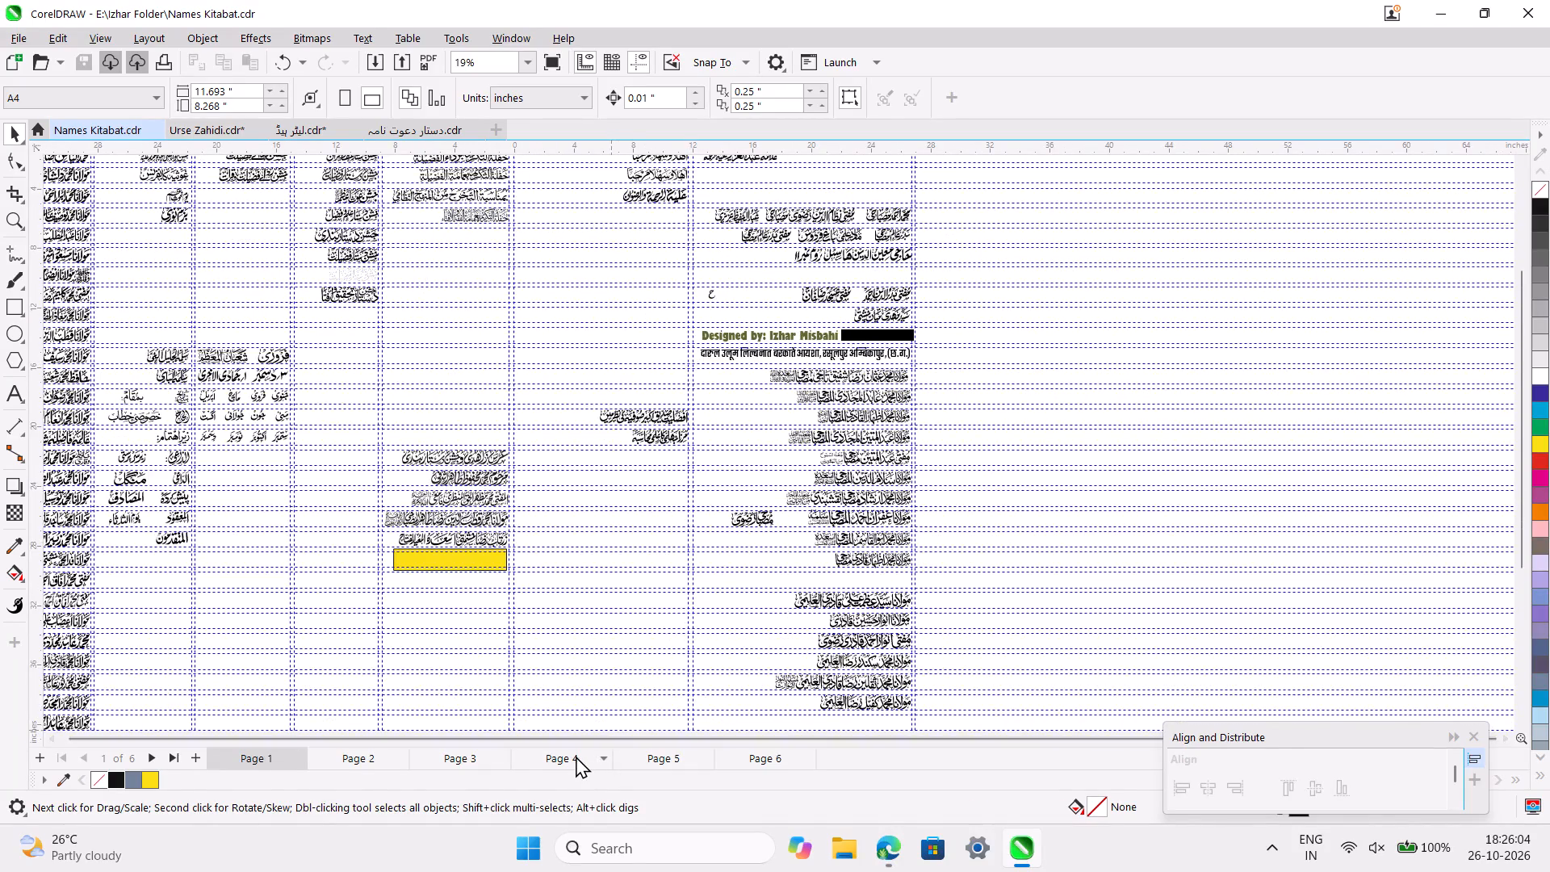
{"action": "left_click", "coordinate": [574, 756]}
{"action": "scroll", "coordinate": [657, 626], "scroll_direction": "up", "scroll_amount": 2}
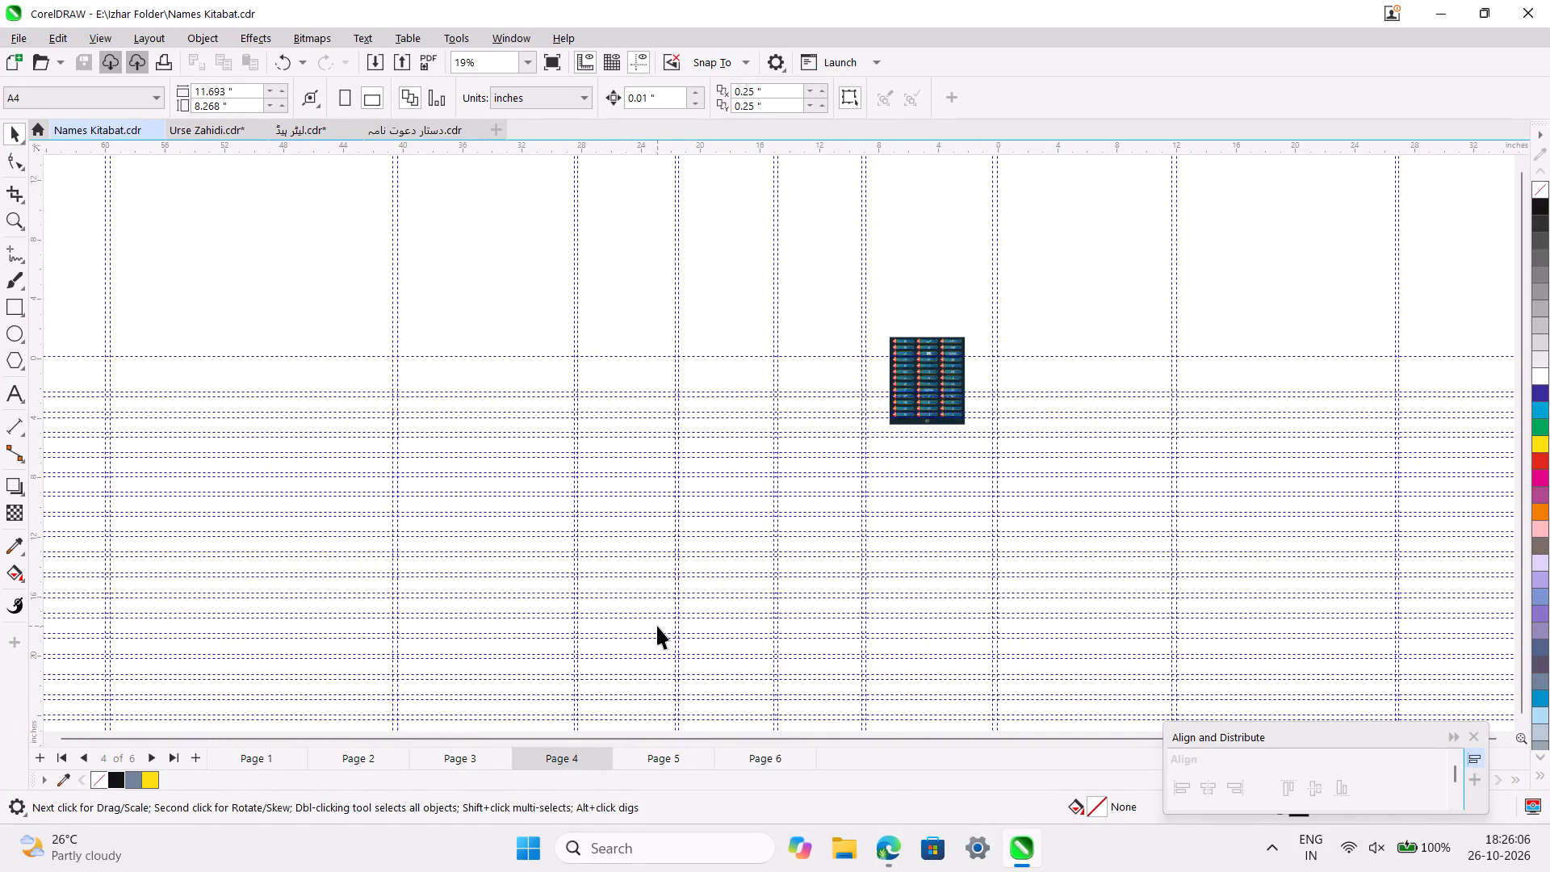
{"action": "scroll", "coordinate": [657, 626], "scroll_direction": "up", "scroll_amount": 1}
{"action": "left_click", "coordinate": [758, 757]}
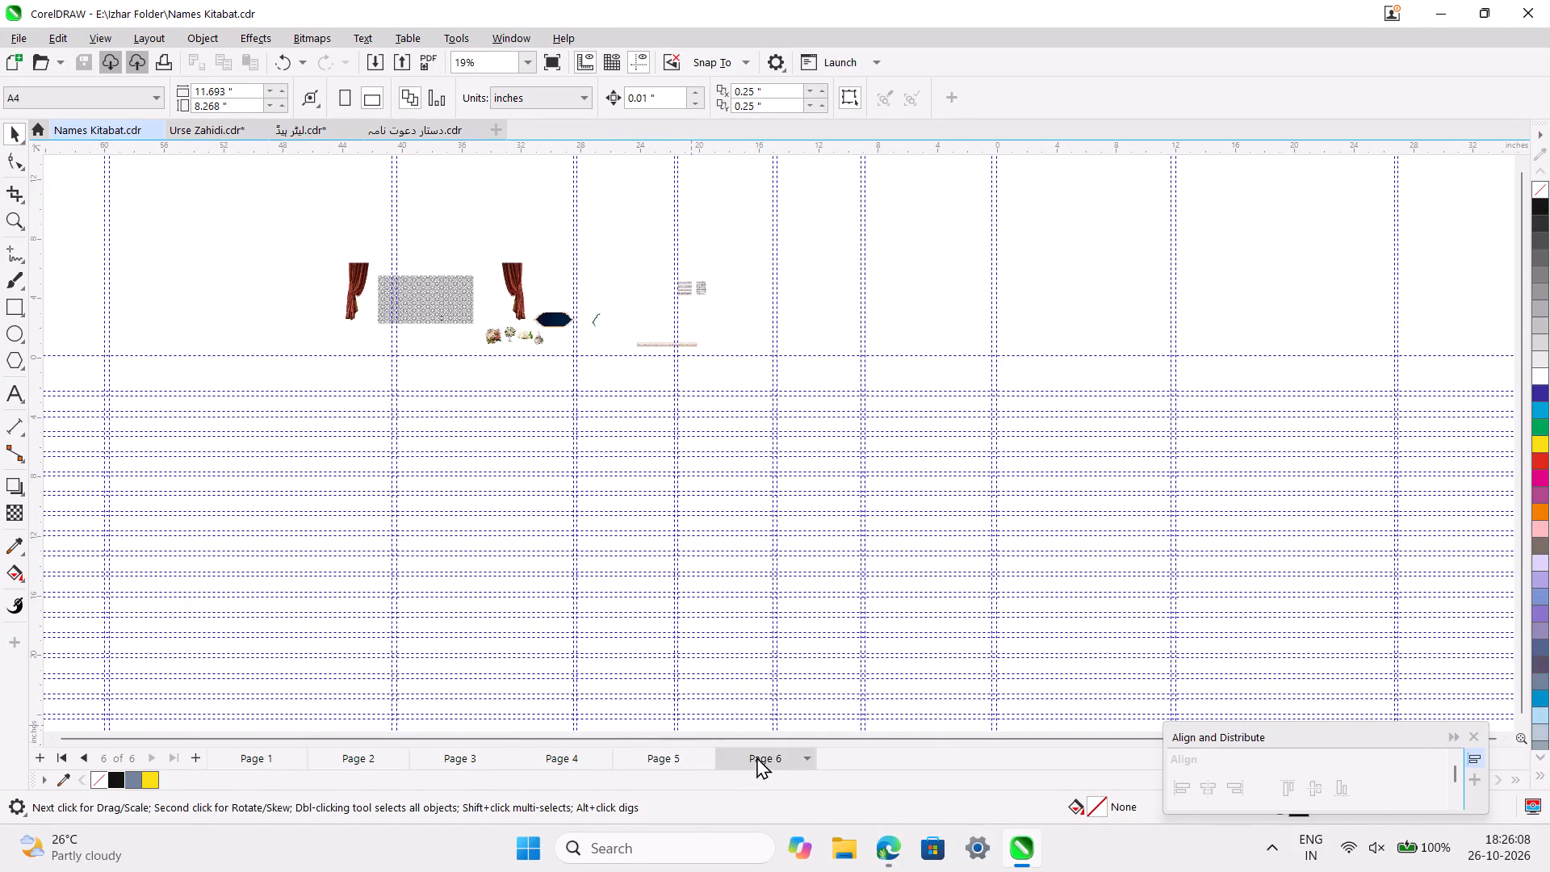
{"action": "left_click", "coordinate": [574, 753]}
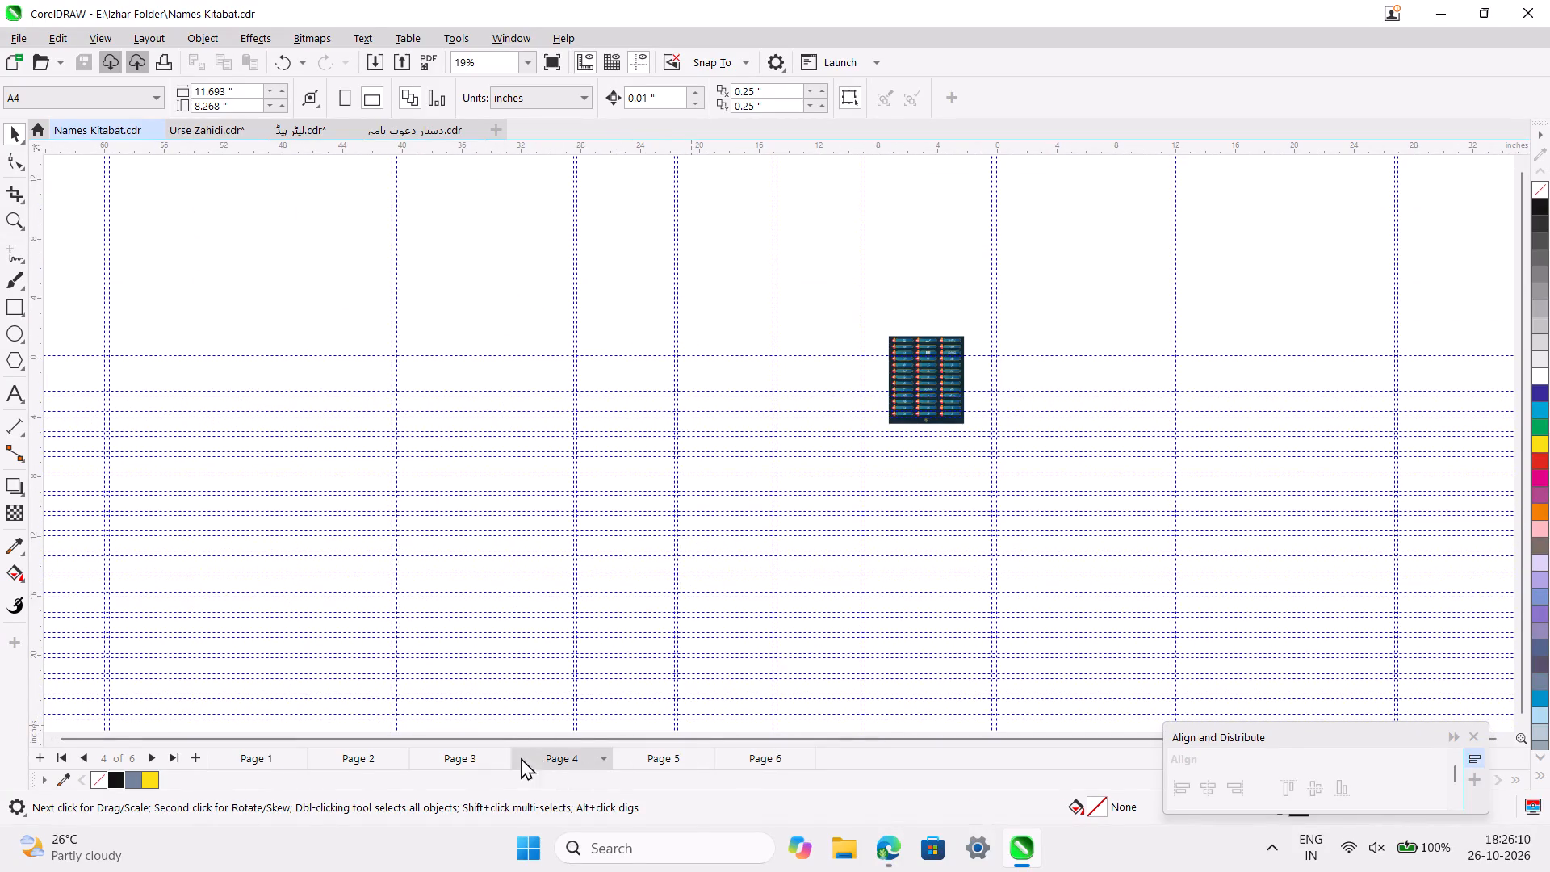
{"action": "left_click", "coordinate": [471, 766]}
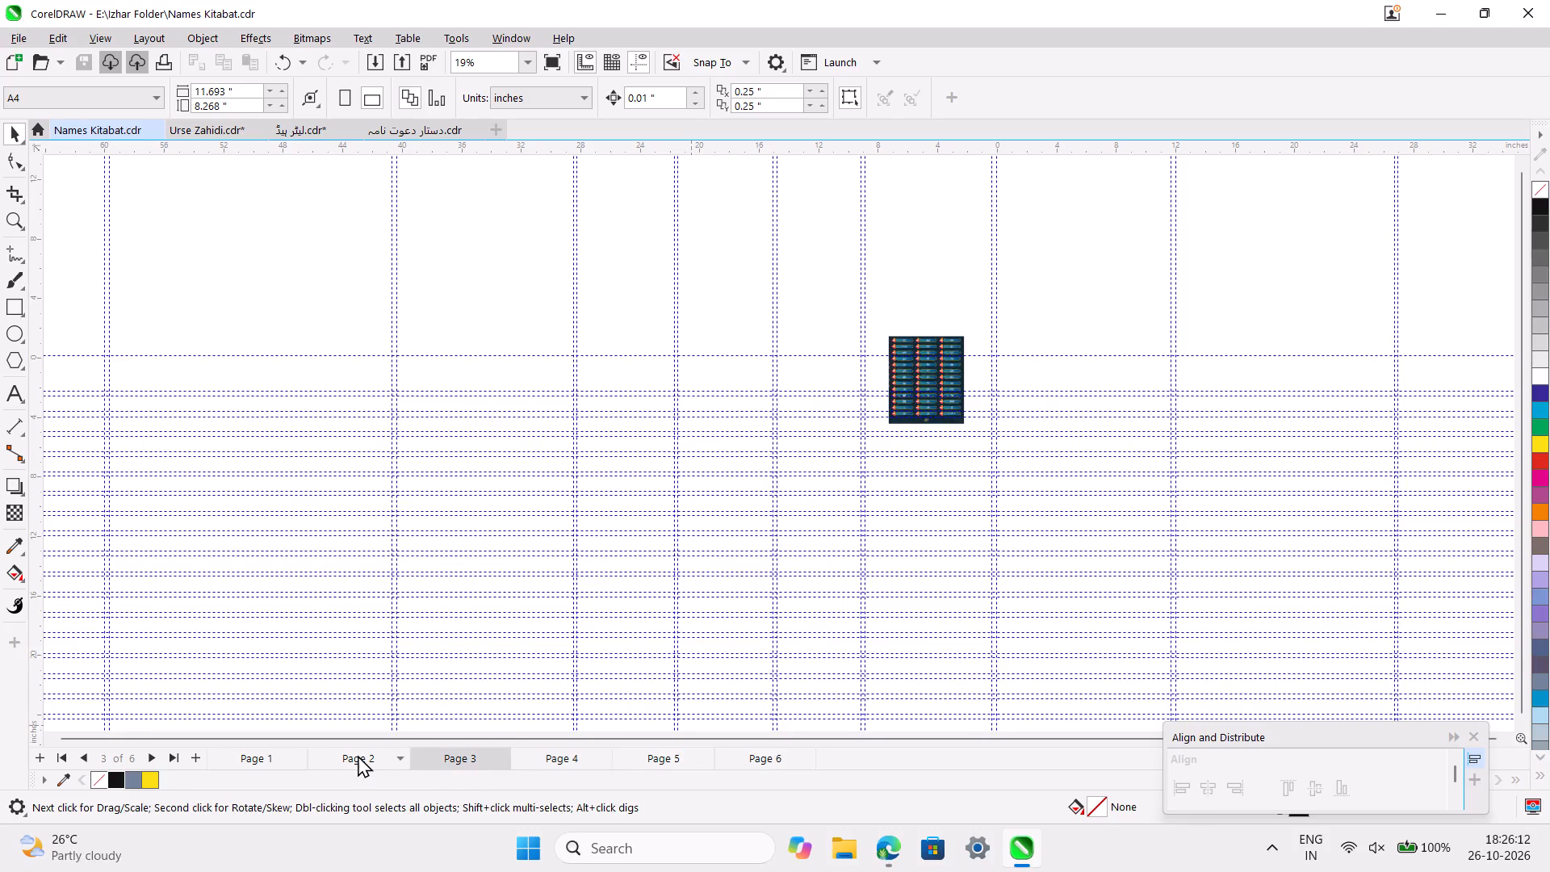
{"action": "left_click", "coordinate": [358, 755]}
{"action": "left_click", "coordinate": [265, 755]}
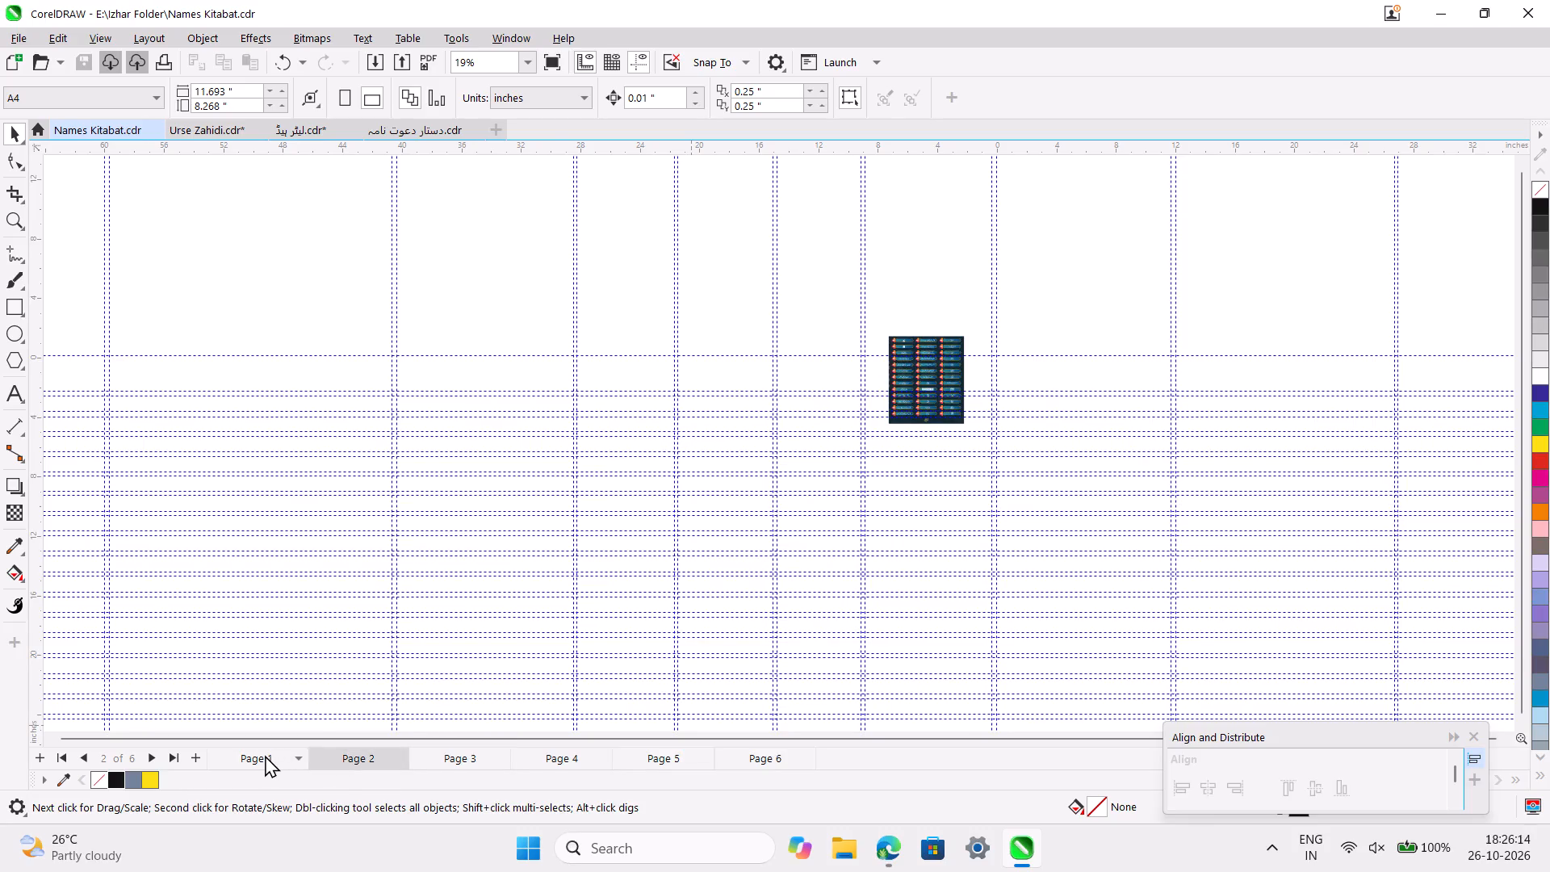
{"action": "left_click", "coordinate": [330, 758]}
Examine the numbered calligraphy designs on page 2 of the Names Kitabat document.
{"action": "scroll", "coordinate": [1003, 392], "scroll_direction": "up", "scroll_amount": 10, "text": "ctrl"}
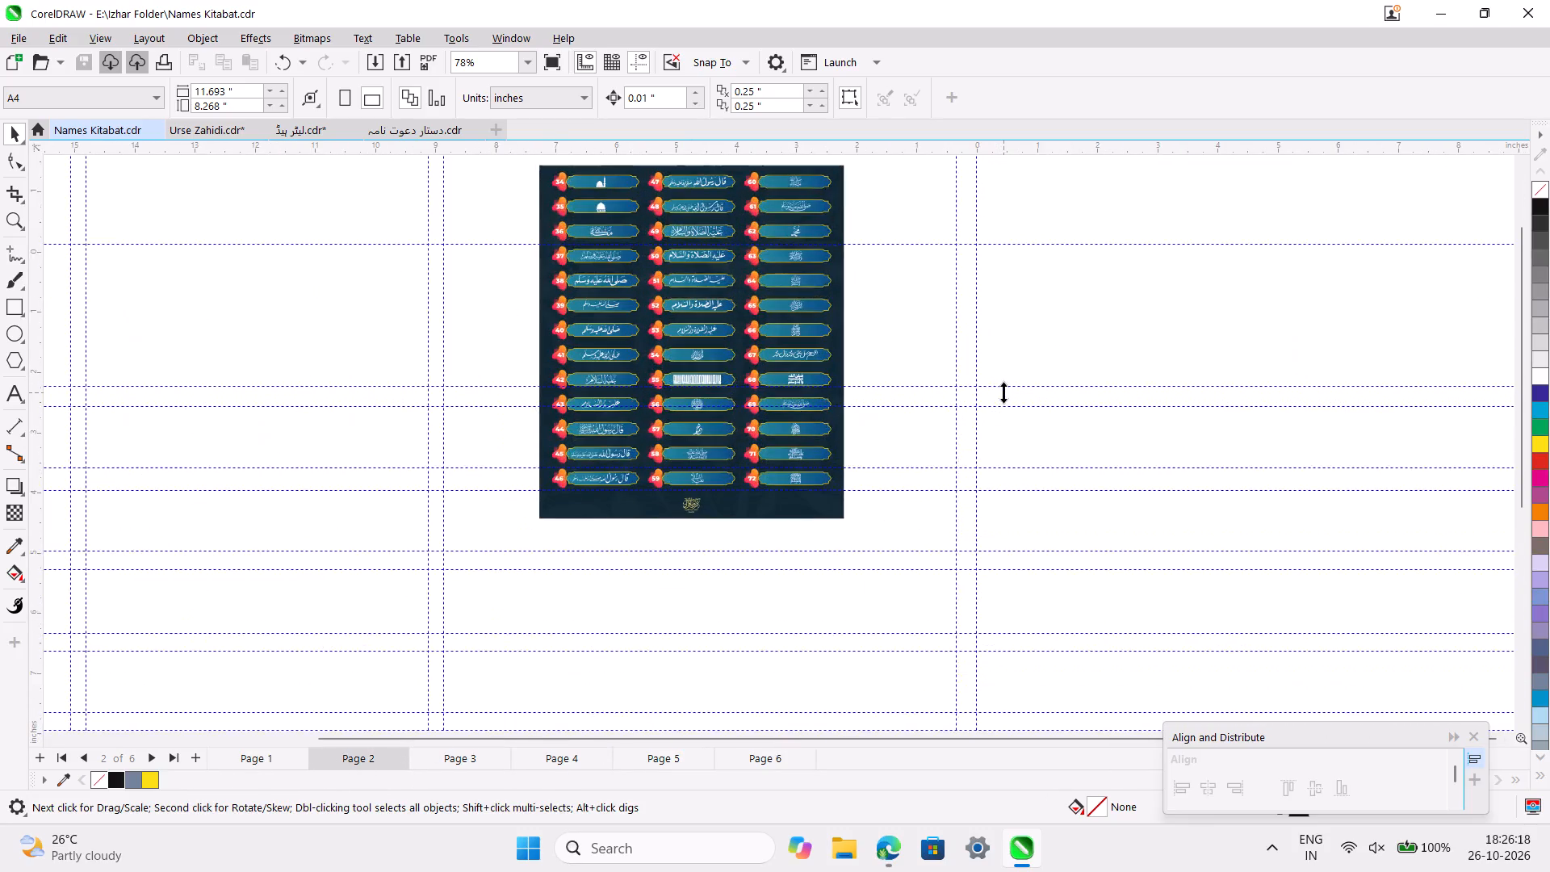
{"action": "scroll", "coordinate": [1003, 392], "scroll_direction": "up", "scroll_amount": 4, "text": "ctrl"}
{"action": "scroll", "coordinate": [1003, 392], "scroll_direction": "right", "scroll_amount": 2}
{"action": "scroll", "coordinate": [1175, 405], "scroll_direction": "up", "scroll_amount": 2, "text": "ctrl"}
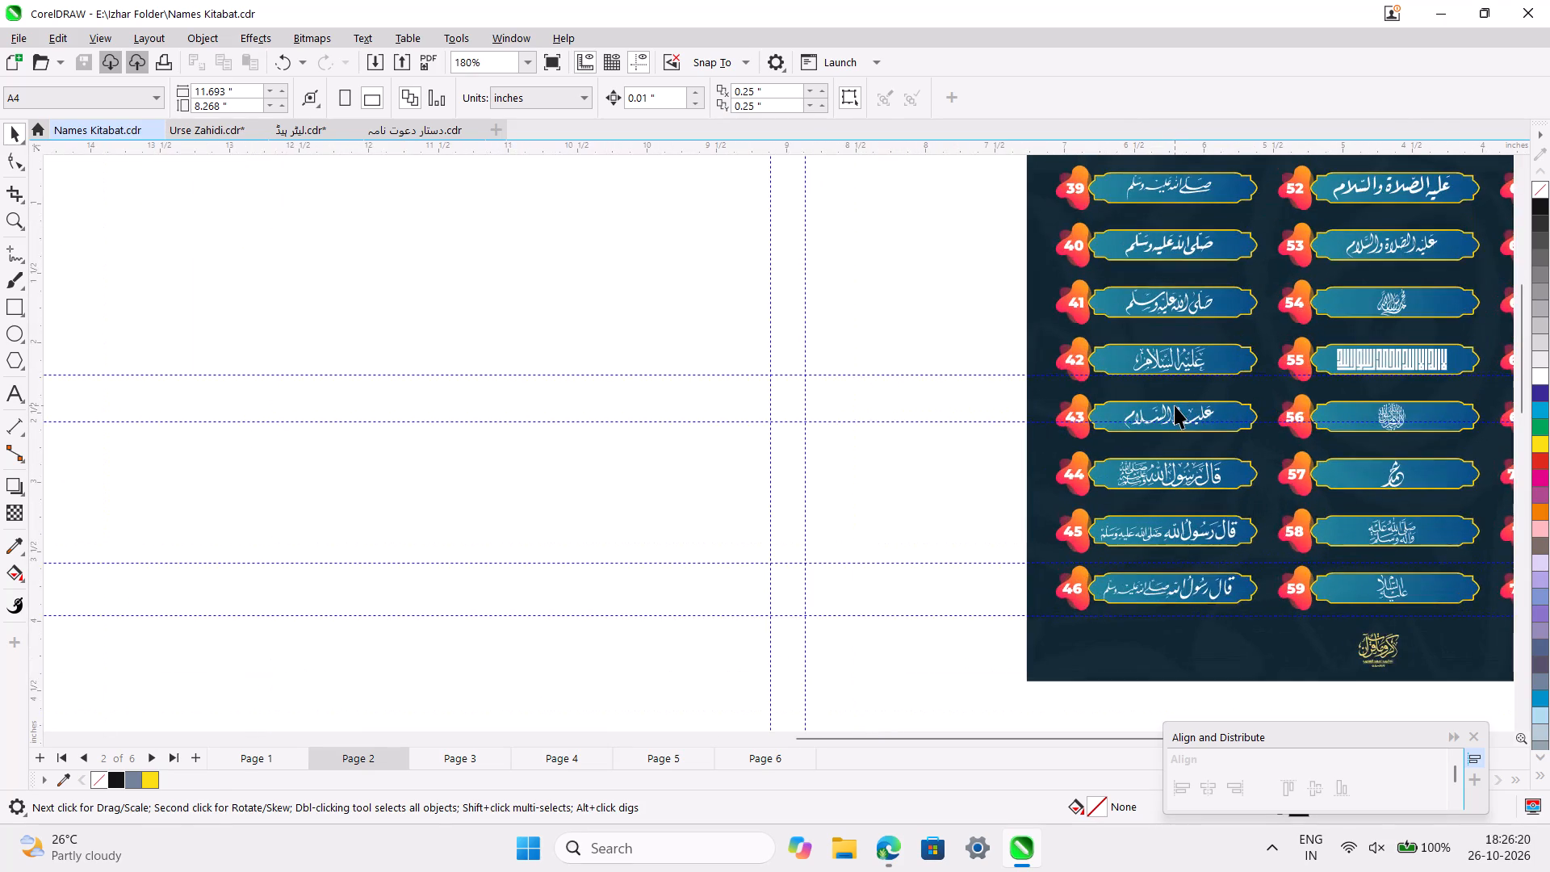
{"action": "scroll", "coordinate": [1175, 405], "scroll_direction": "left", "scroll_amount": 3}
{"action": "scroll", "coordinate": [1175, 405], "scroll_direction": "up", "scroll_amount": 3, "text": "ctrl"}
{"action": "scroll", "coordinate": [1175, 405], "scroll_direction": "up", "scroll_amount": 2}
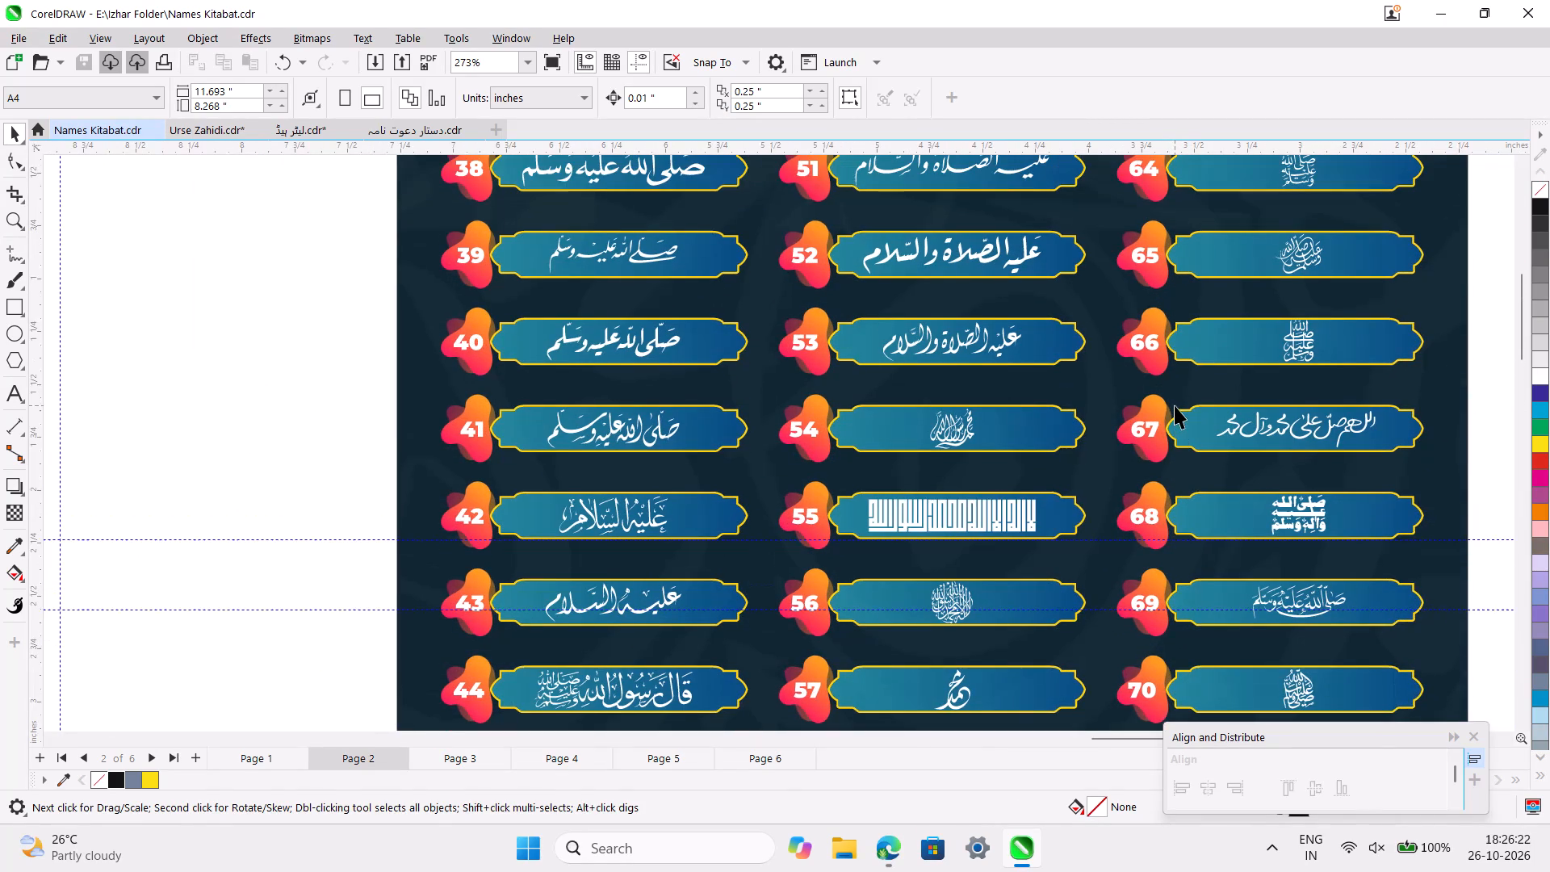
{"action": "scroll", "coordinate": [1175, 405], "scroll_direction": "up", "scroll_amount": 2}
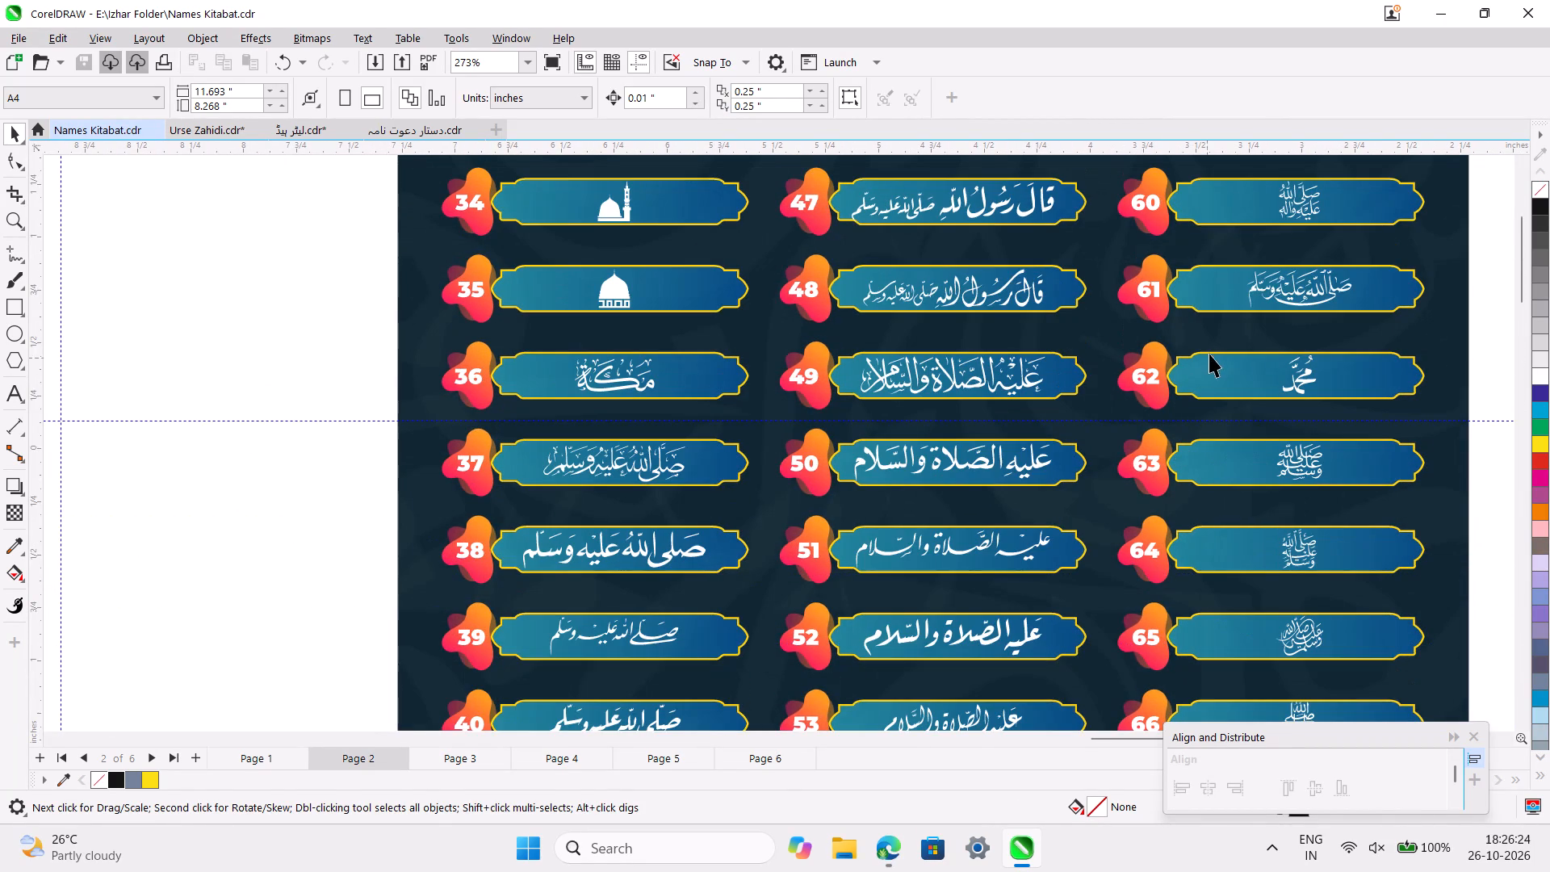
{"action": "scroll", "coordinate": [1212, 350], "scroll_direction": "up", "scroll_amount": 2}
{"action": "scroll", "coordinate": [1212, 350], "scroll_direction": "down", "scroll_amount": 5}
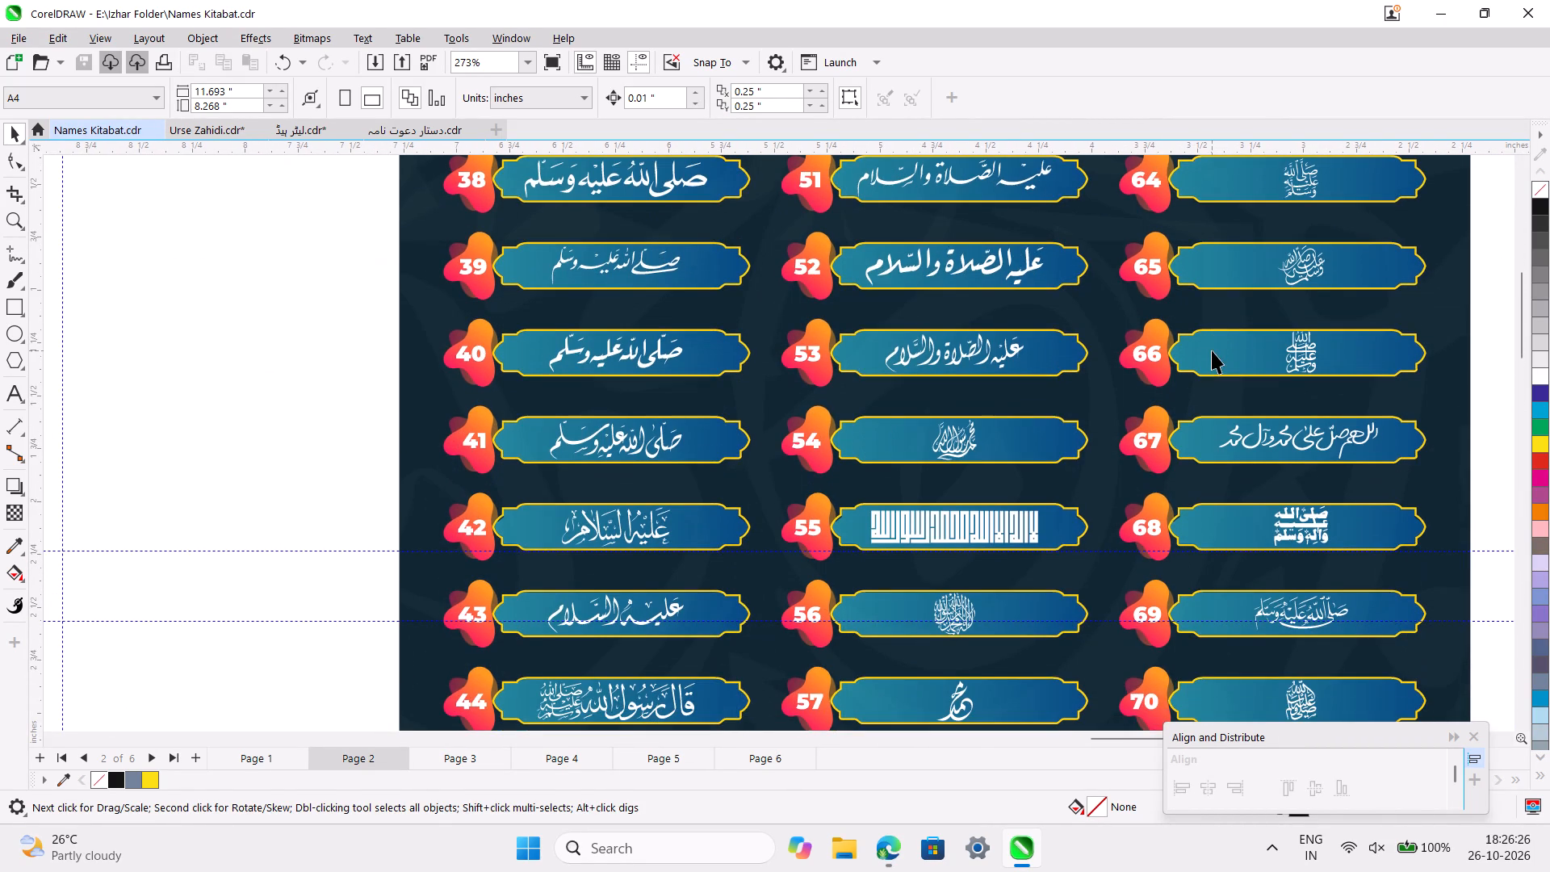
{"action": "scroll", "coordinate": [1212, 350], "scroll_direction": "down", "scroll_amount": 4}
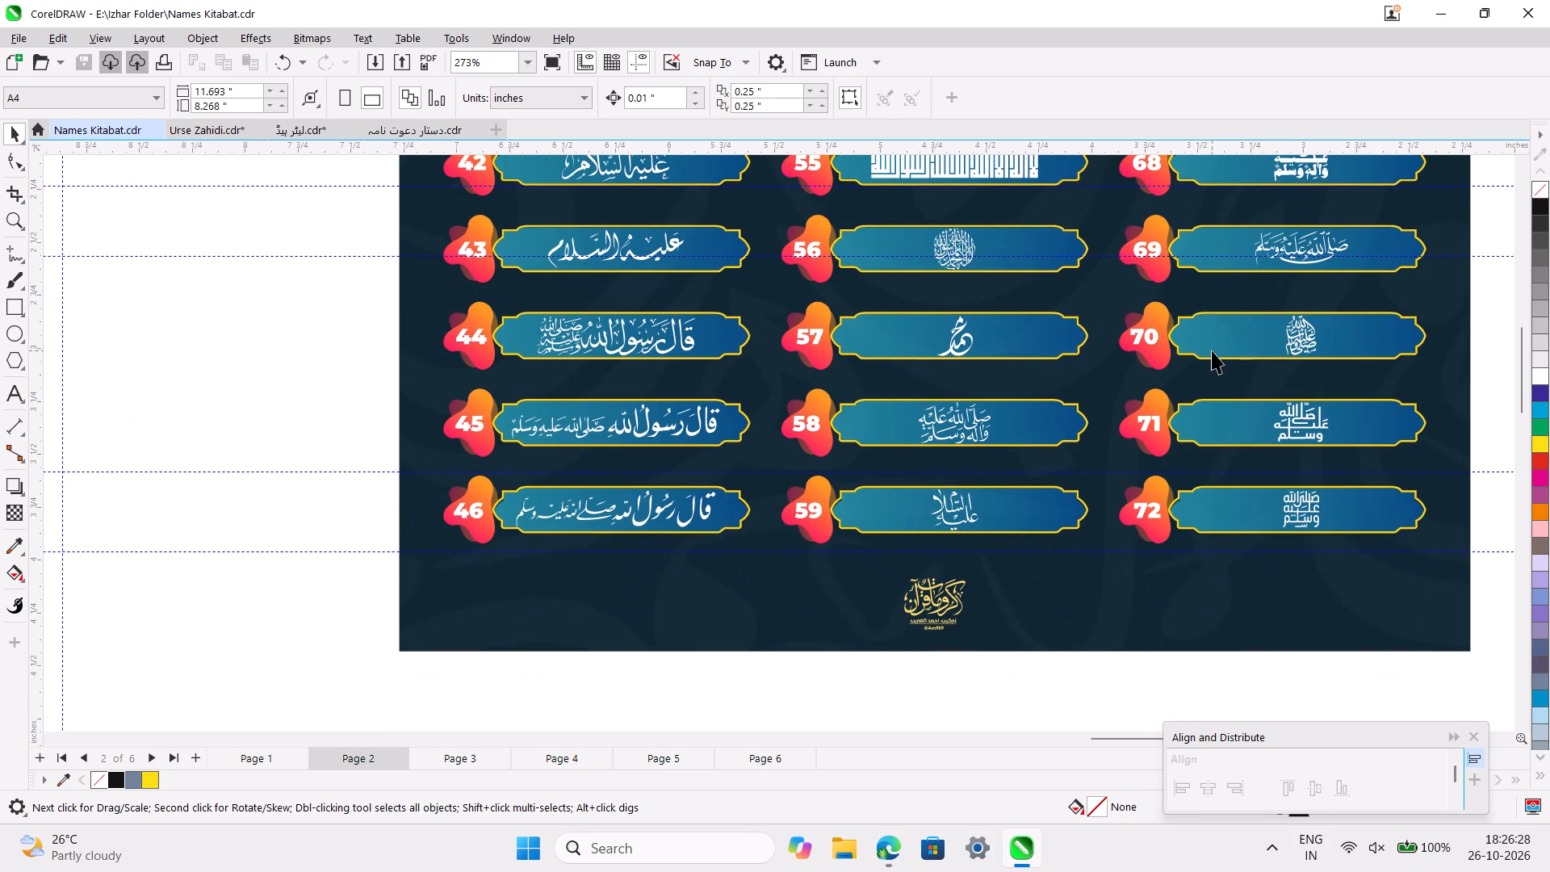
{"action": "scroll", "coordinate": [830, 505], "scroll_direction": "down", "scroll_amount": 4, "text": "ctrl"}
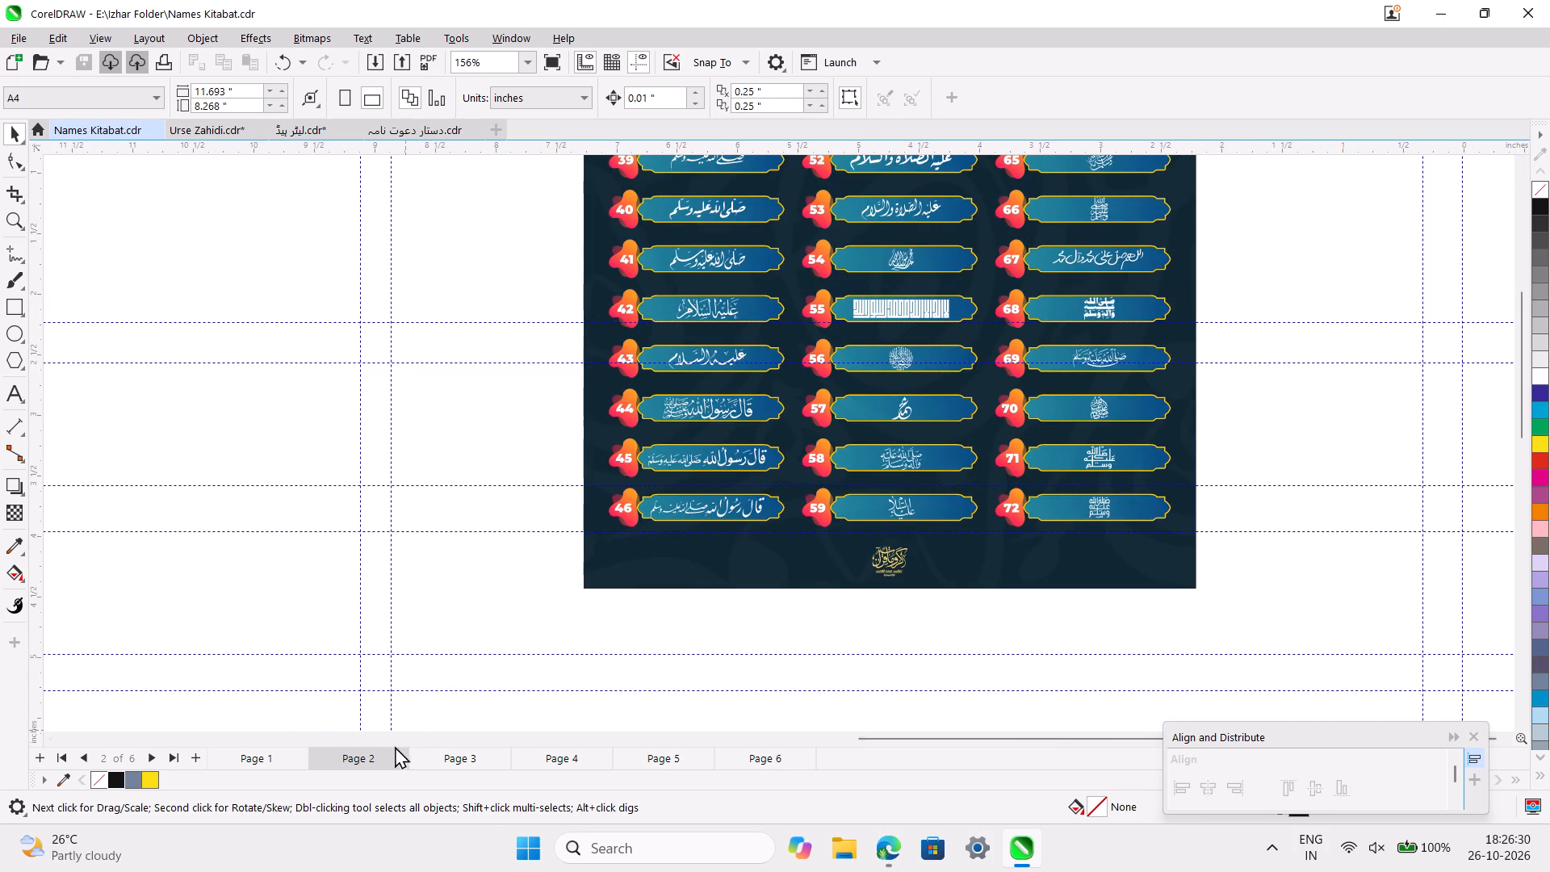
Examine the numbered calligraphy designs on page 3.
{"action": "left_click", "coordinate": [450, 764]}
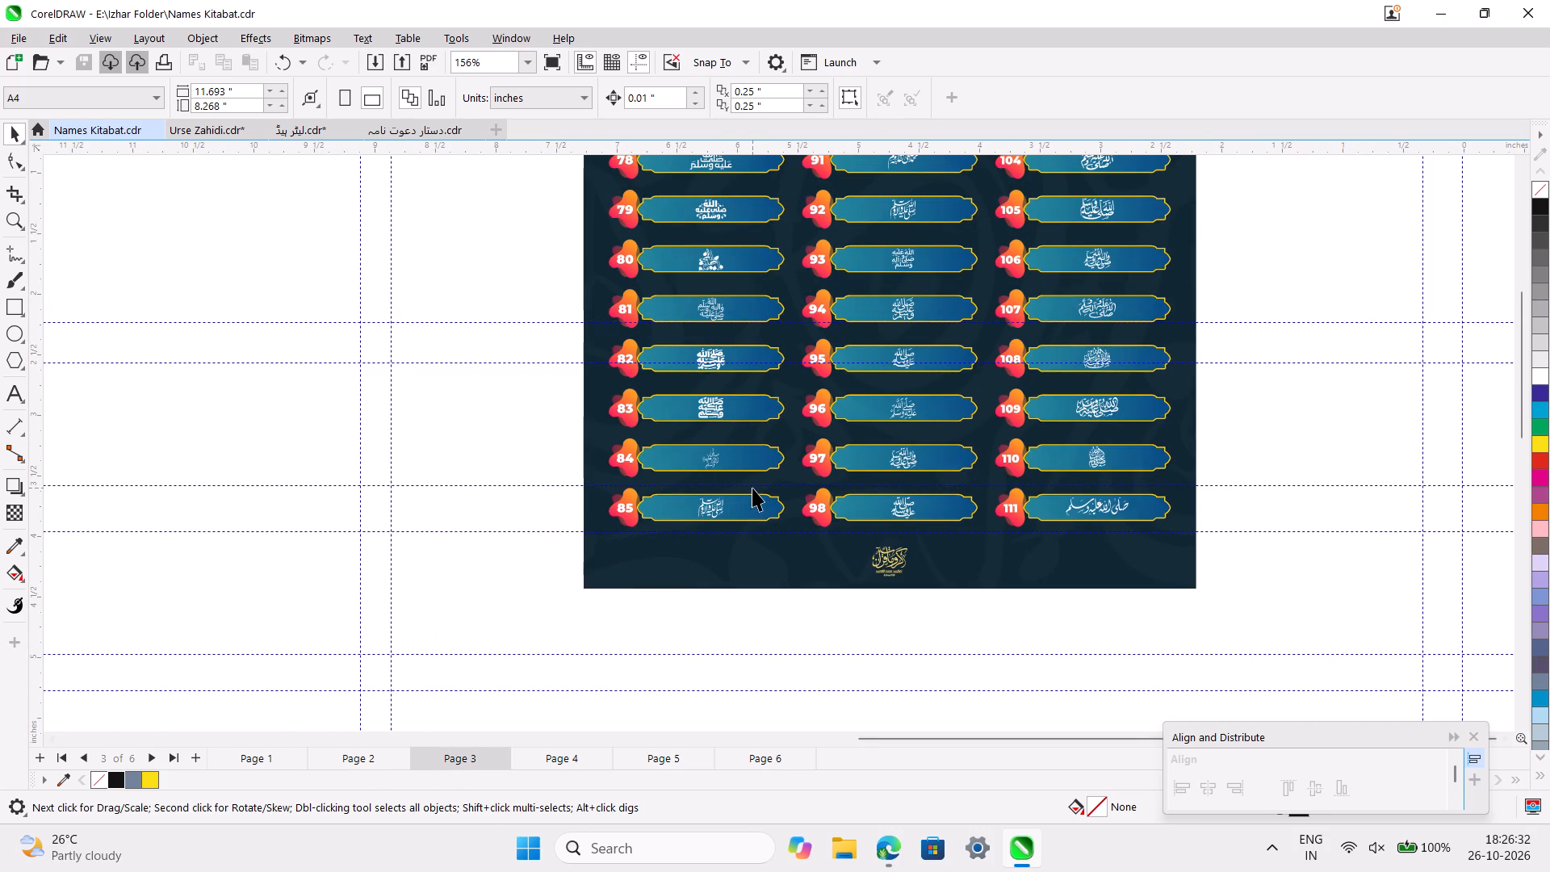
{"action": "scroll", "coordinate": [752, 488], "scroll_direction": "up", "scroll_amount": 2}
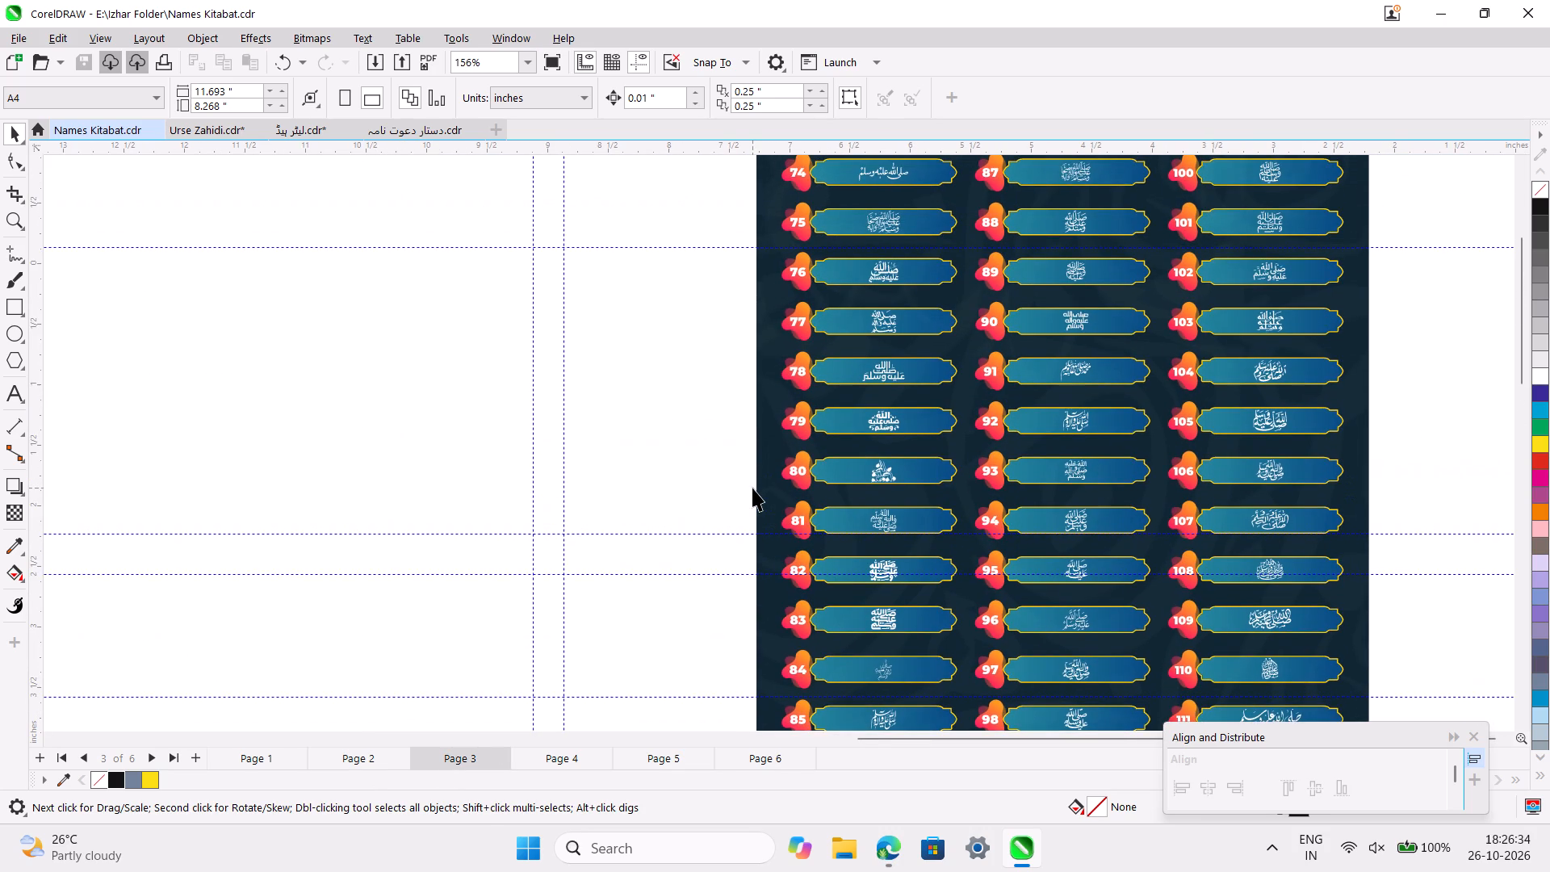
{"action": "scroll", "coordinate": [752, 488], "scroll_direction": "up", "scroll_amount": 3}
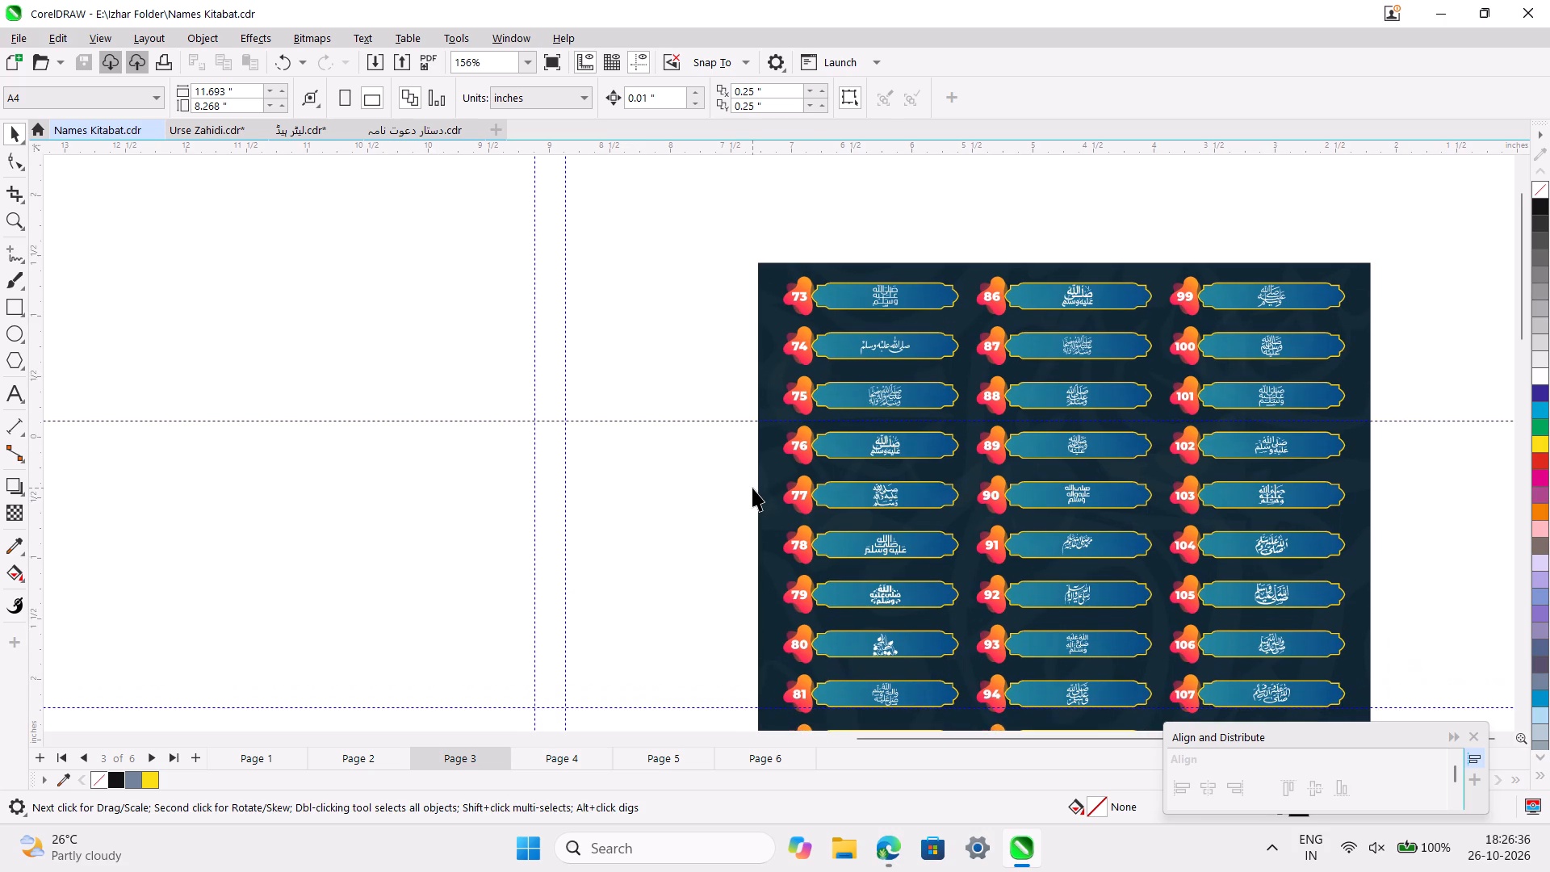
{"action": "scroll", "coordinate": [752, 488], "scroll_direction": "down", "scroll_amount": 4}
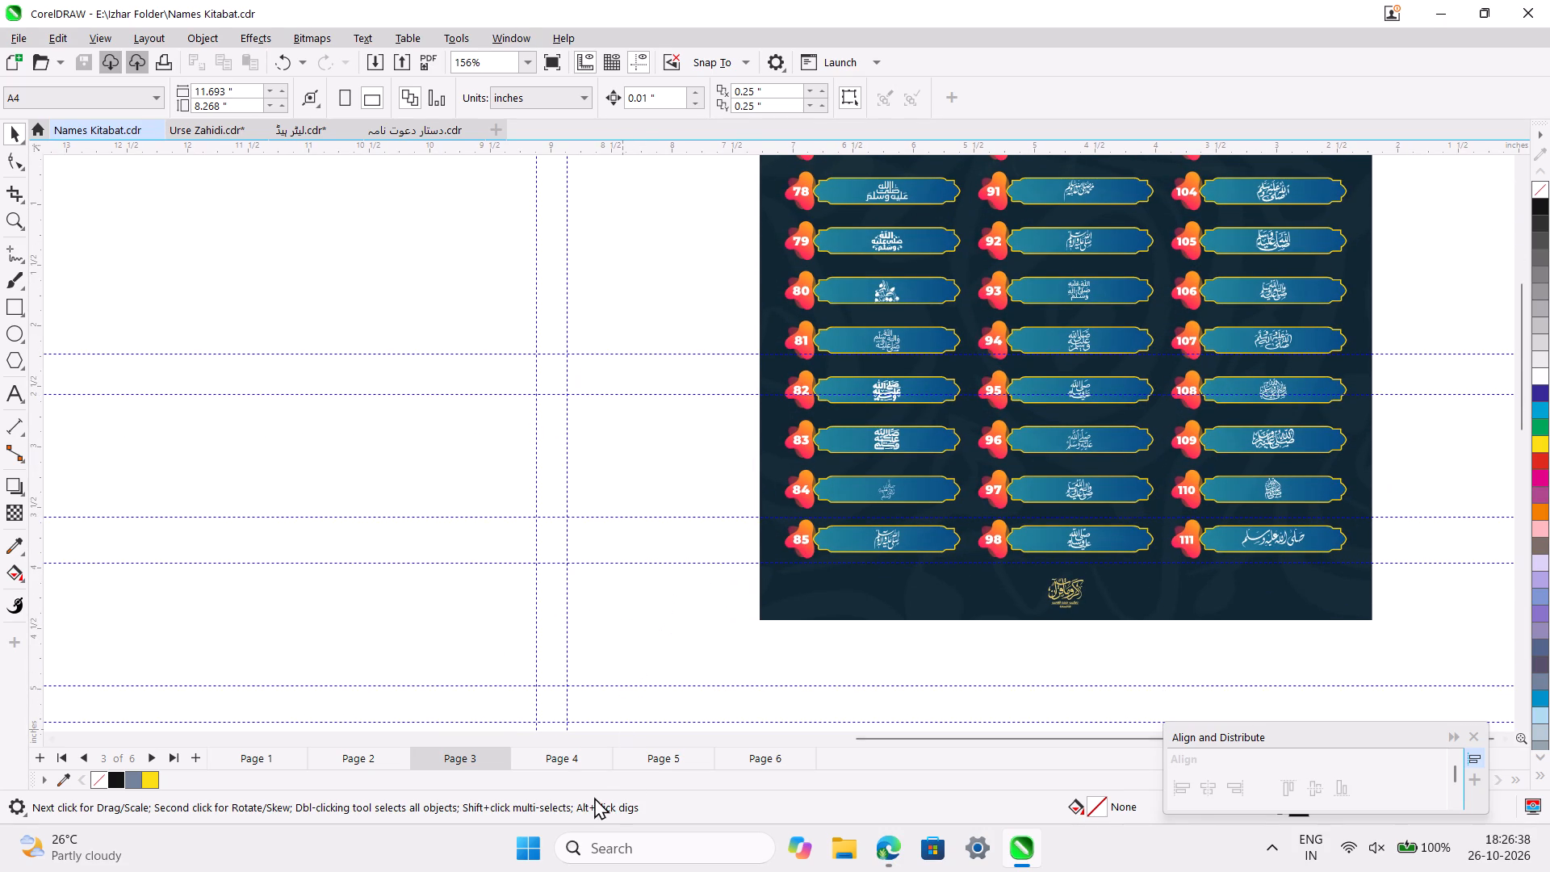
Examine the numbered calligraphy designs on pages 4 and 5.
{"action": "left_click", "coordinate": [558, 765]}
{"action": "scroll", "coordinate": [899, 472], "scroll_direction": "up", "scroll_amount": 3}
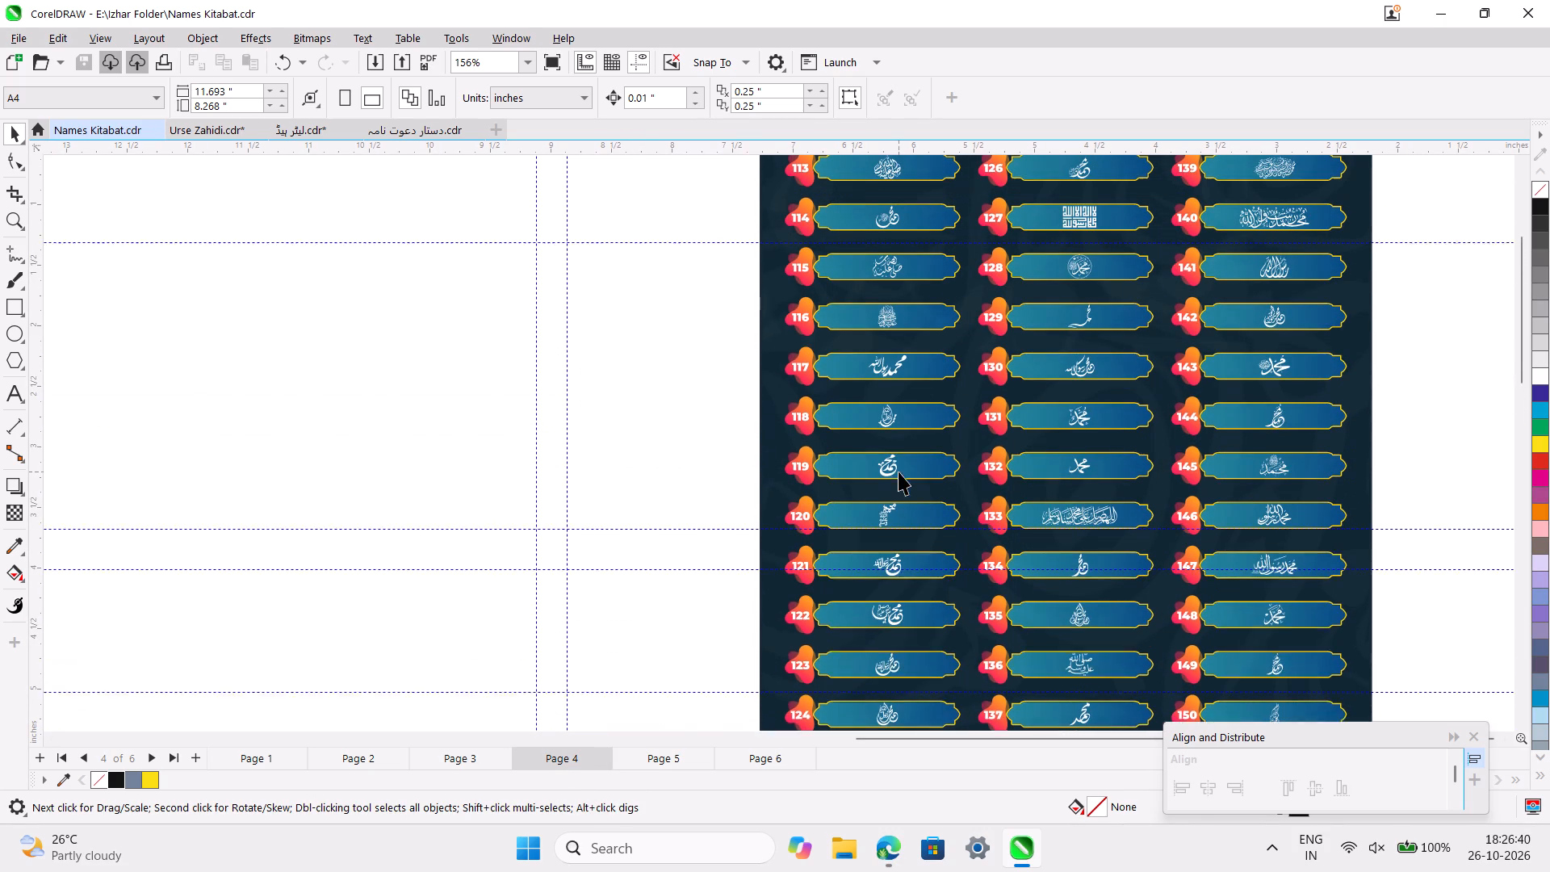
{"action": "scroll", "coordinate": [899, 472], "scroll_direction": "down", "scroll_amount": 2}
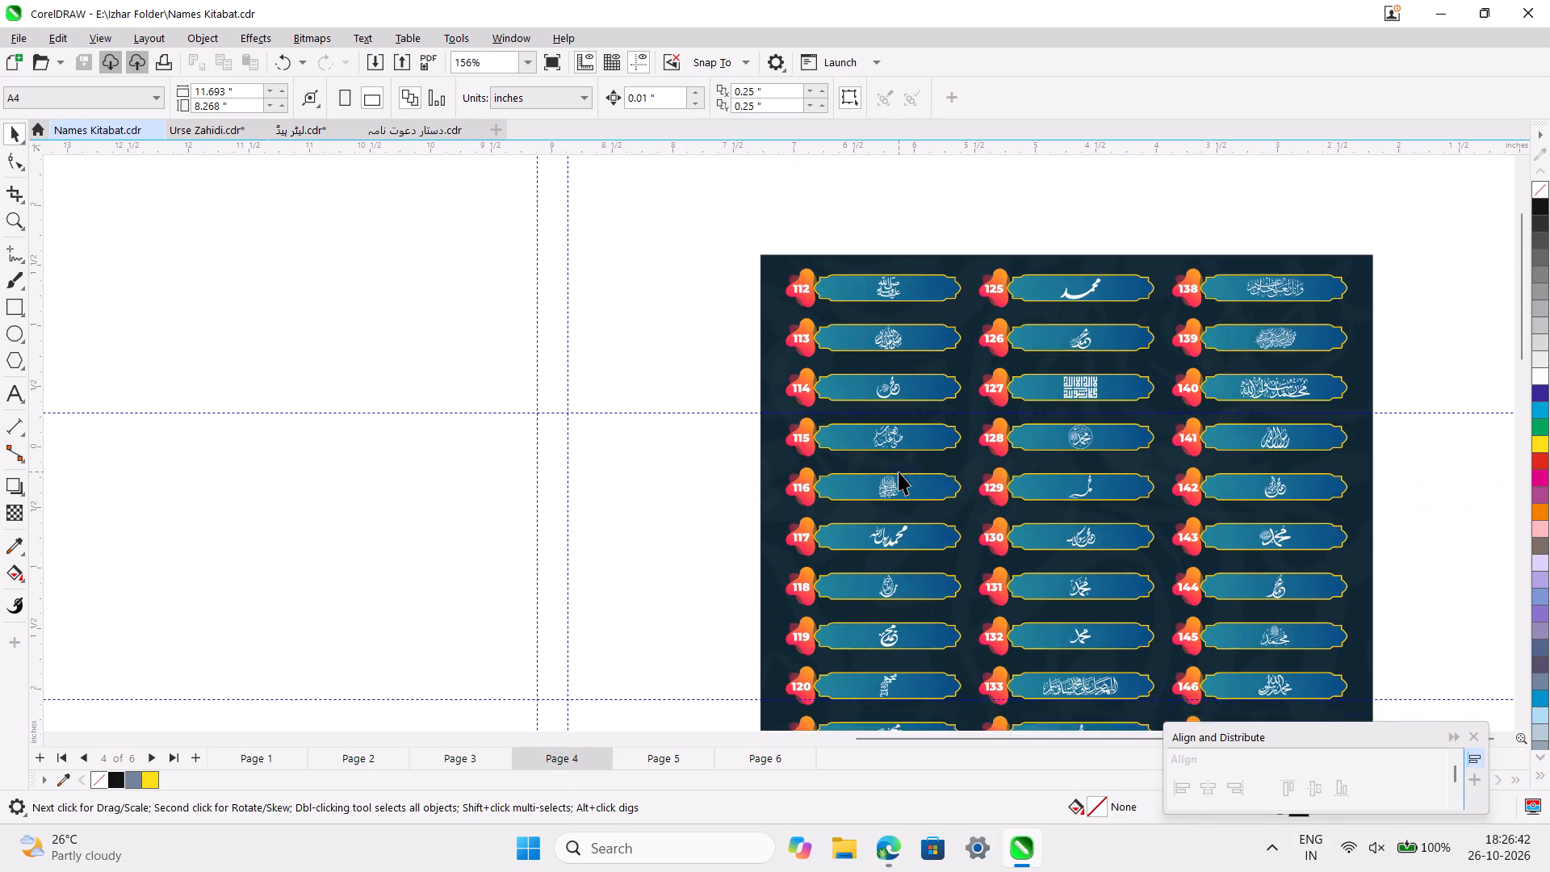
{"action": "scroll", "coordinate": [899, 472], "scroll_direction": "down", "scroll_amount": 2}
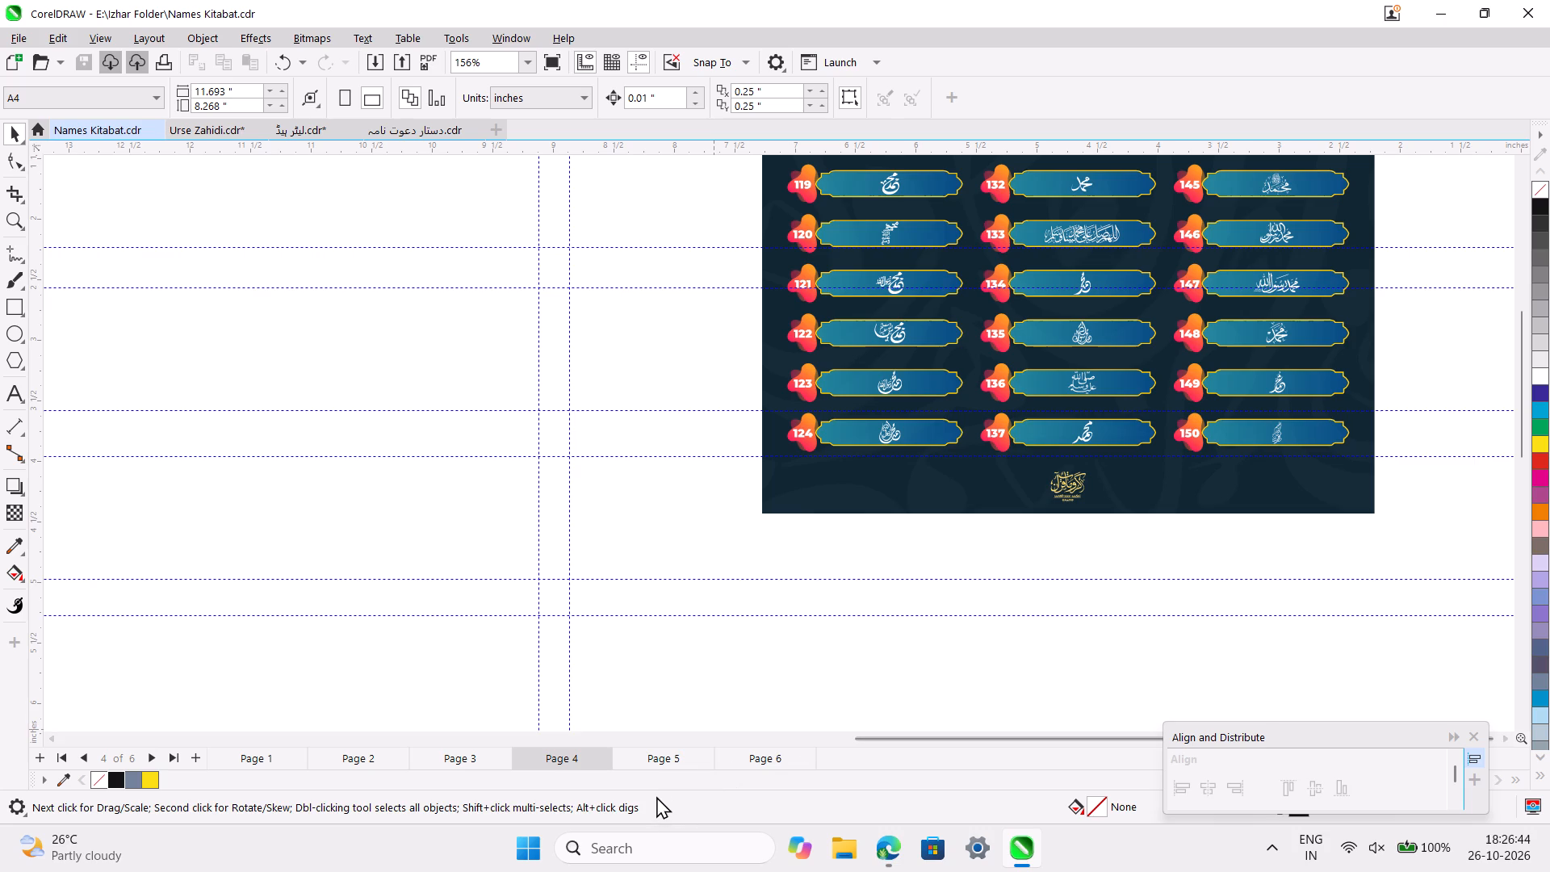
{"action": "left_click", "coordinate": [656, 760]}
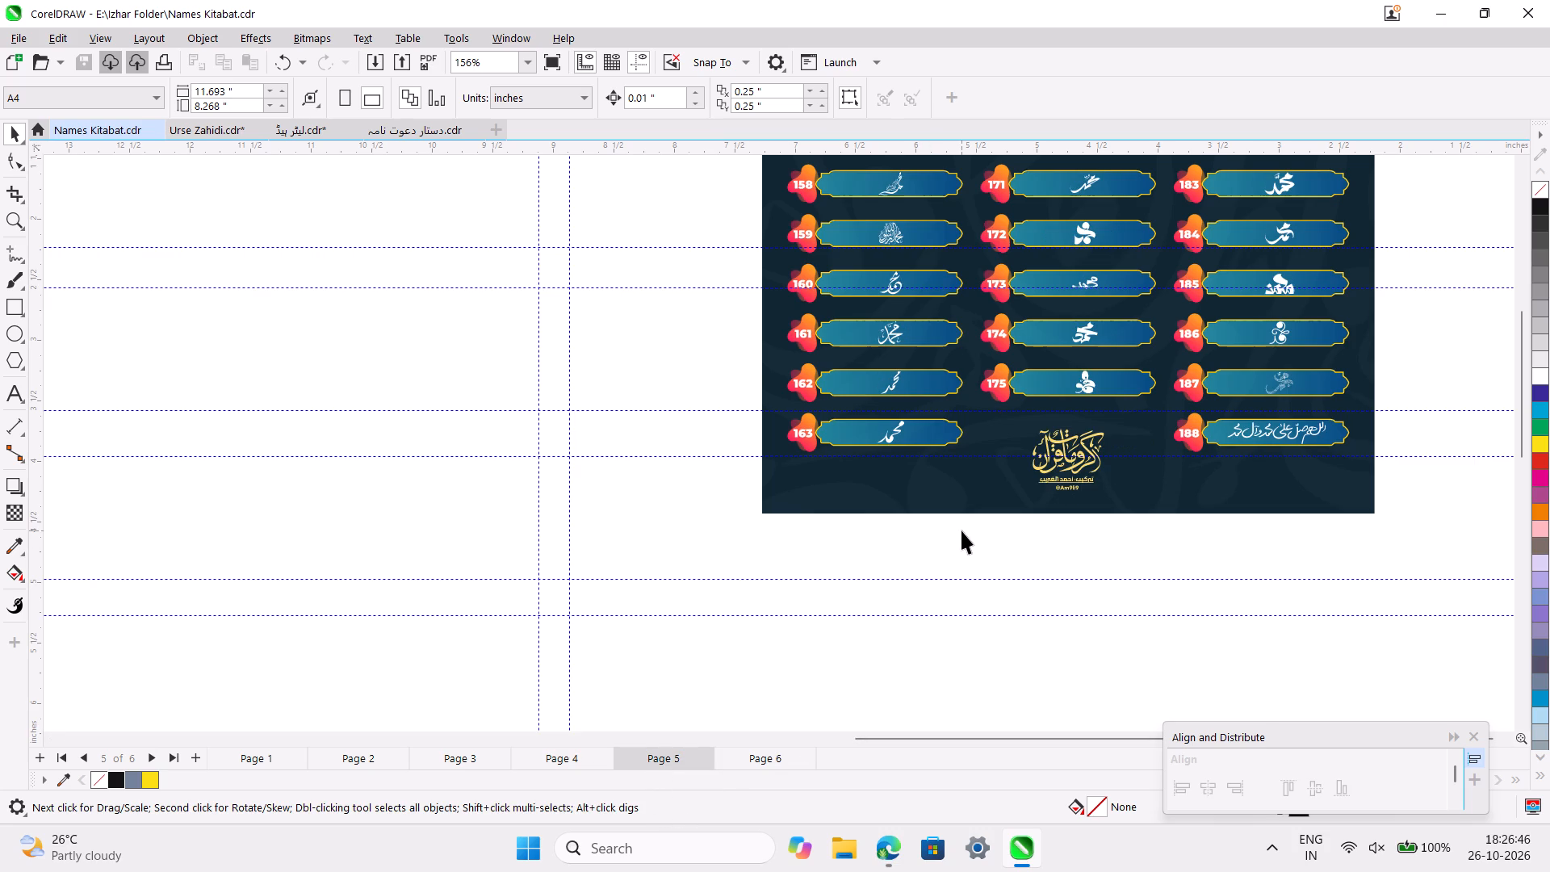
{"action": "scroll", "coordinate": [961, 530], "scroll_direction": "up", "scroll_amount": 3}
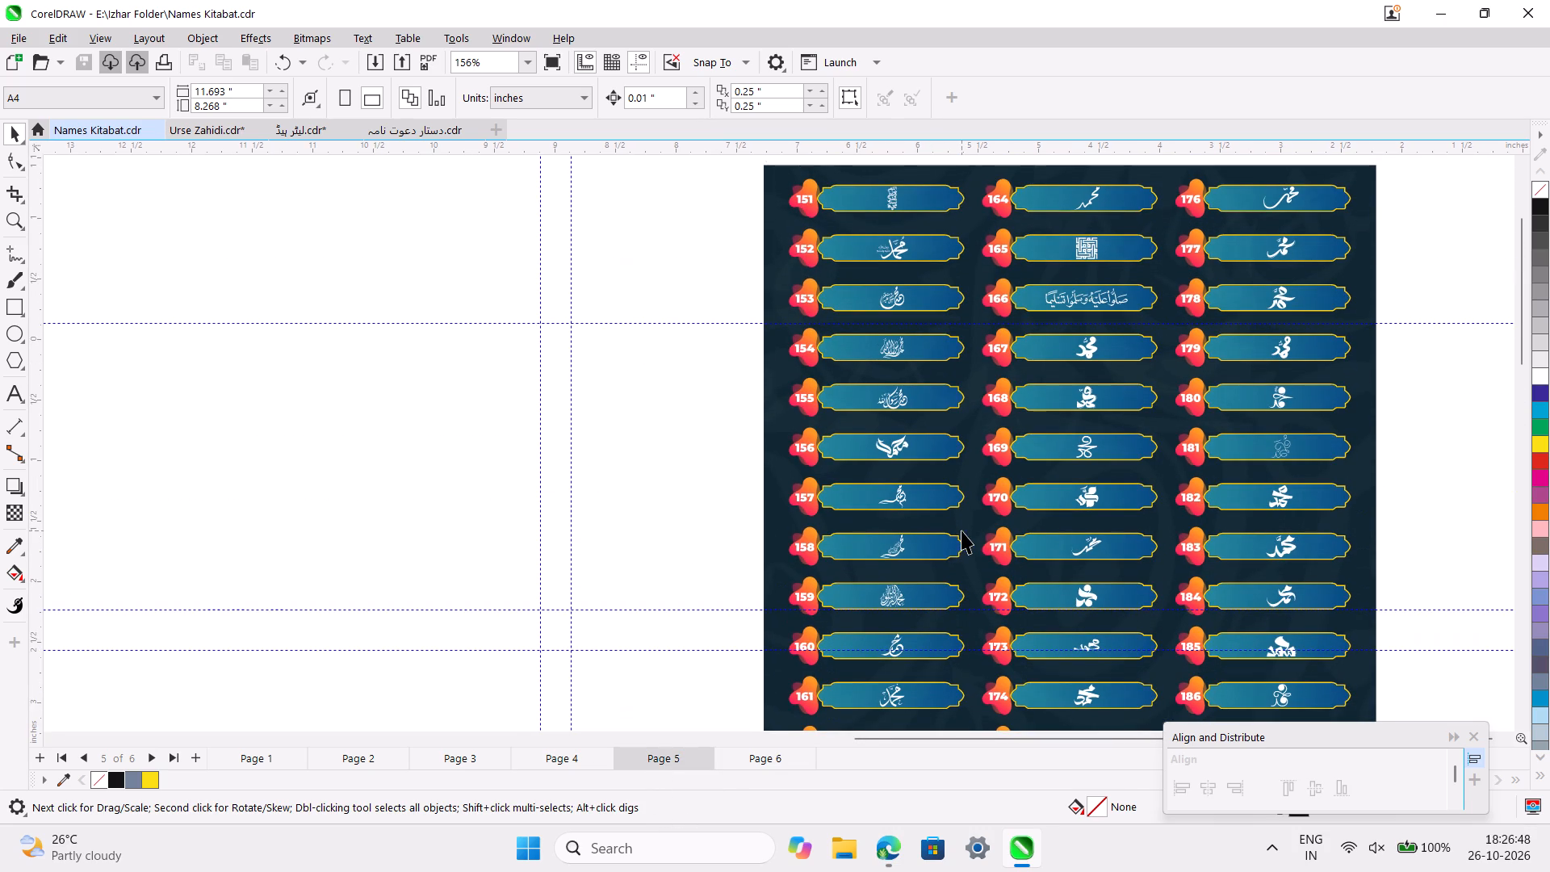
Look over the decorative artwork on page 6, inspecting the flower images and selecting the white rose picture.
{"action": "left_click", "coordinate": [748, 750]}
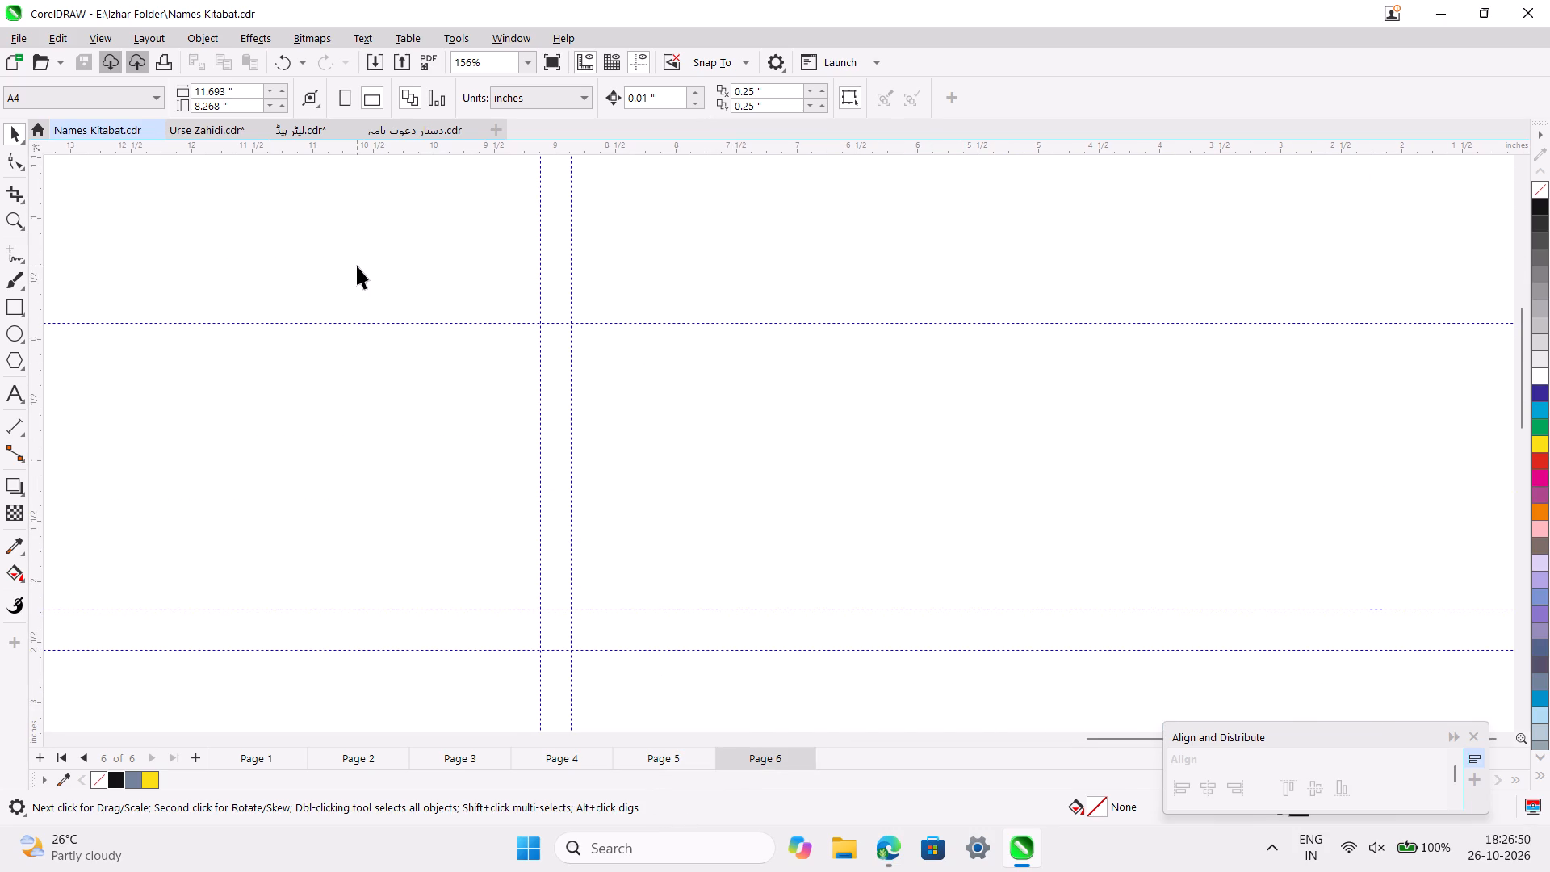
{"action": "scroll", "coordinate": [357, 266], "scroll_direction": "up", "scroll_amount": 5}
{"action": "scroll", "coordinate": [357, 266], "scroll_direction": "down", "scroll_amount": 4, "text": "ctrl"}
{"action": "scroll", "coordinate": [357, 266], "scroll_direction": "up", "scroll_amount": 9}
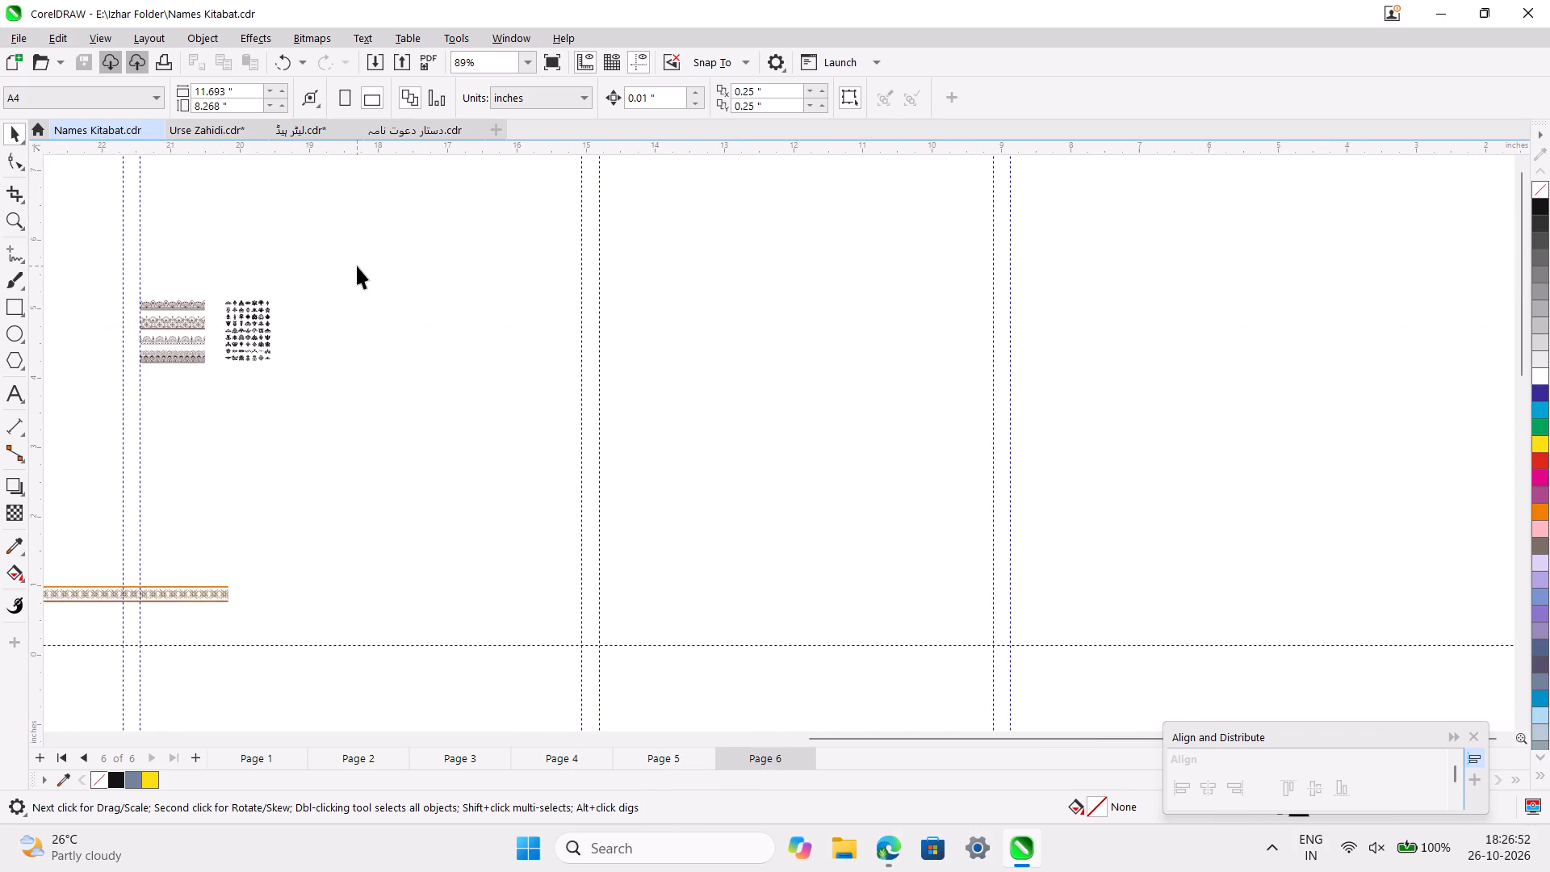
{"action": "scroll", "coordinate": [357, 266], "scroll_direction": "right", "scroll_amount": 3}
{"action": "scroll", "coordinate": [552, 448], "scroll_direction": "right", "scroll_amount": 4}
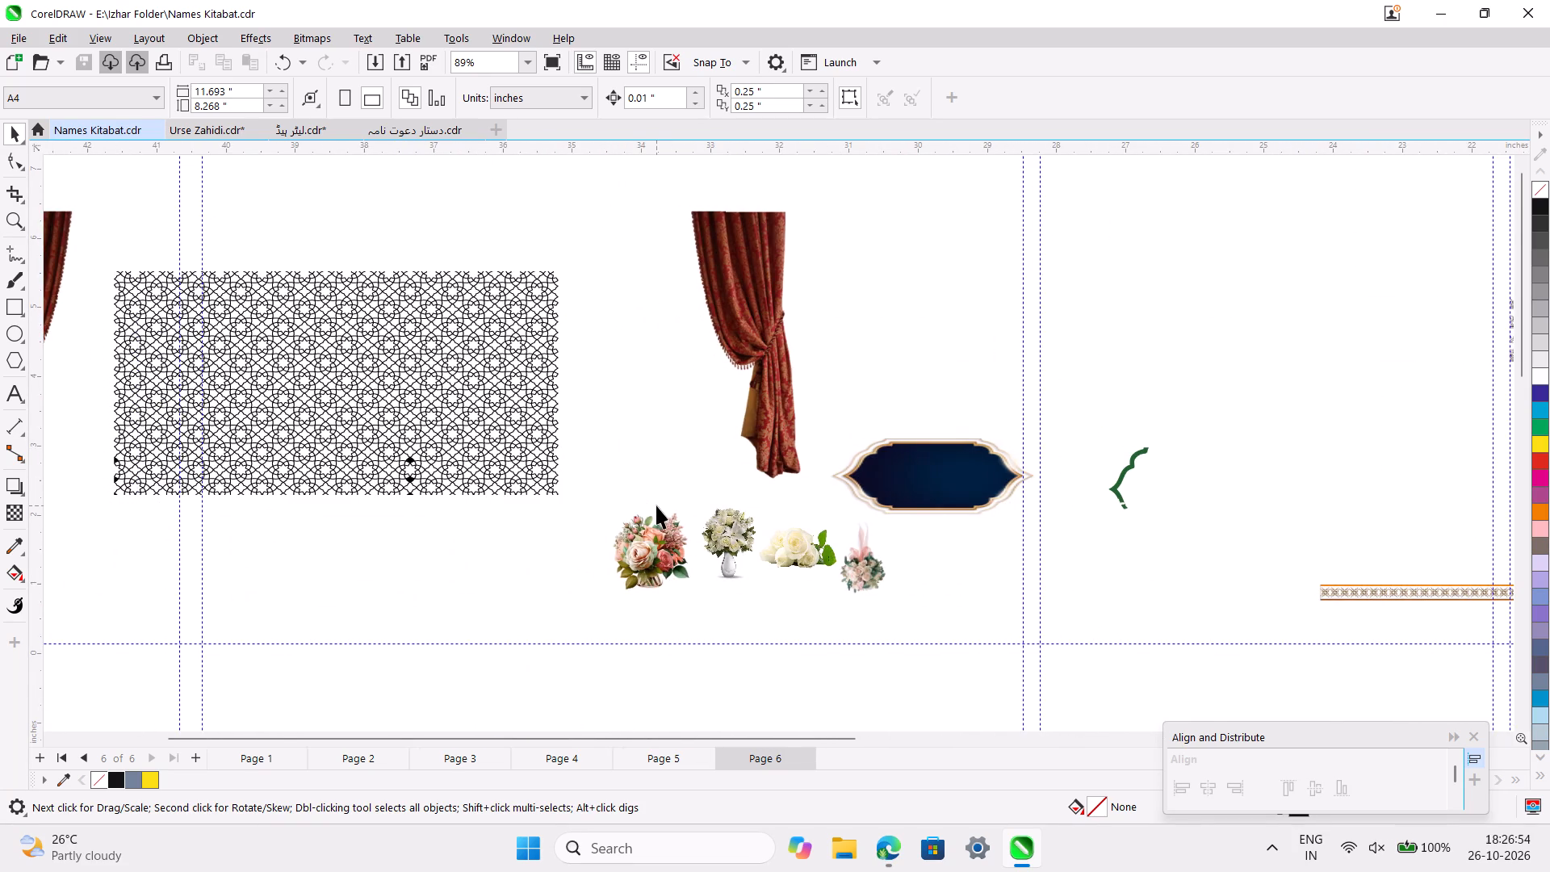
{"action": "scroll", "coordinate": [656, 505], "scroll_direction": "up", "scroll_amount": 6, "text": "ctrl"}
{"action": "left_click", "coordinate": [990, 614]}
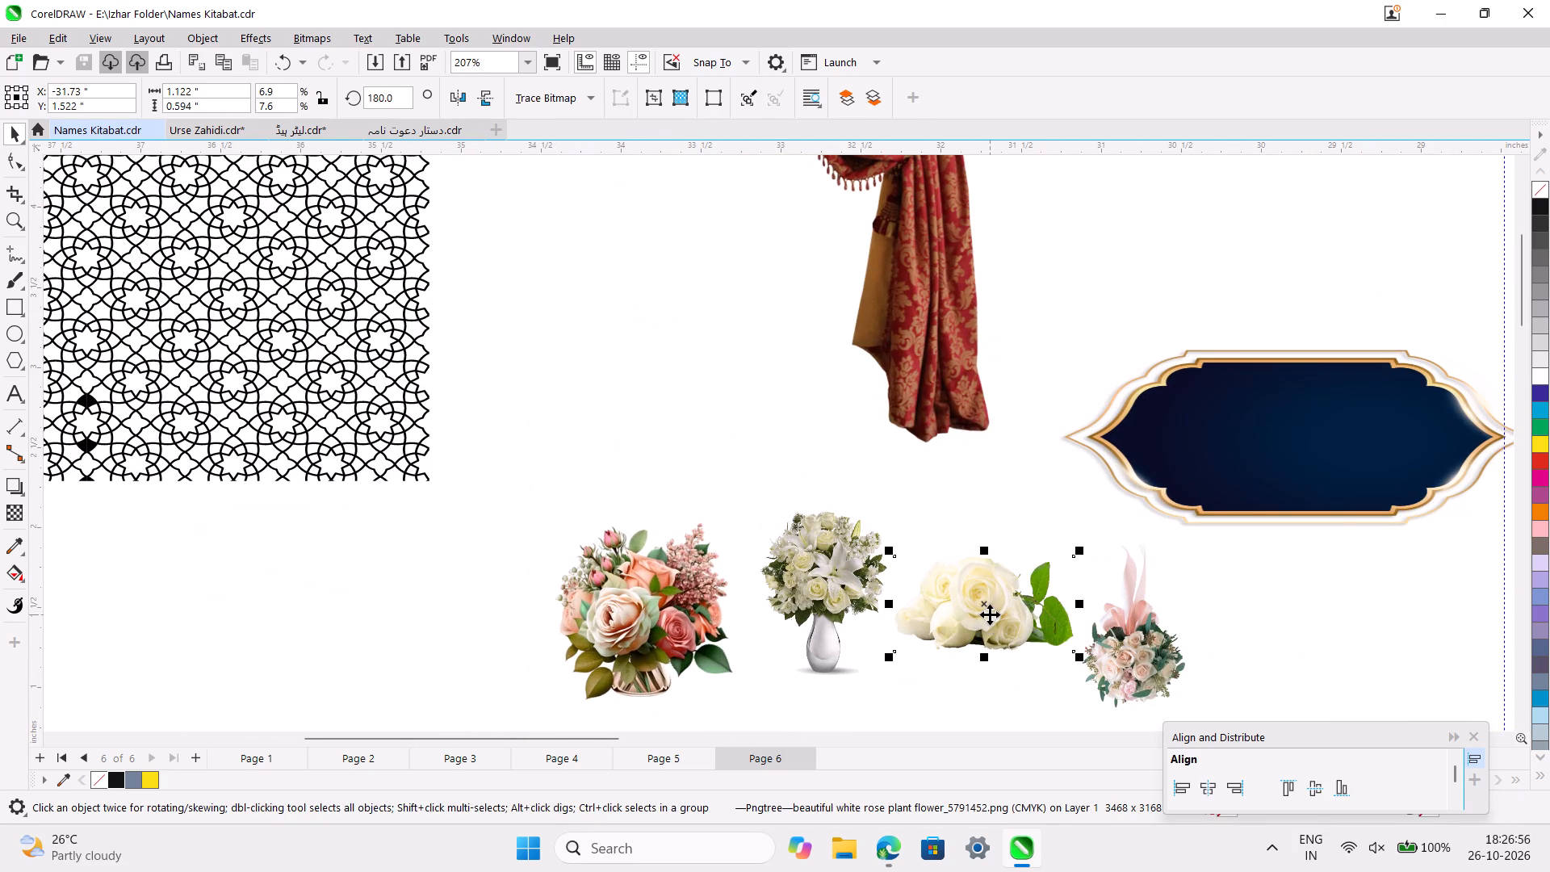
{"action": "scroll", "coordinate": [990, 614], "scroll_direction": "down", "scroll_amount": 9, "text": "ctrl"}
{"action": "scroll", "coordinate": [990, 614], "scroll_direction": "down", "scroll_amount": 1}
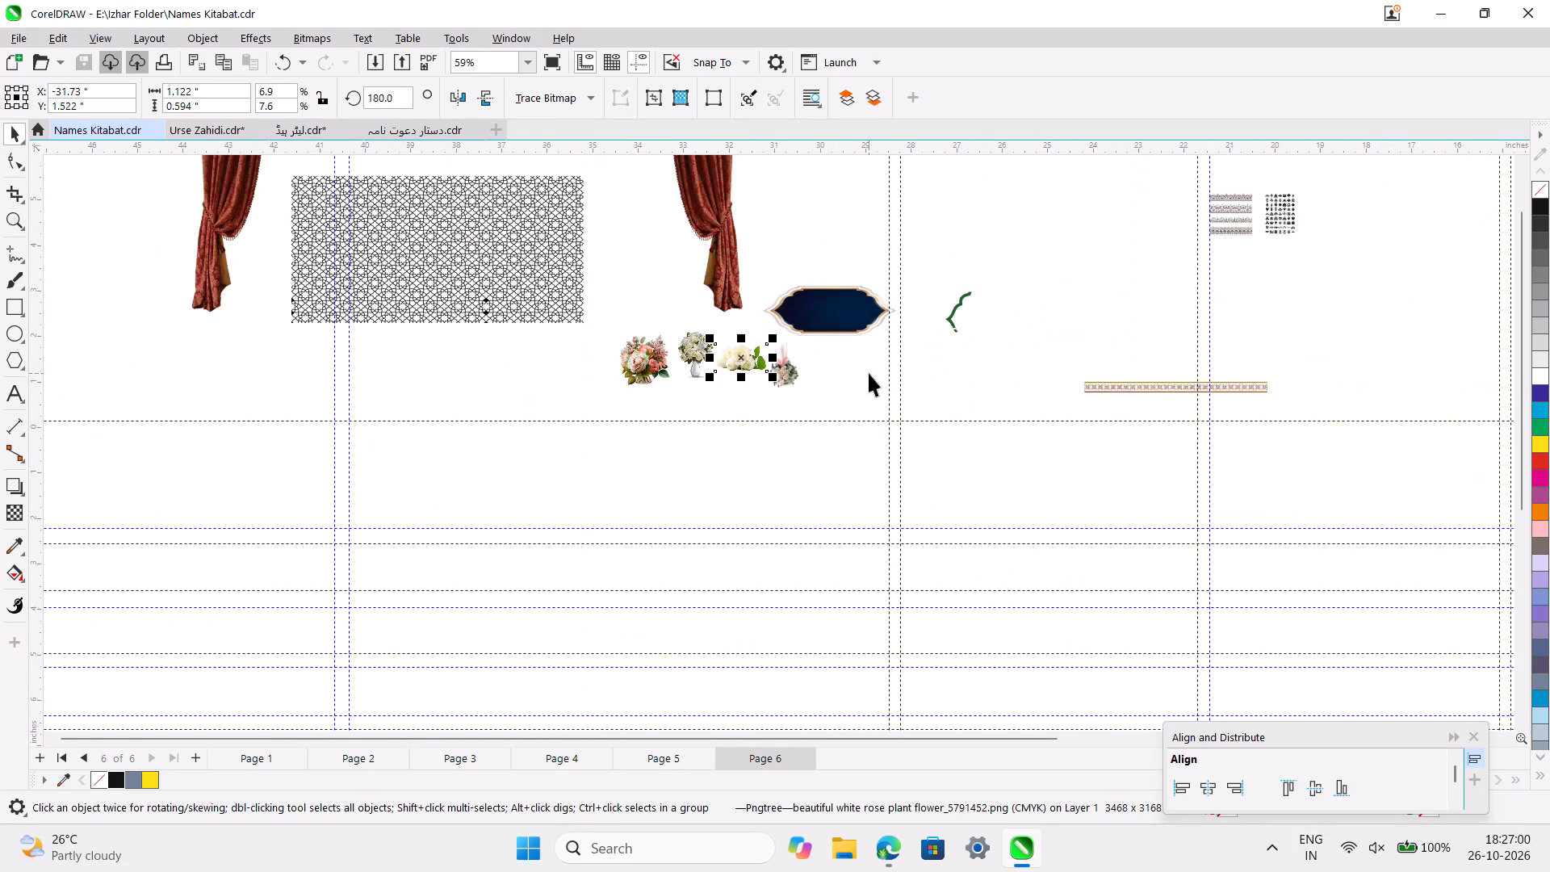
Copy the white rose picture into the Urse Zahidi document, enlarged to about 2.46 ft wide and placed beside the banner's right edge.
{"action": "key", "text": "ctrl+c"}
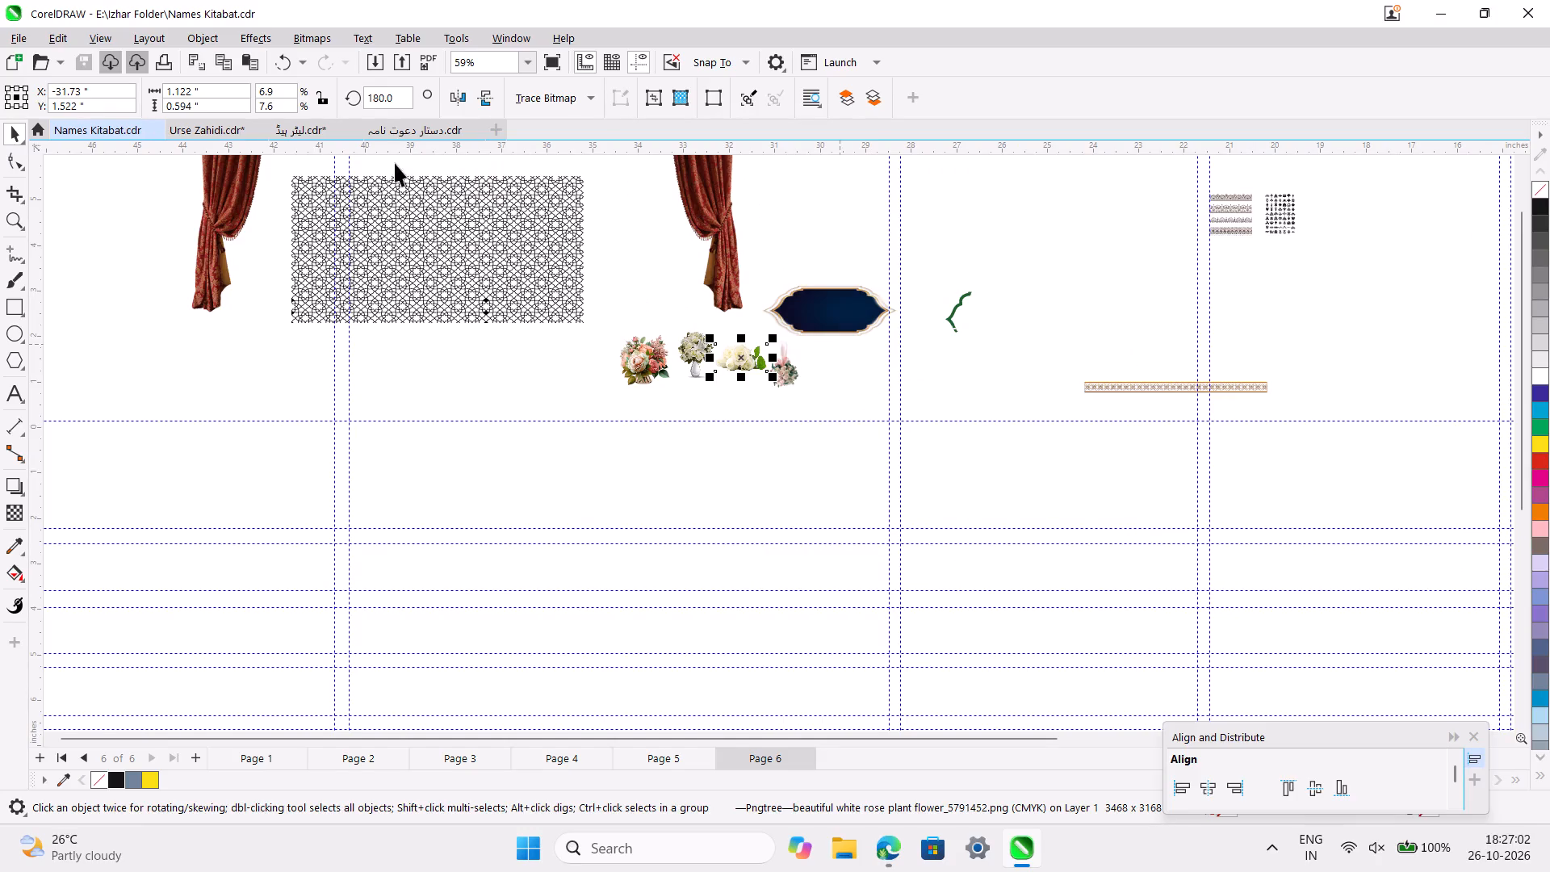
{"action": "left_click", "coordinate": [218, 127]}
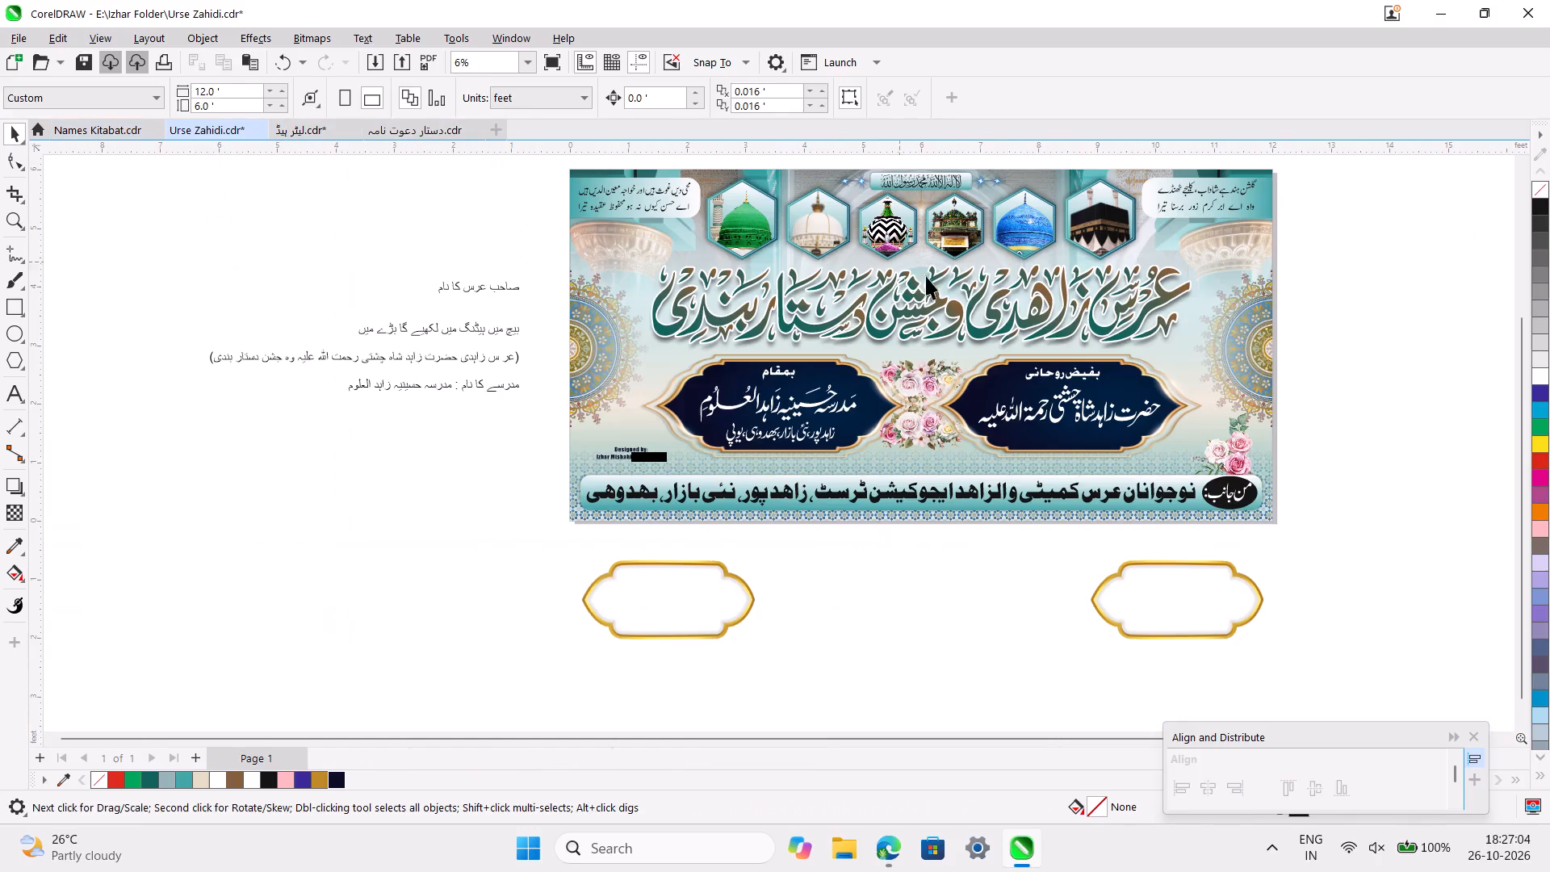
{"action": "key", "text": "ctrl+v"}
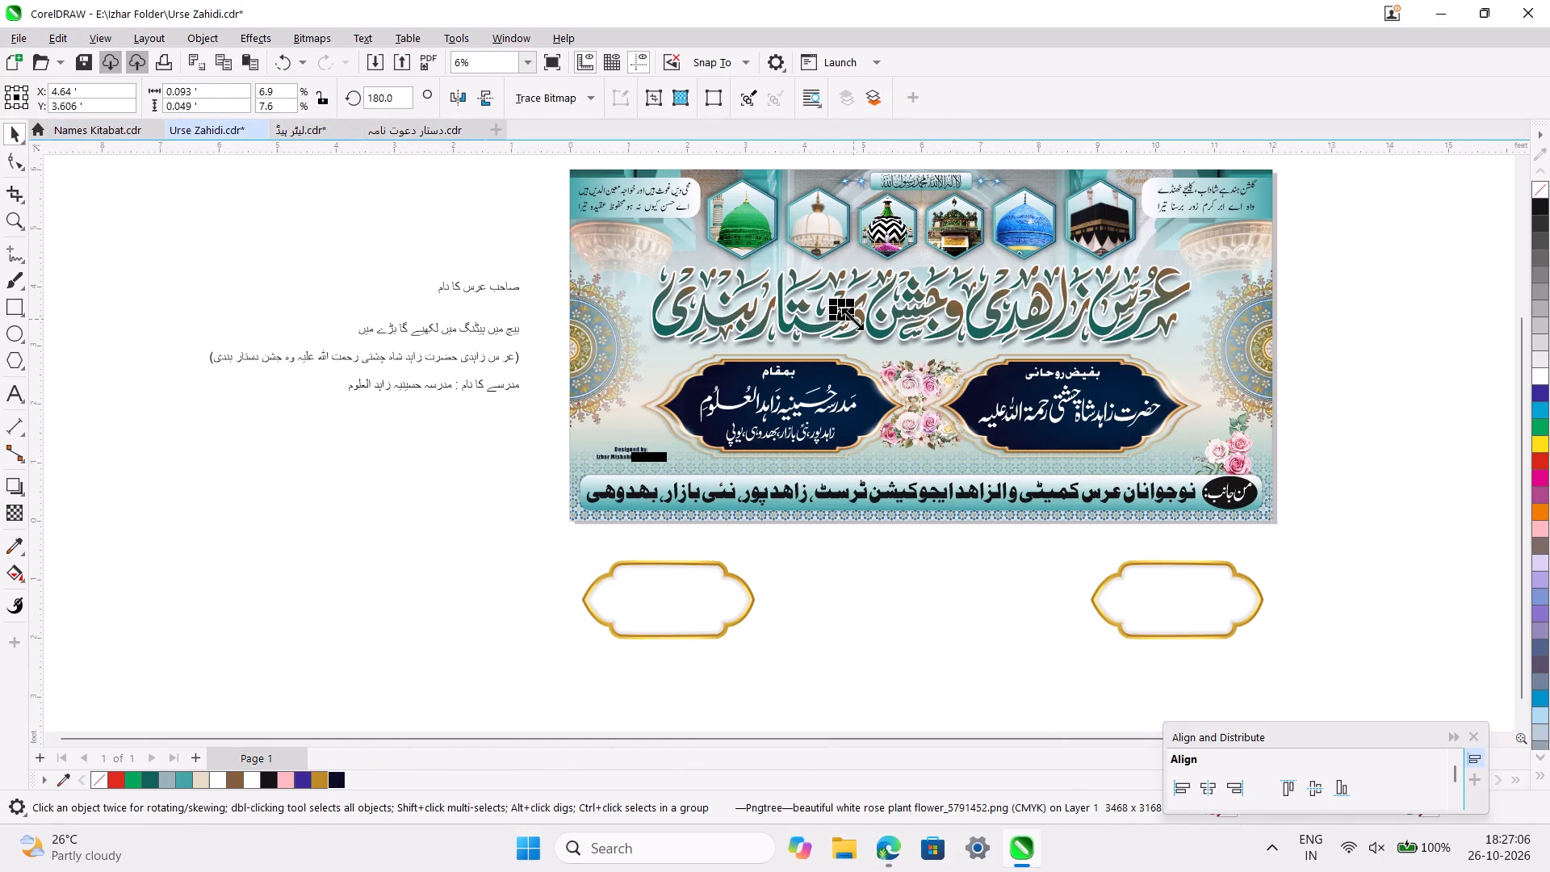
{"action": "left_click_drag", "start_coordinate": [848, 317], "coordinate": [993, 390]}
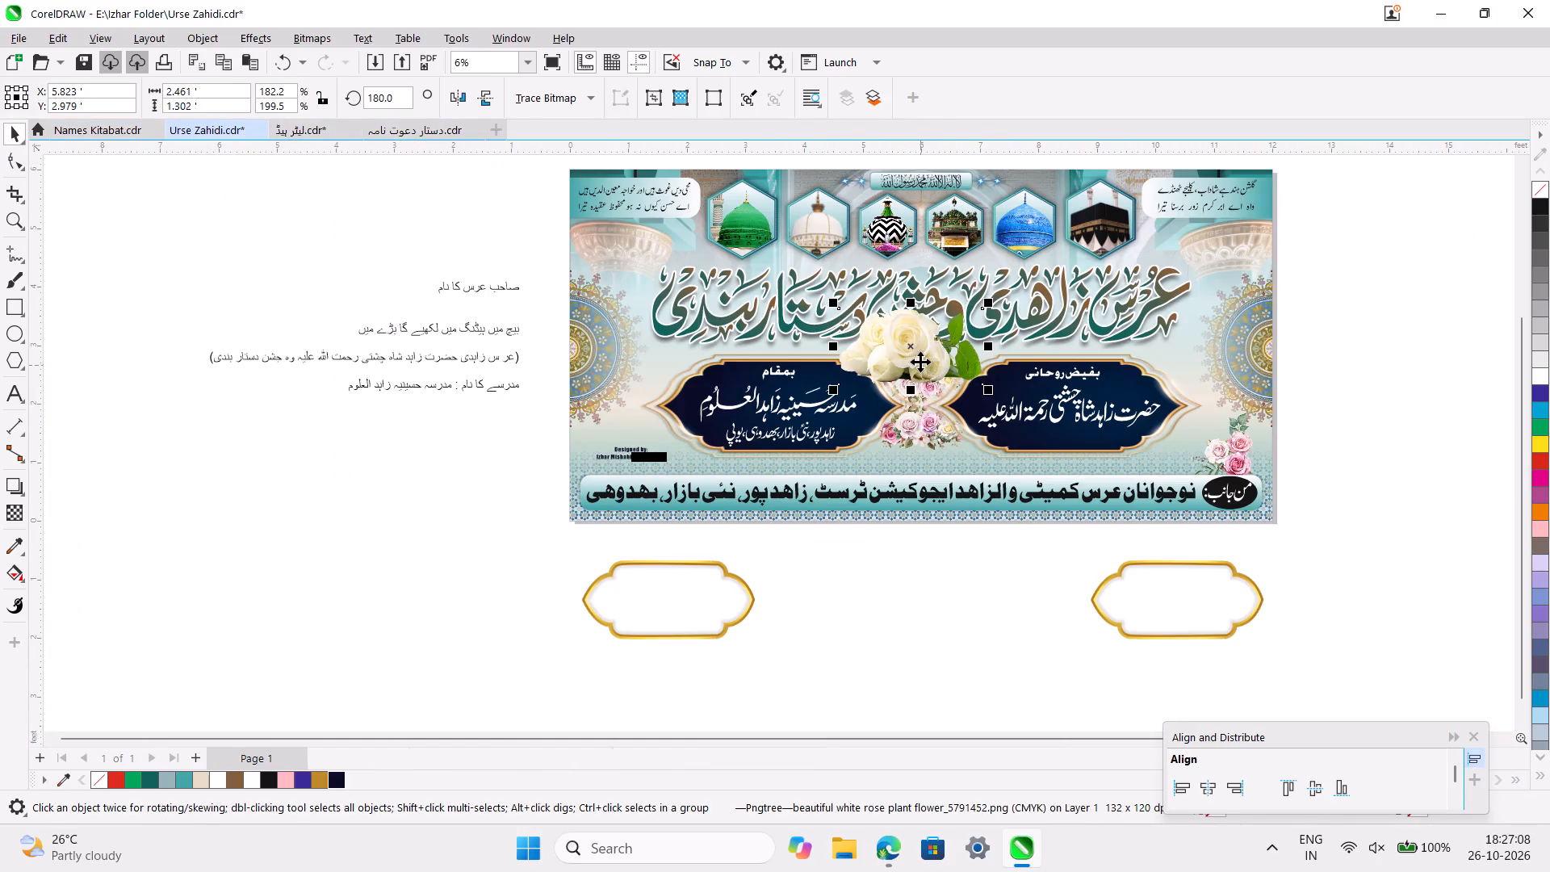
{"action": "left_click", "coordinate": [920, 362]}
{"action": "left_click", "coordinate": [915, 346]}
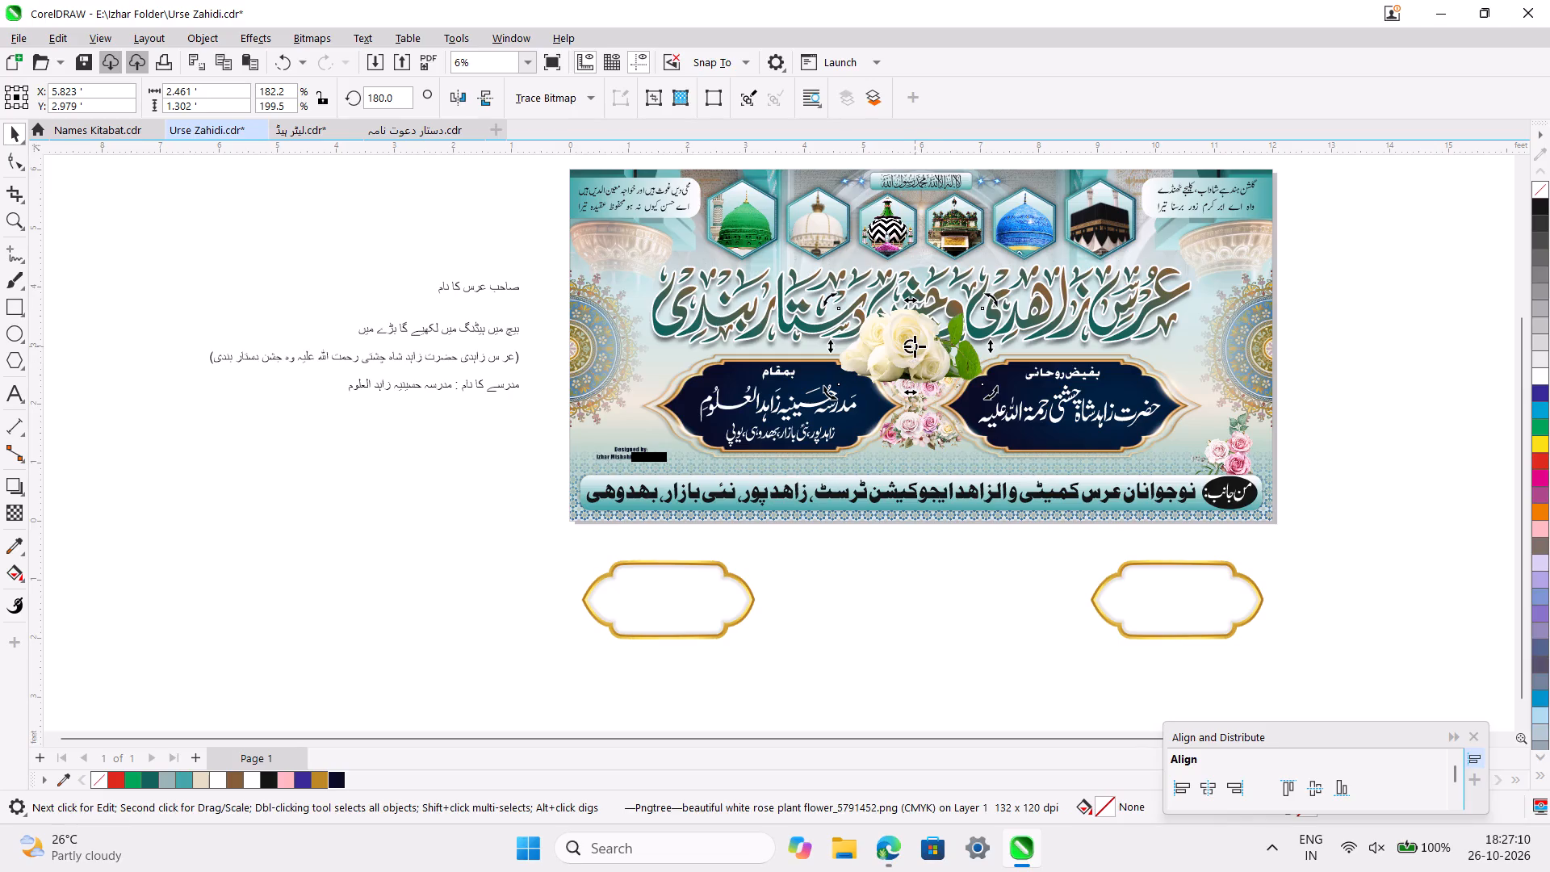
{"action": "left_click_drag", "start_coordinate": [915, 346], "coordinate": [1320, 392]}
Move the pink rose bouquet from the banner's lower-right corner to the empty area outside the page.
{"action": "scroll", "coordinate": [1320, 392], "scroll_direction": "up", "scroll_amount": 5, "text": "ctrl"}
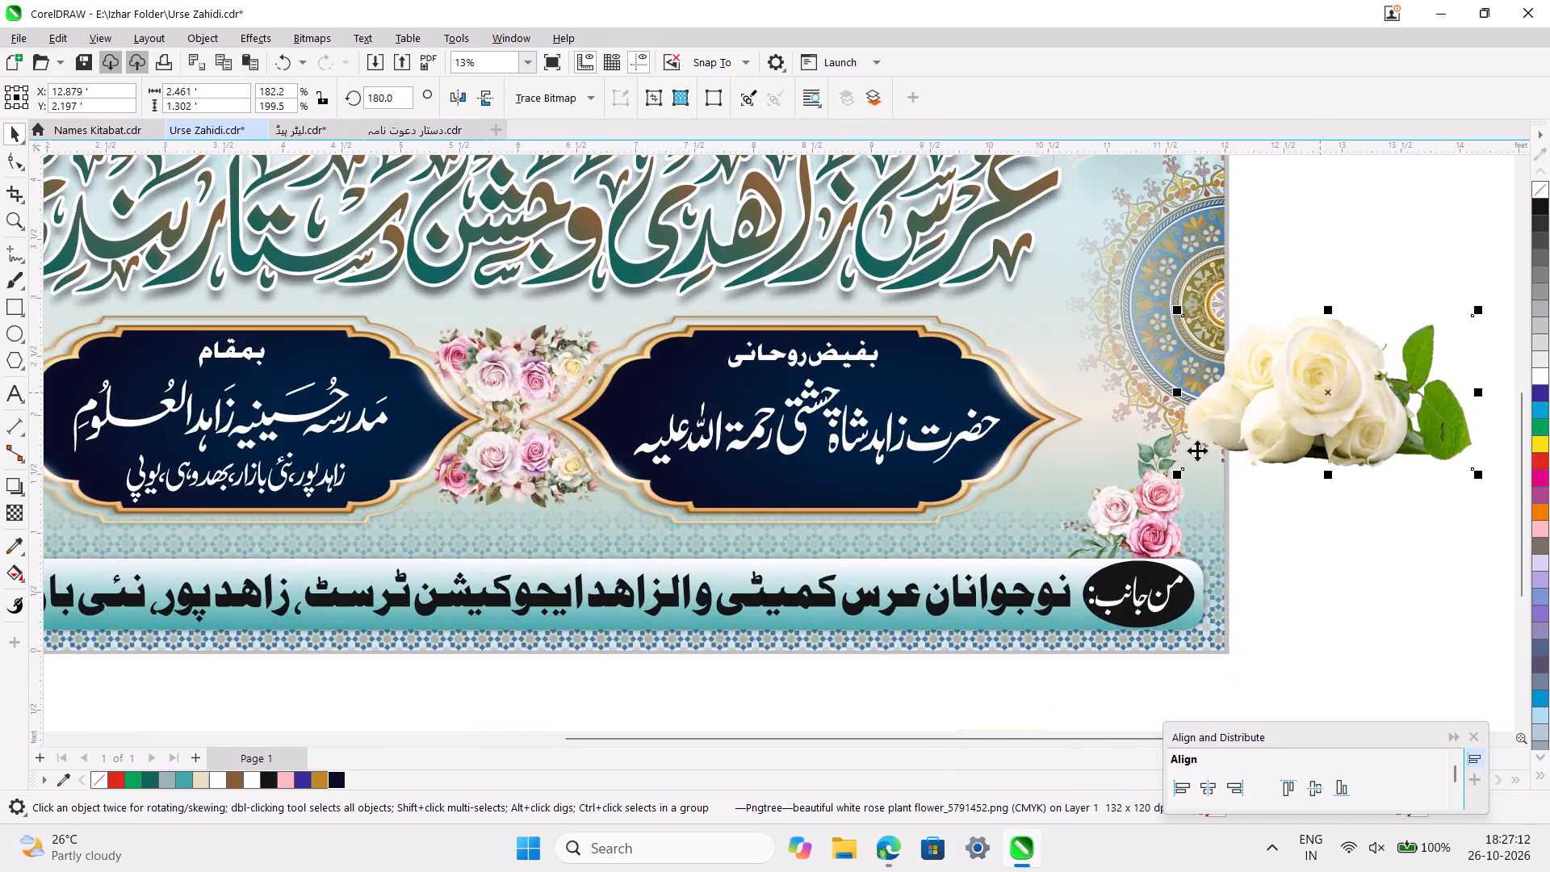
{"action": "left_click", "coordinate": [1166, 510]}
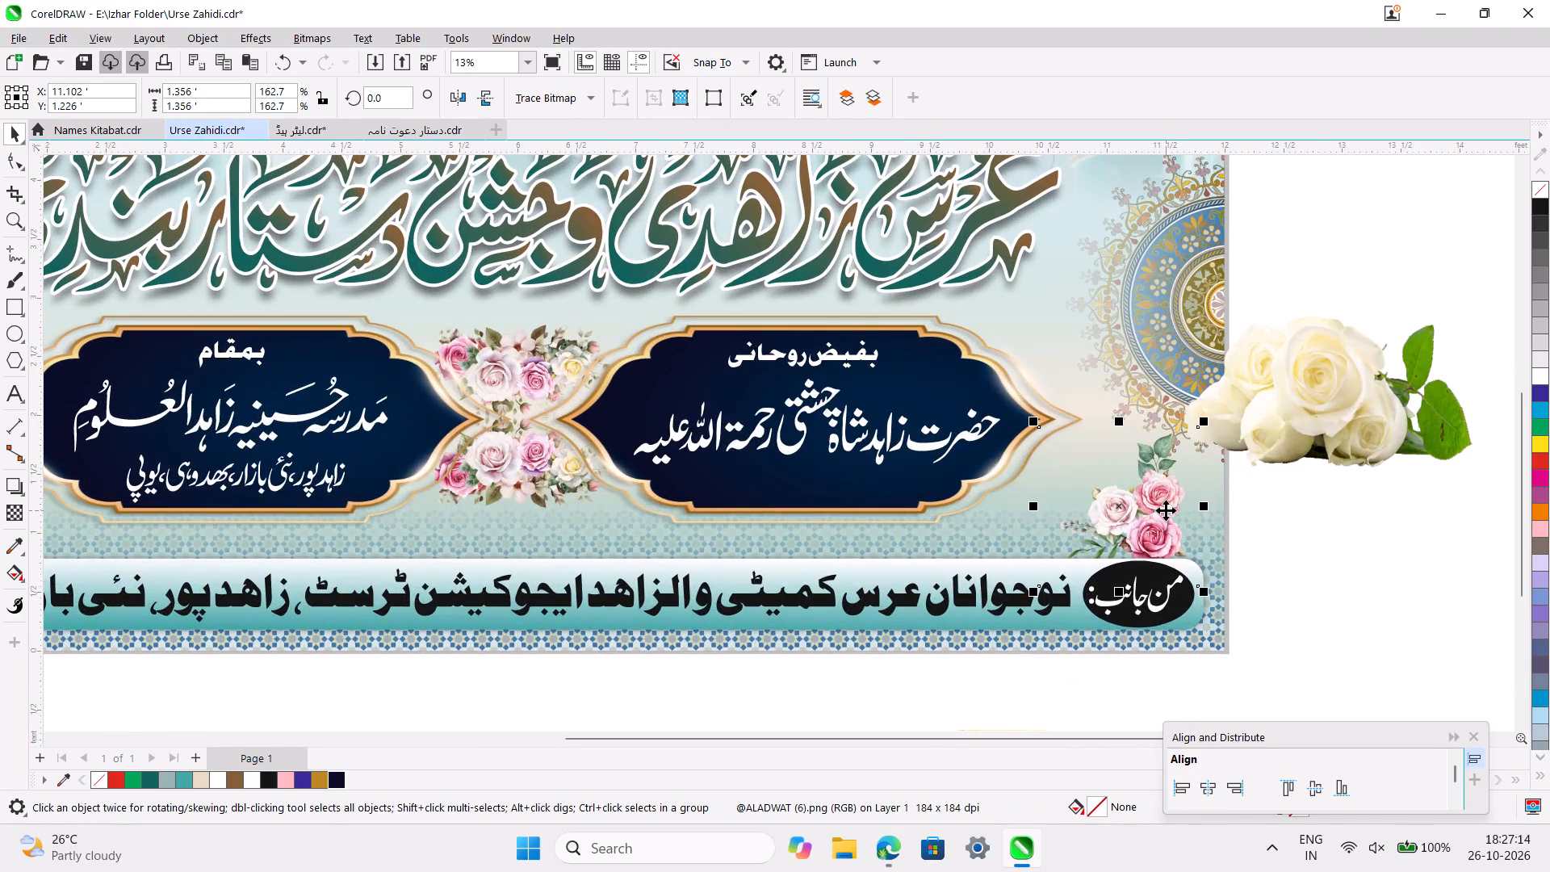
{"action": "left_click_drag", "start_coordinate": [1112, 509], "coordinate": [1386, 247]}
Shrink the white roses to about 1.36 ft wide and place them above the black oval in the banner's lower-right corner.
{"action": "left_click", "coordinate": [1359, 427]}
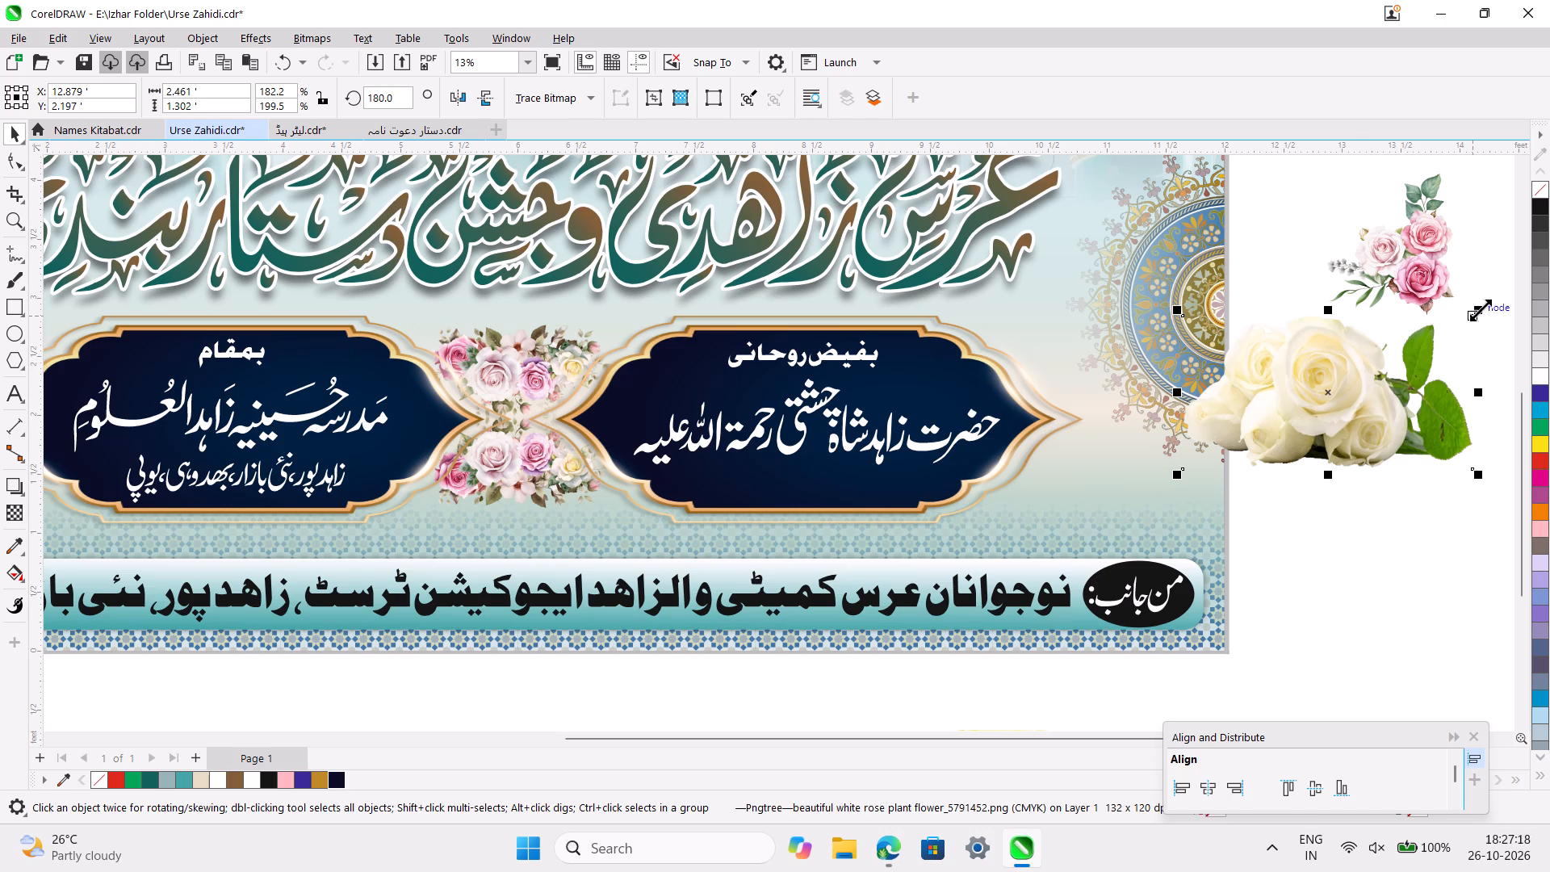
{"action": "left_click_drag", "start_coordinate": [1481, 310], "coordinate": [1455, 322]}
{"action": "left_click_drag", "start_coordinate": [1326, 407], "coordinate": [1128, 497]}
{"action": "scroll", "coordinate": [1128, 497], "scroll_direction": "up", "scroll_amount": 3, "text": "ctrl"}
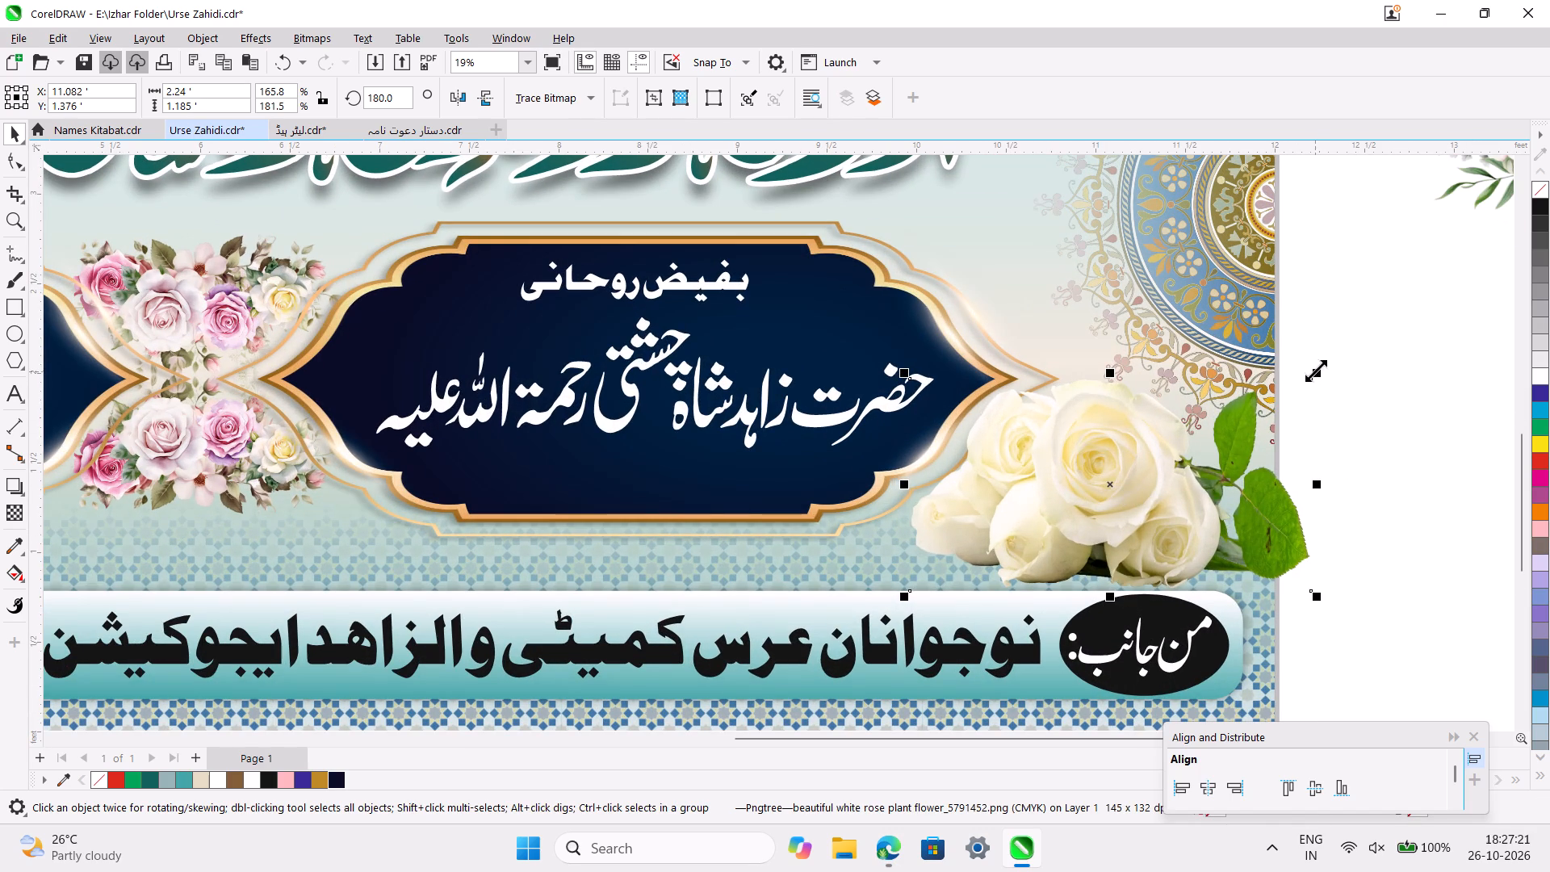
{"action": "left_click_drag", "start_coordinate": [1316, 371], "coordinate": [1165, 439]}
{"action": "left_click_drag", "start_coordinate": [1028, 535], "coordinate": [1104, 533]}
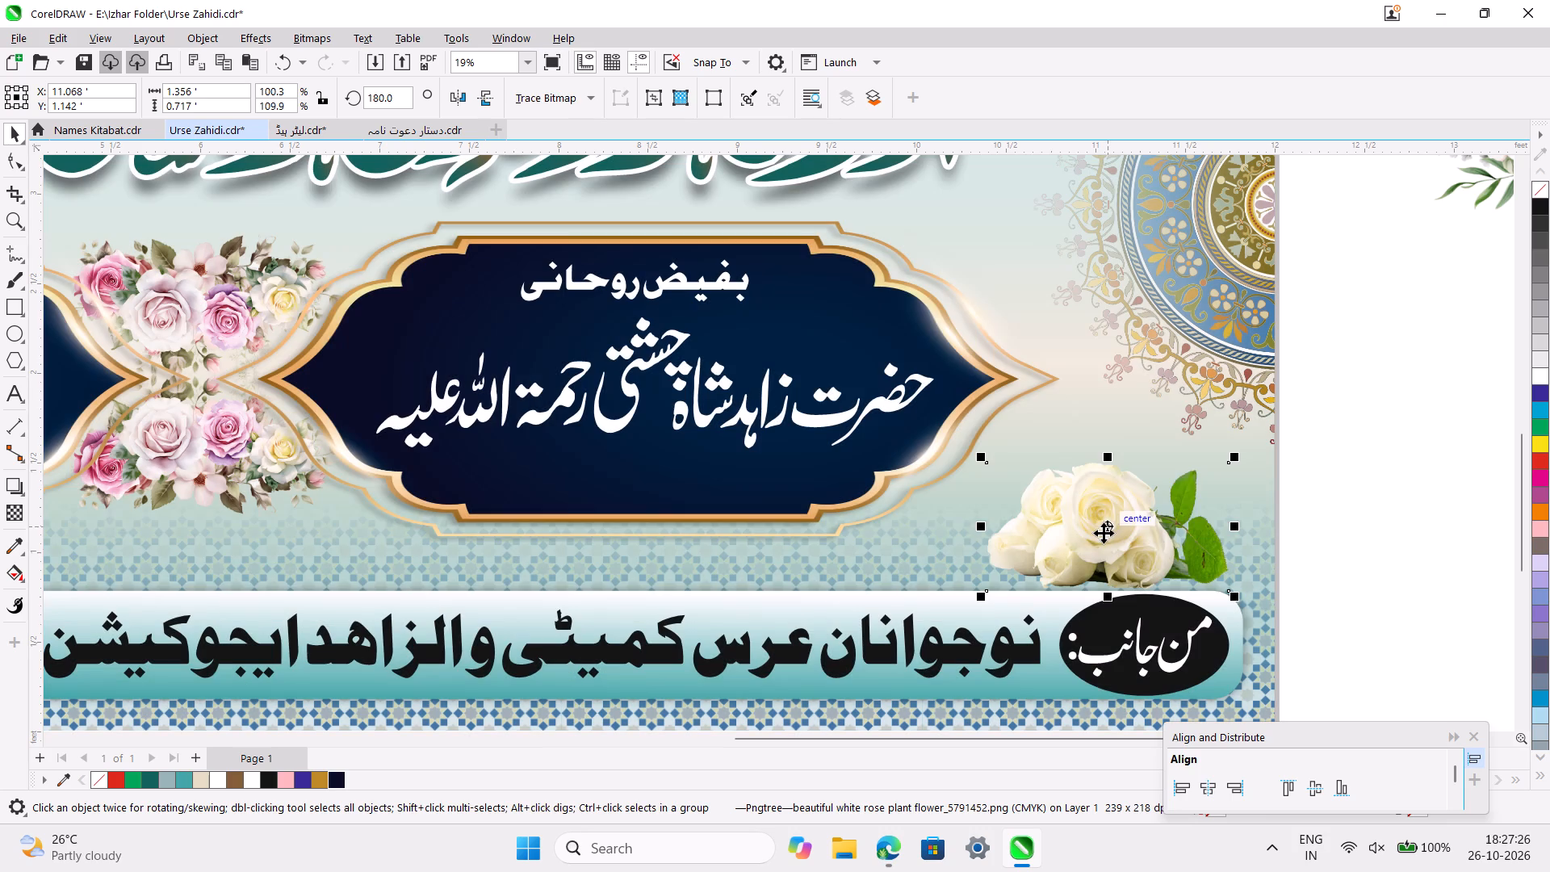
{"action": "left_click", "coordinate": [1372, 551]}
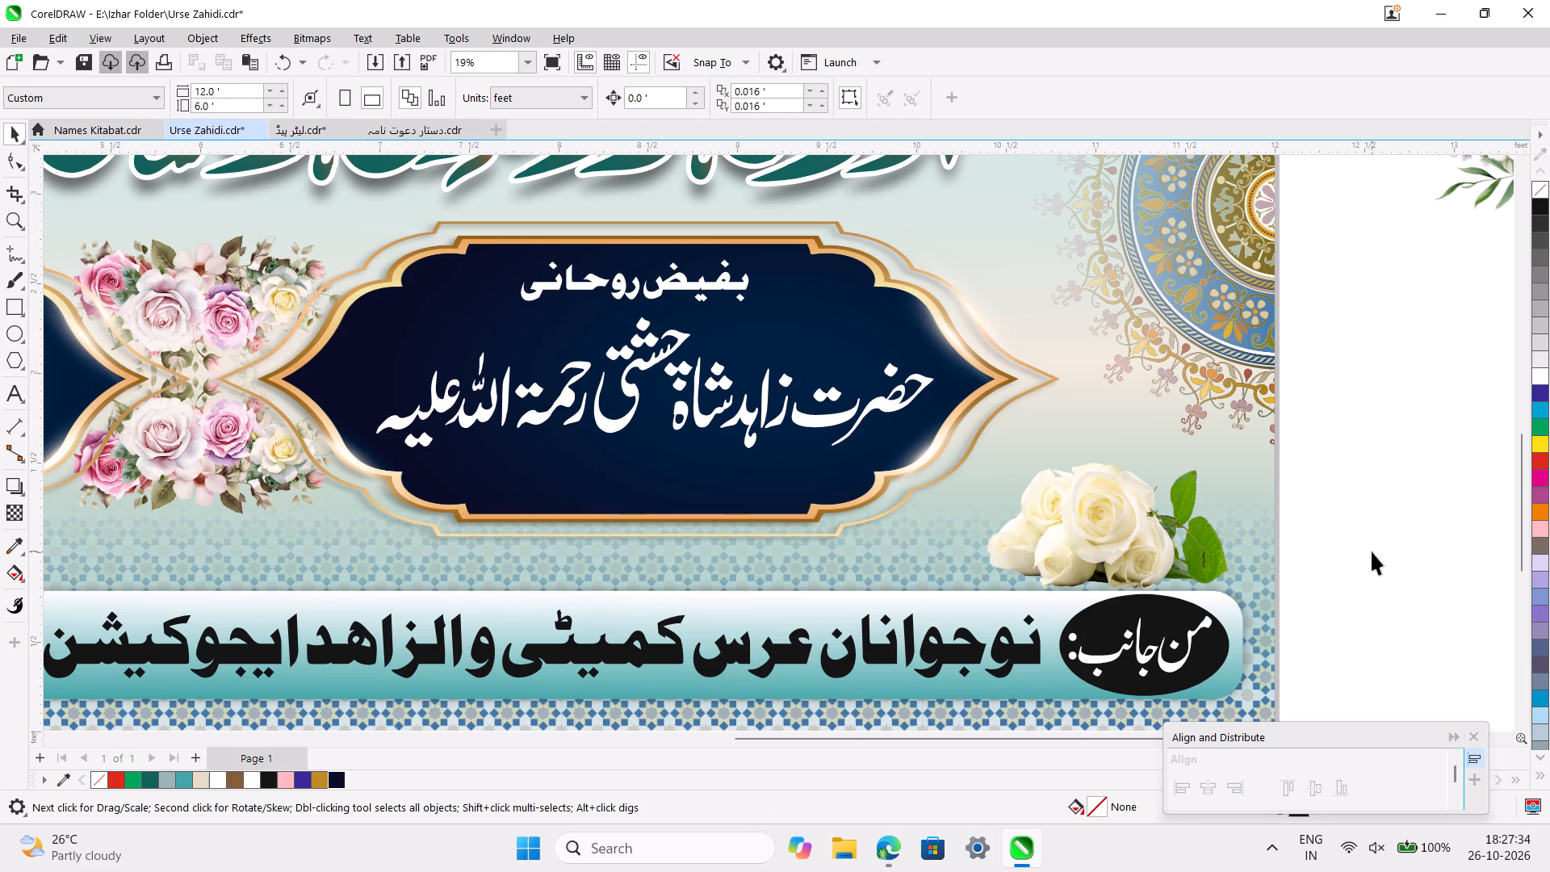
Lower the white roses to about Y 1.09 ft so their base overlaps the footer strip's top edge.
{"action": "left_click", "coordinate": [1145, 553]}
{"action": "scroll", "coordinate": [1145, 553], "scroll_direction": "up", "scroll_amount": 3, "text": "ctrl"}
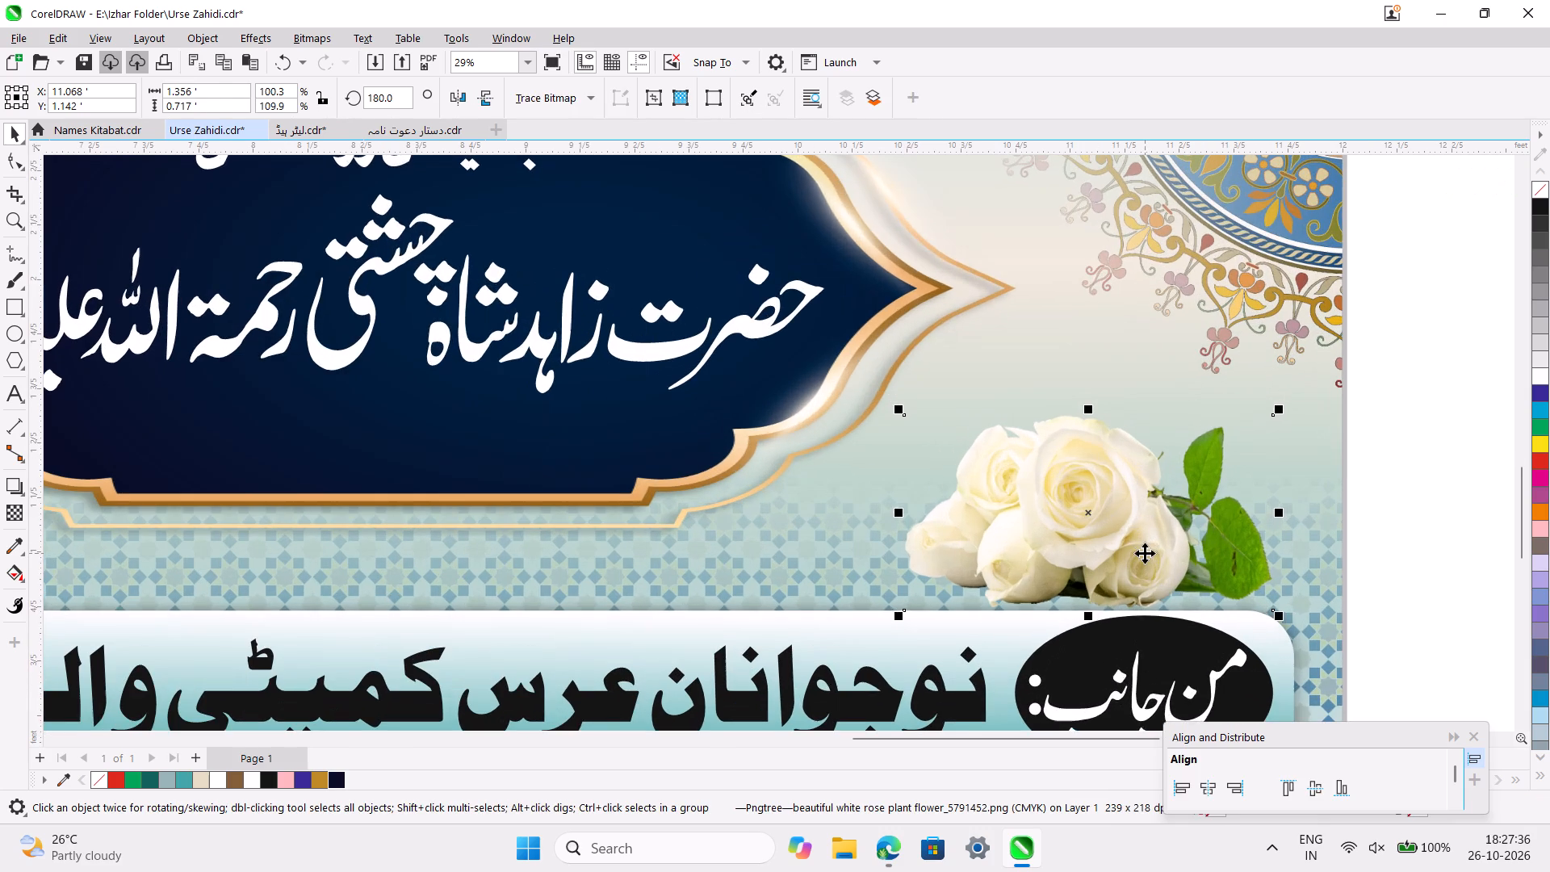
{"action": "scroll", "coordinate": [1145, 553], "scroll_direction": "down", "scroll_amount": 1}
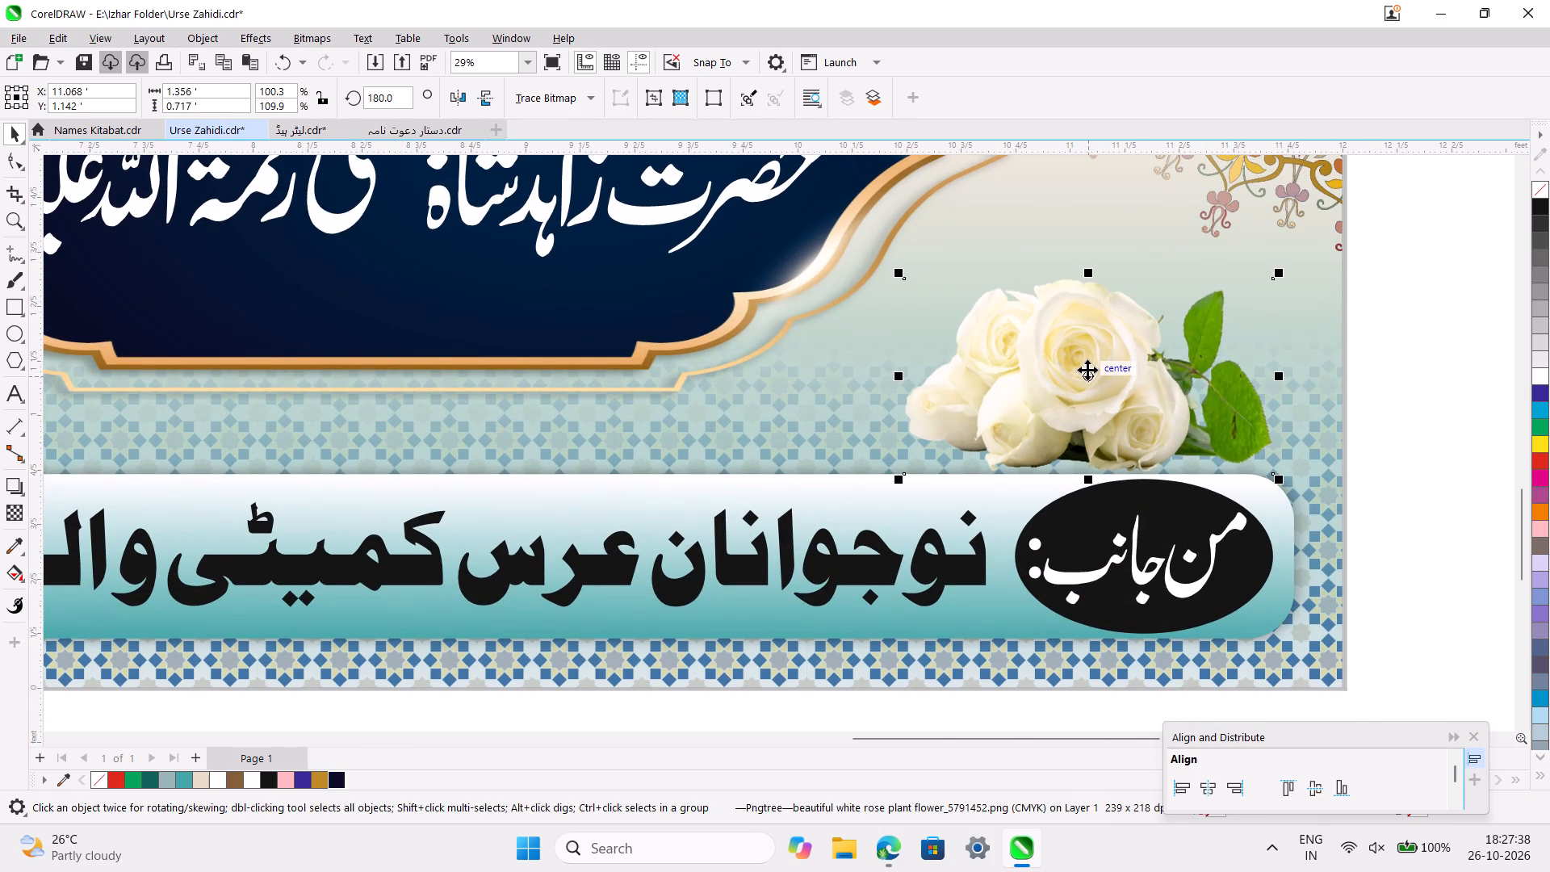
{"action": "left_click_drag", "start_coordinate": [1087, 375], "coordinate": [1086, 381]}
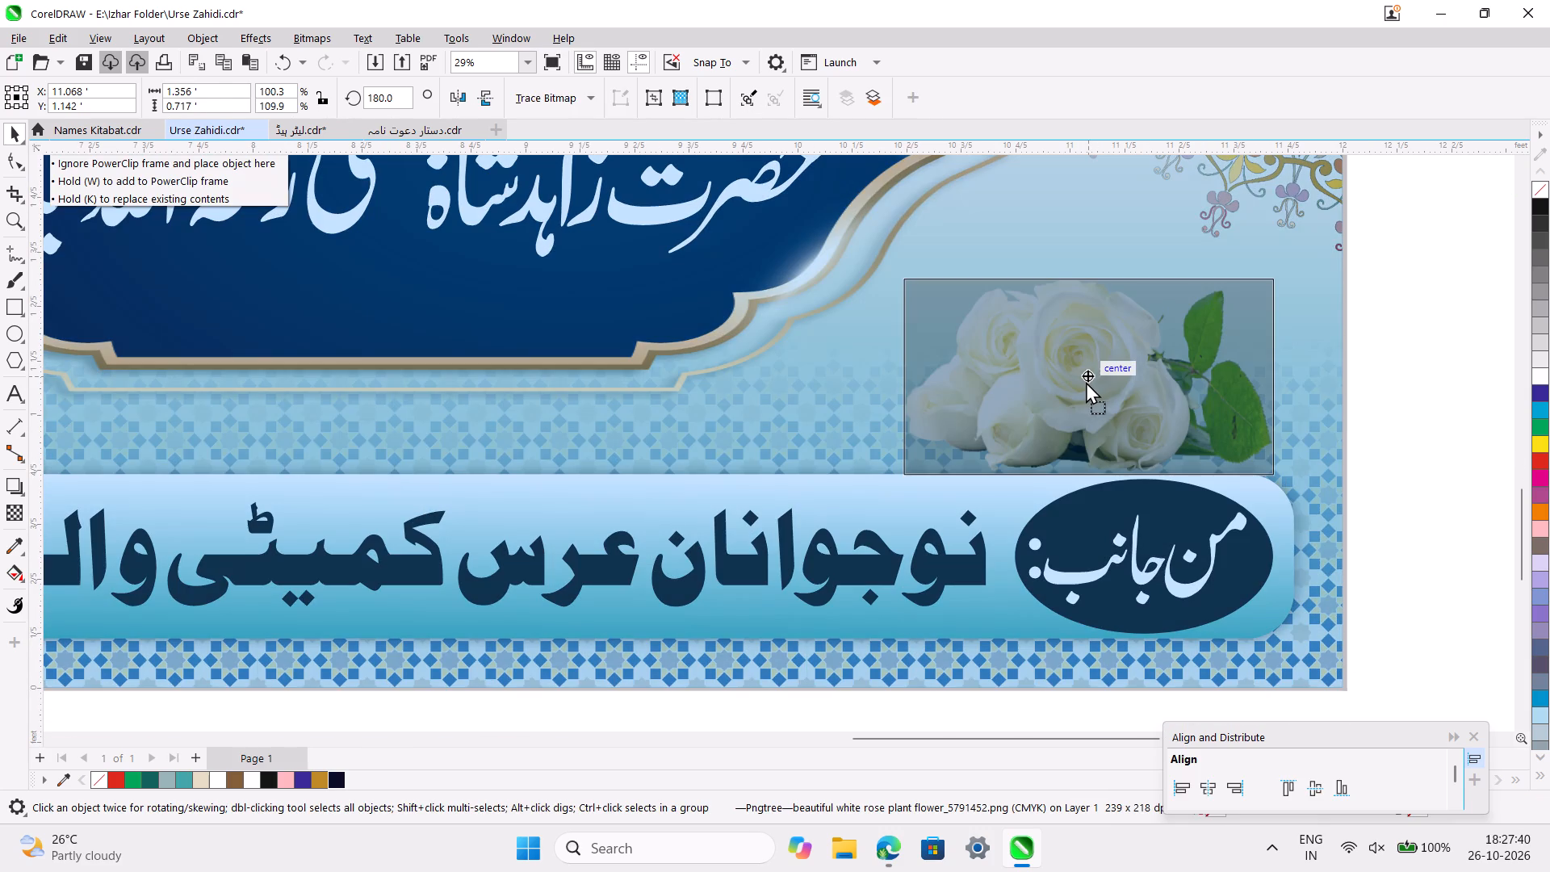
{"action": "left_click_drag", "start_coordinate": [1086, 381], "coordinate": [1084, 388]}
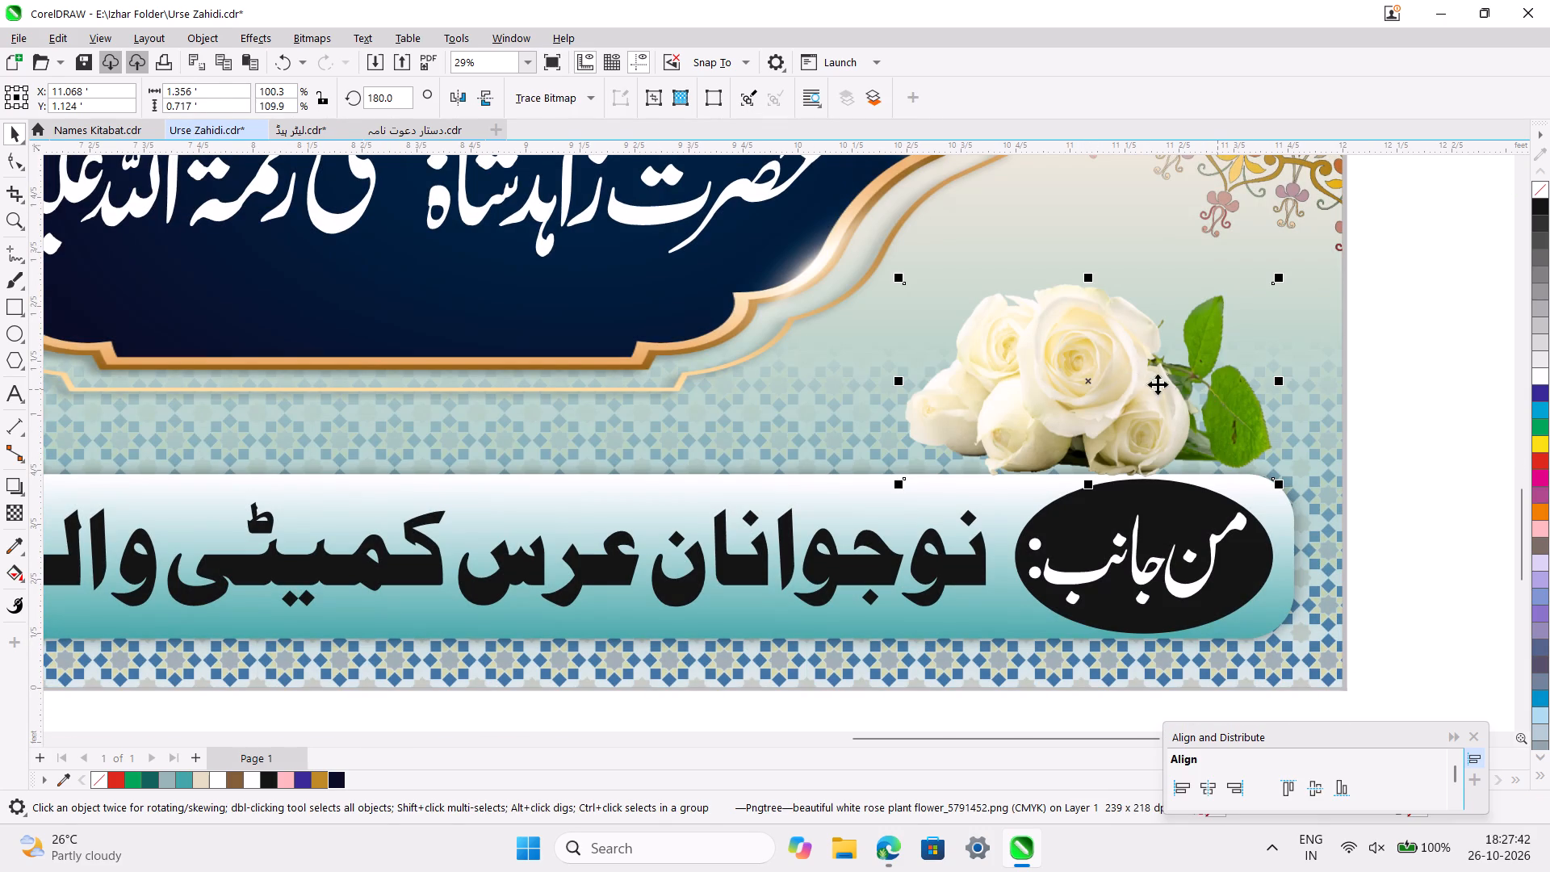
{"action": "left_click_drag", "start_coordinate": [1094, 383], "coordinate": [1091, 385]}
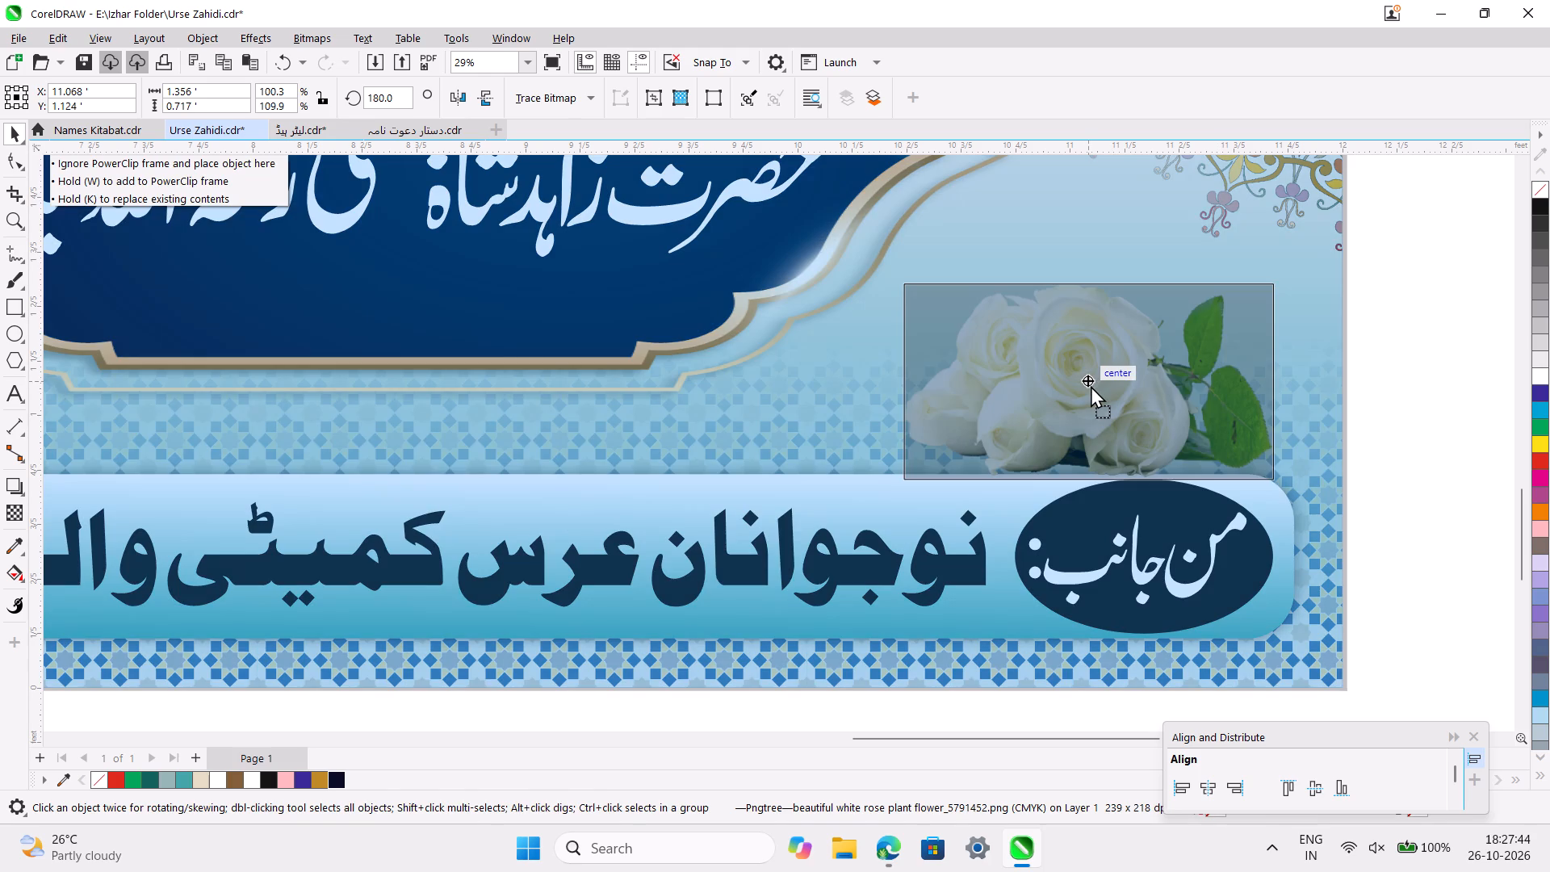
{"action": "left_click_drag", "start_coordinate": [1091, 385], "coordinate": [1087, 391]}
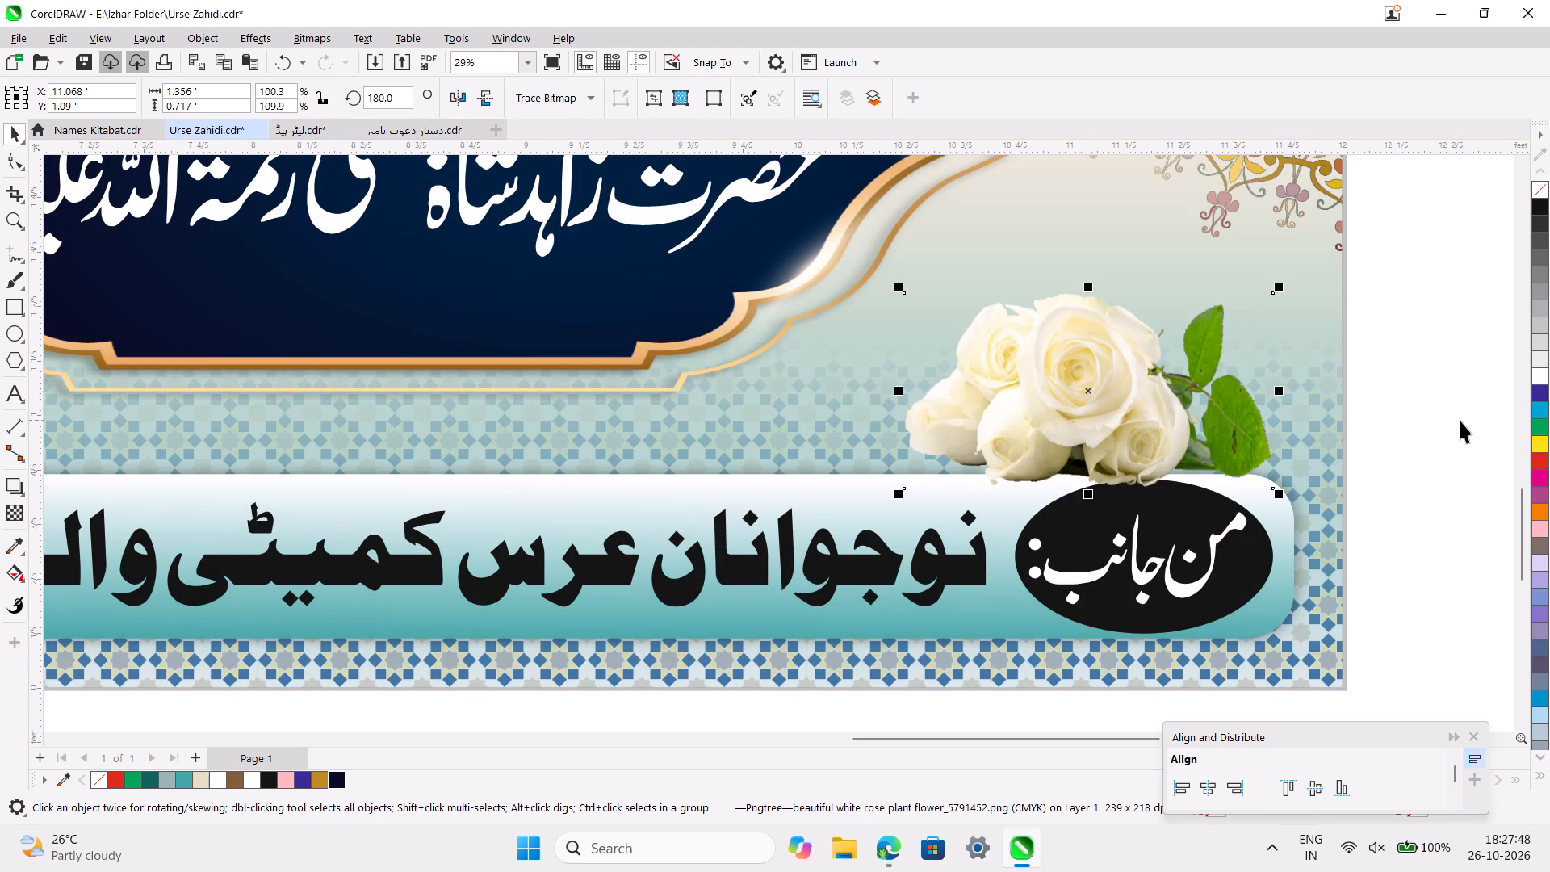
Reorder the white roses to sit behind the footer strip but in front of the patterned background.
{"action": "key", "text": "shift+Page_Down"}
{"action": "key", "text": "ctrl+End"}
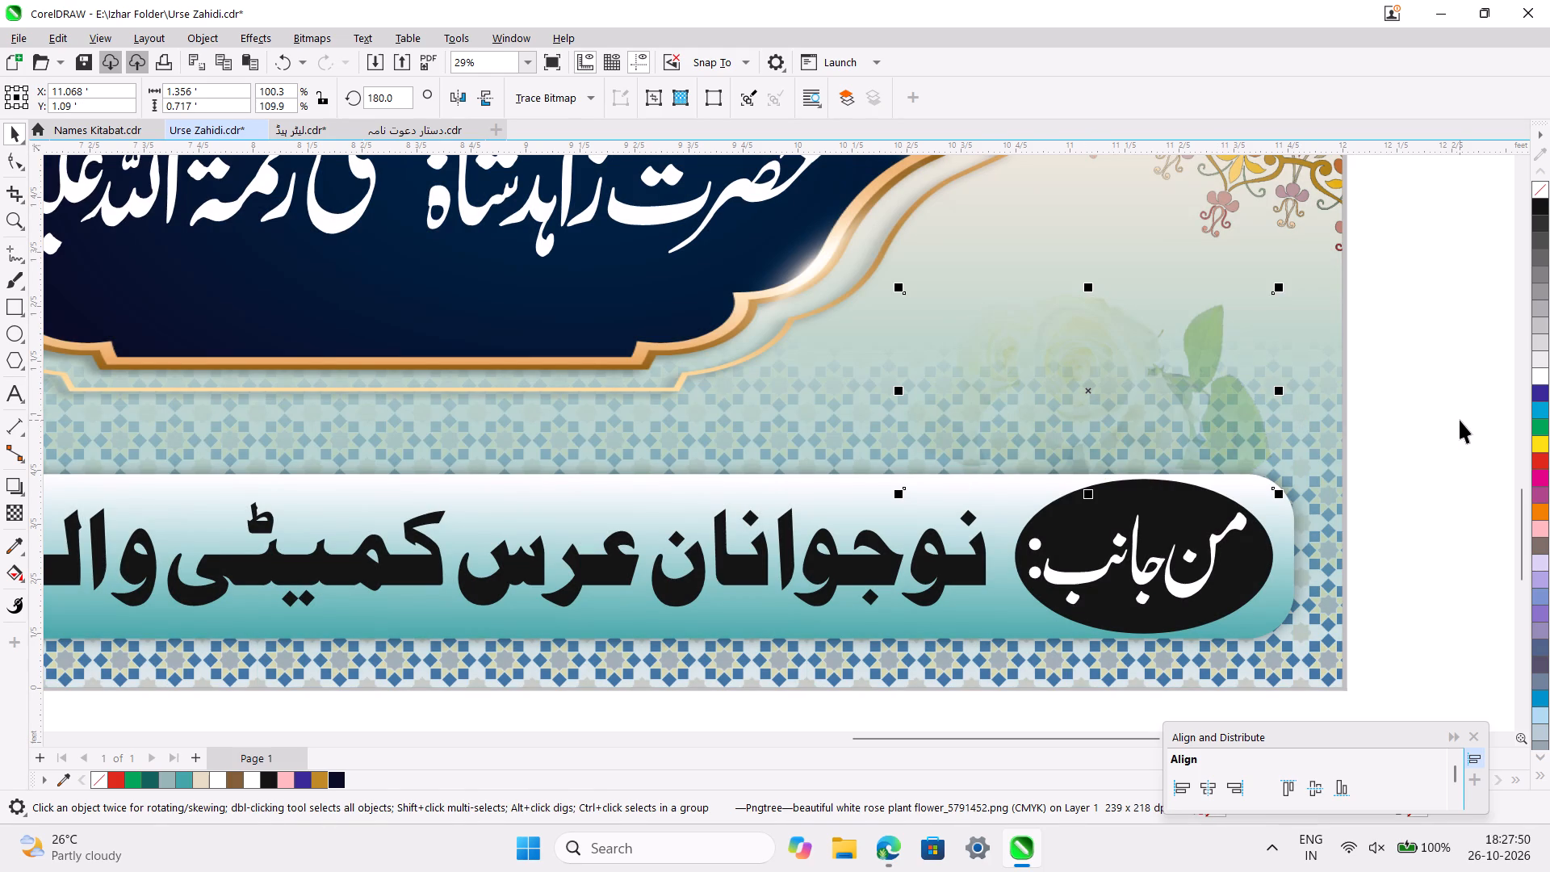
{"action": "key", "text": "ctrl+Page_Up"}
{"action": "scroll", "coordinate": [1435, 419], "scroll_direction": "down", "scroll_amount": 4, "text": "ctrl"}
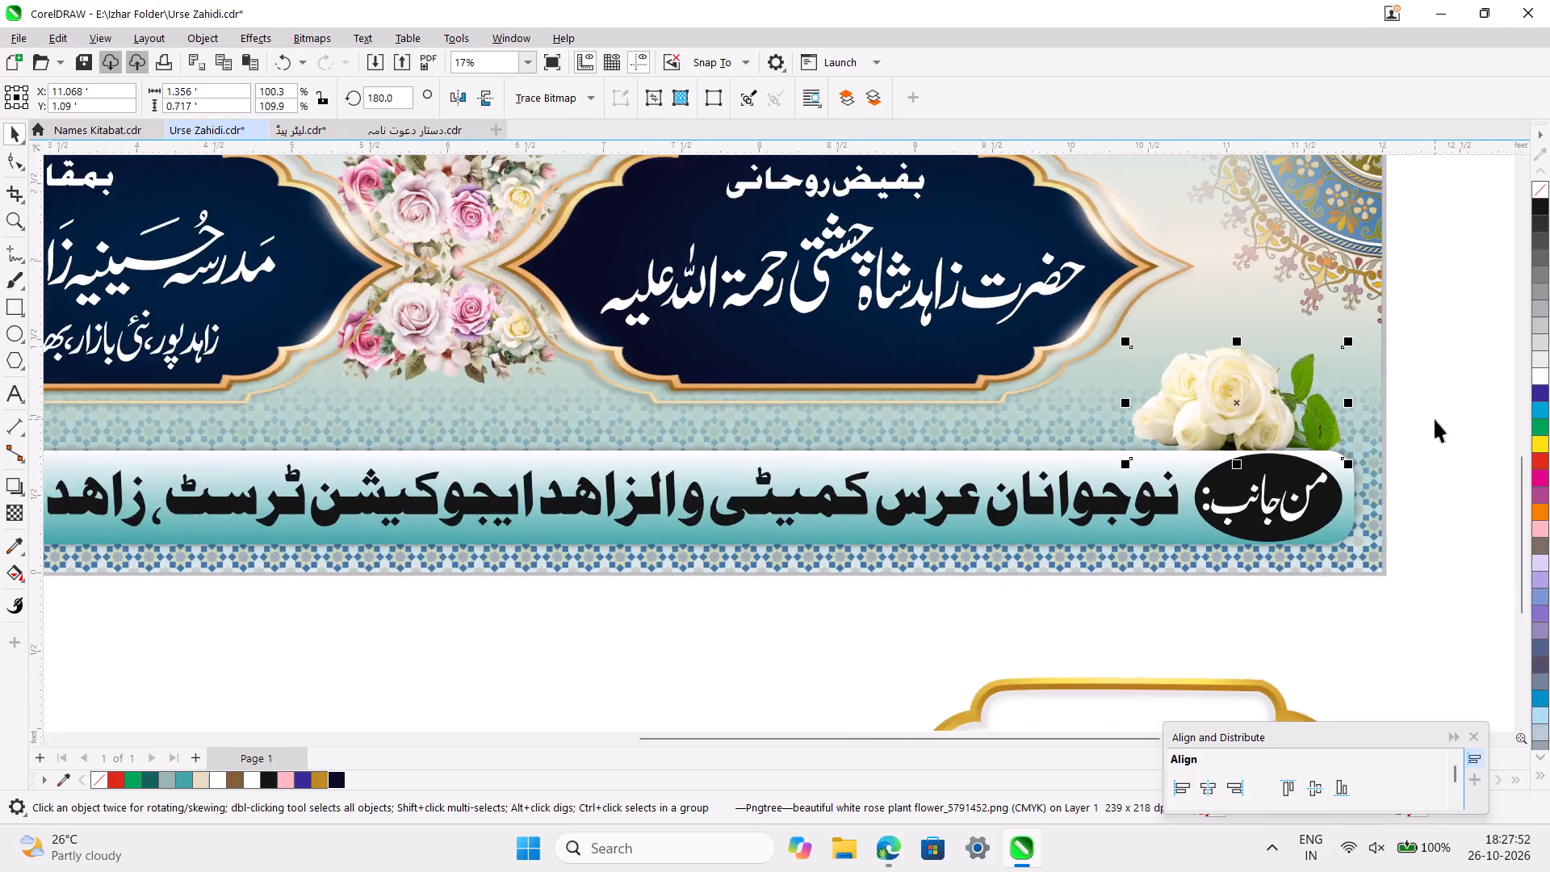
{"action": "scroll", "coordinate": [1435, 419], "scroll_direction": "down", "scroll_amount": 4, "text": "ctrl"}
{"action": "left_click", "coordinate": [982, 556]}
{"action": "scroll", "coordinate": [982, 556], "scroll_direction": "down", "scroll_amount": 4, "text": "ctrl"}
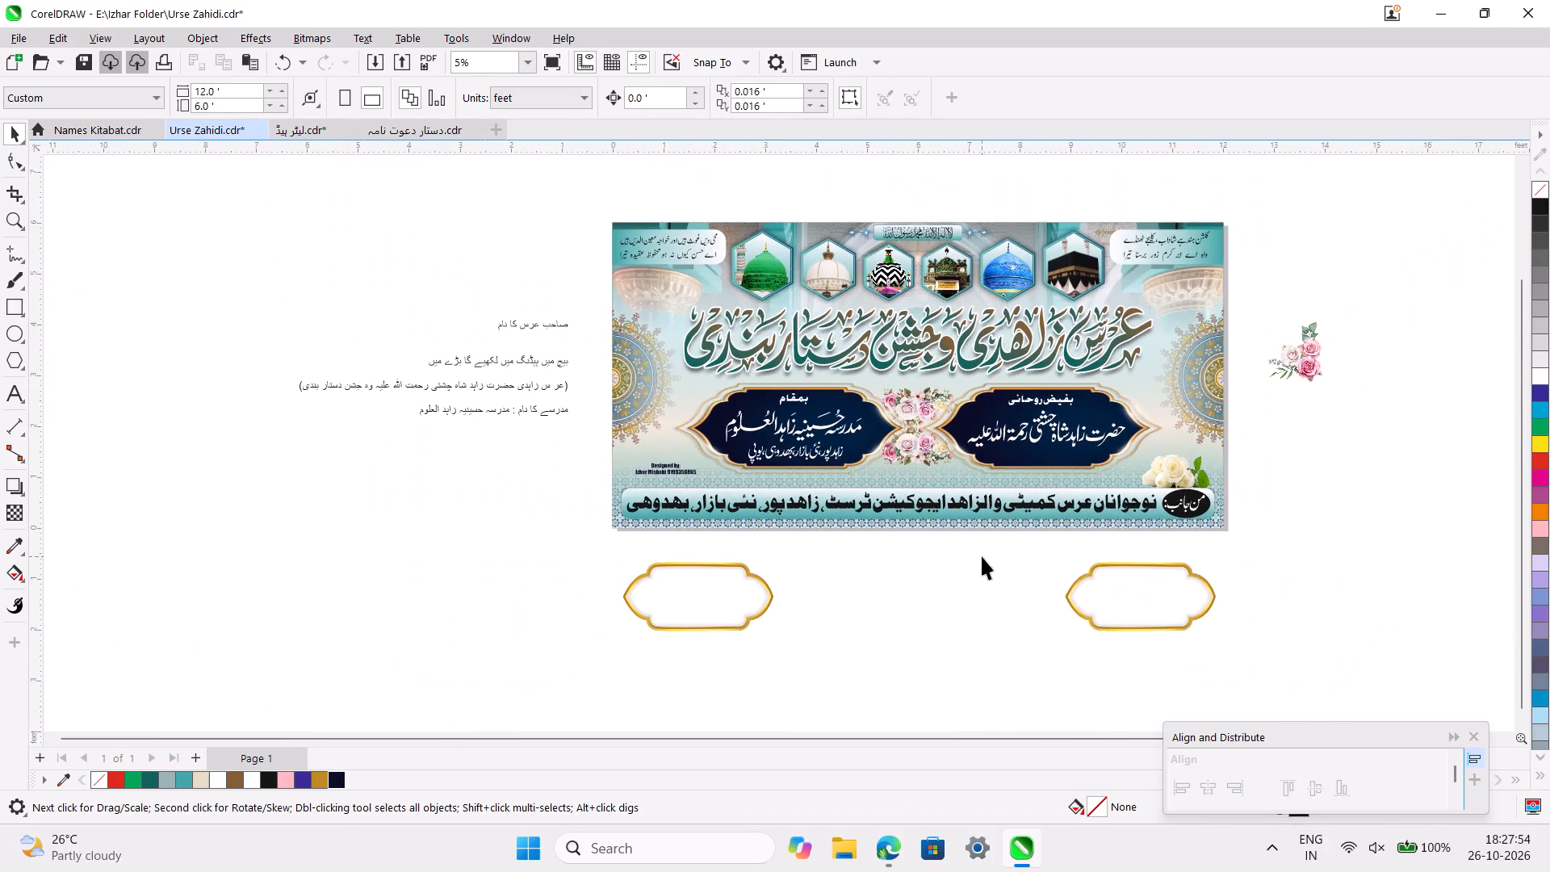
Reduce the white roses in the lower-right corner to about 1.26 ft wide.
{"action": "scroll", "coordinate": [1300, 472], "scroll_direction": "up", "scroll_amount": 3, "text": "ctrl"}
{"action": "left_click", "coordinate": [1098, 477]}
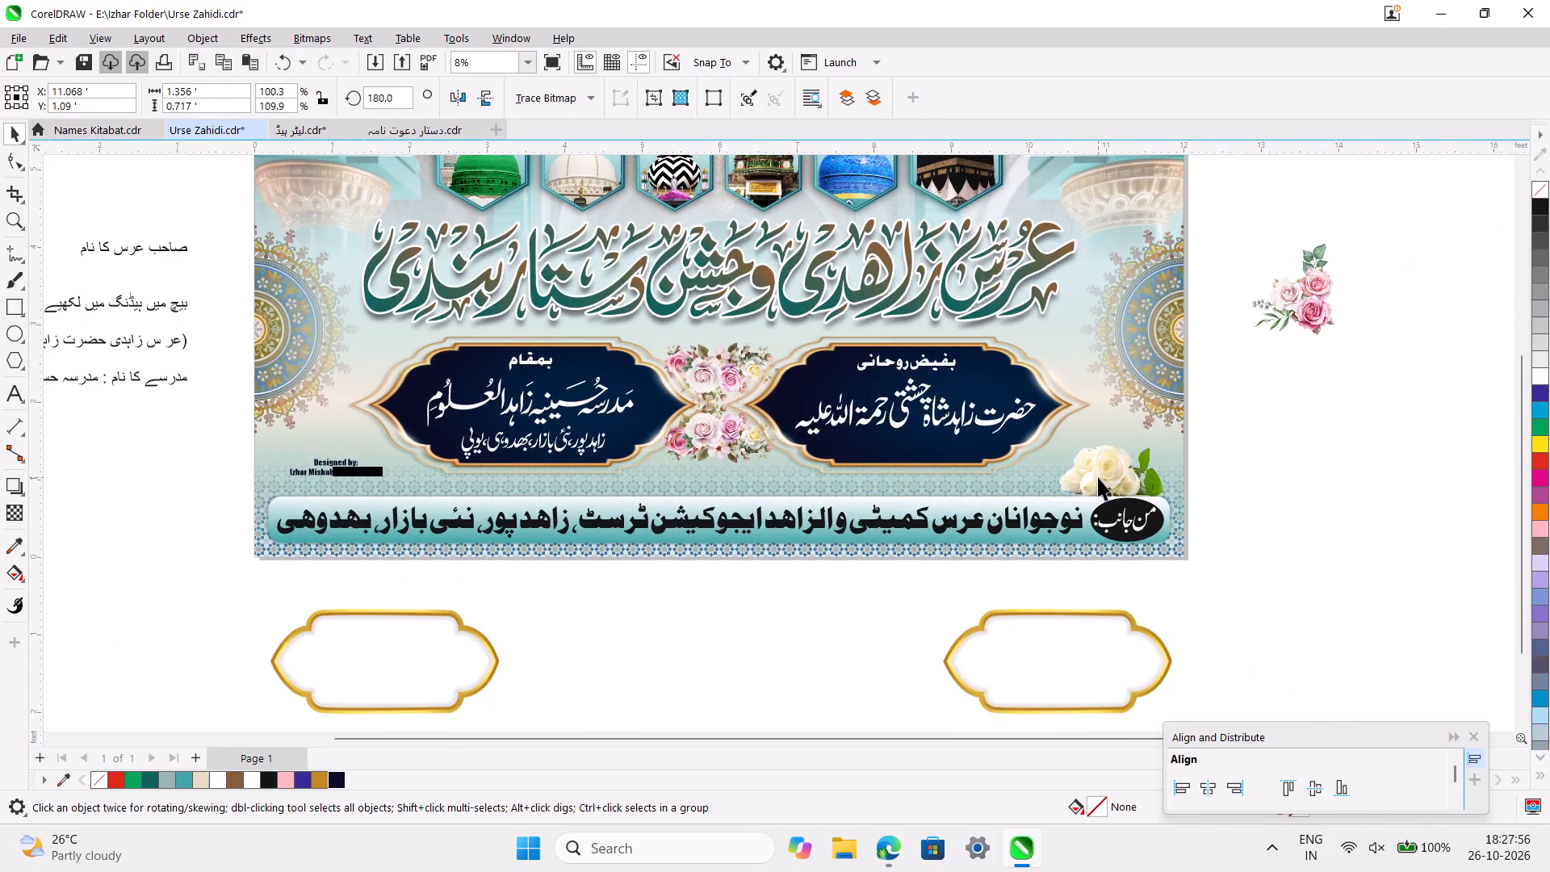
{"action": "scroll", "coordinate": [1098, 477], "scroll_direction": "up", "scroll_amount": 6, "text": "ctrl"}
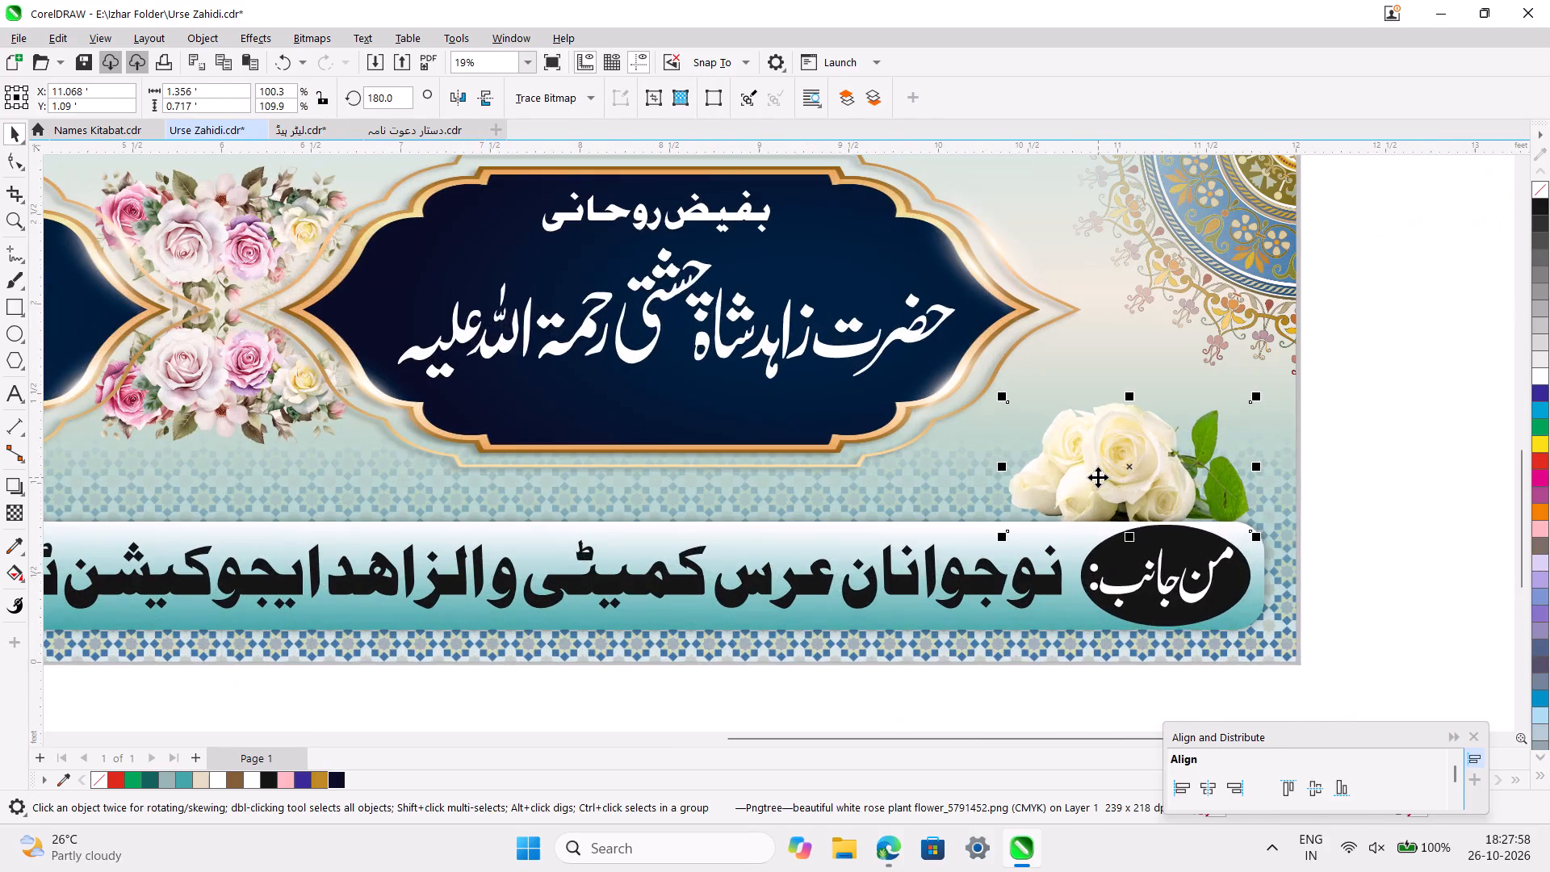
{"action": "left_click_drag", "start_coordinate": [999, 396], "coordinate": [1008, 406]}
{"action": "scroll", "coordinate": [1360, 466], "scroll_direction": "down", "scroll_amount": 4, "text": "ctrl"}
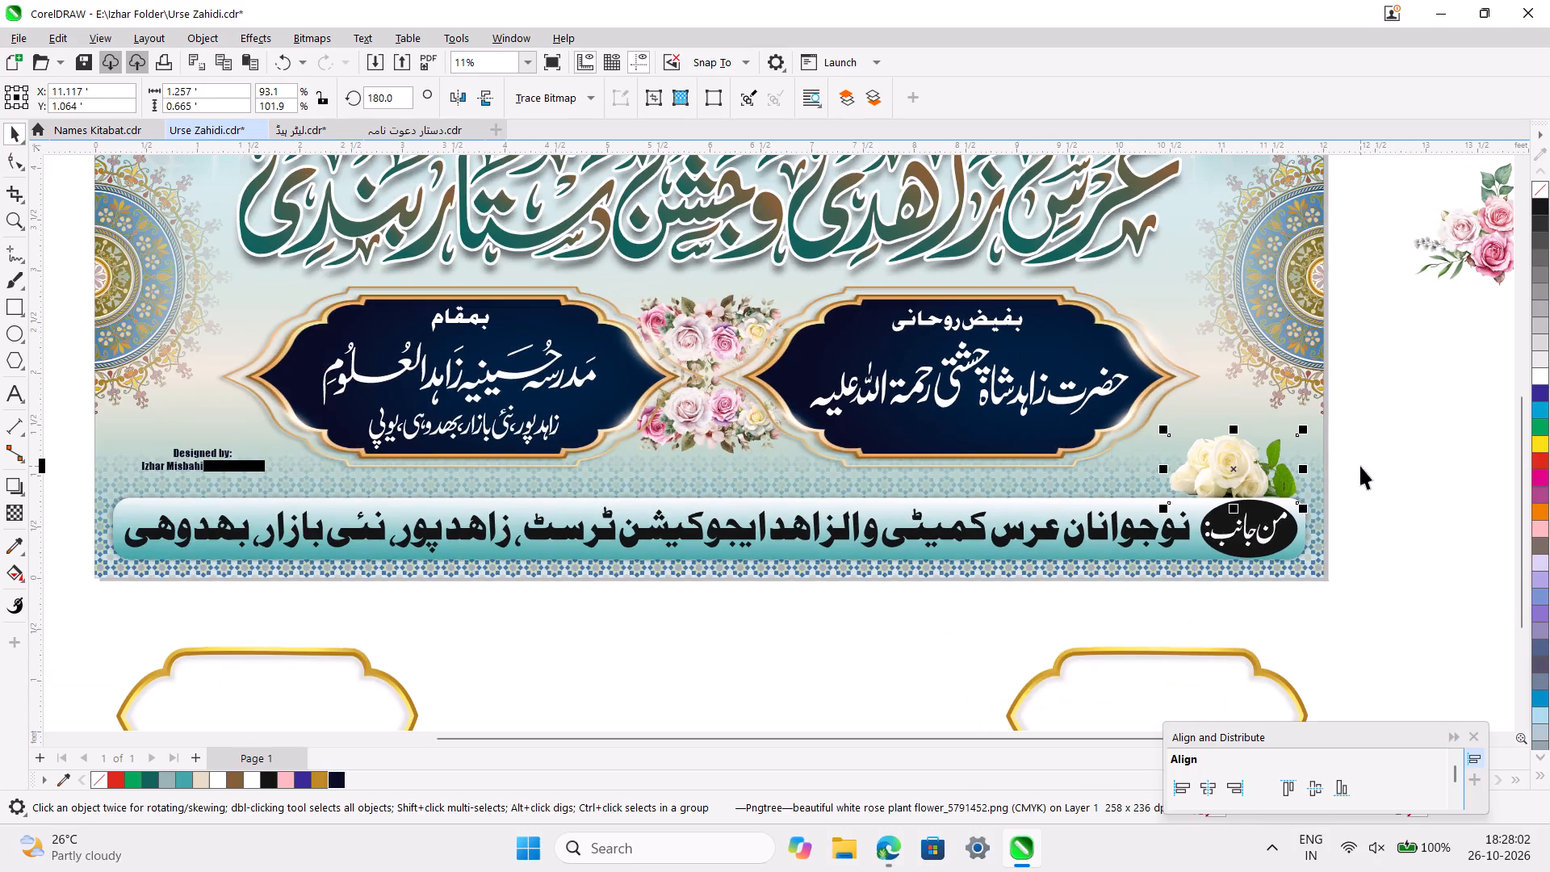
Duplicate the white roses, align the copy to the page's left edge and mirror it horizontally.
{"action": "key", "text": "ctrl+d"}
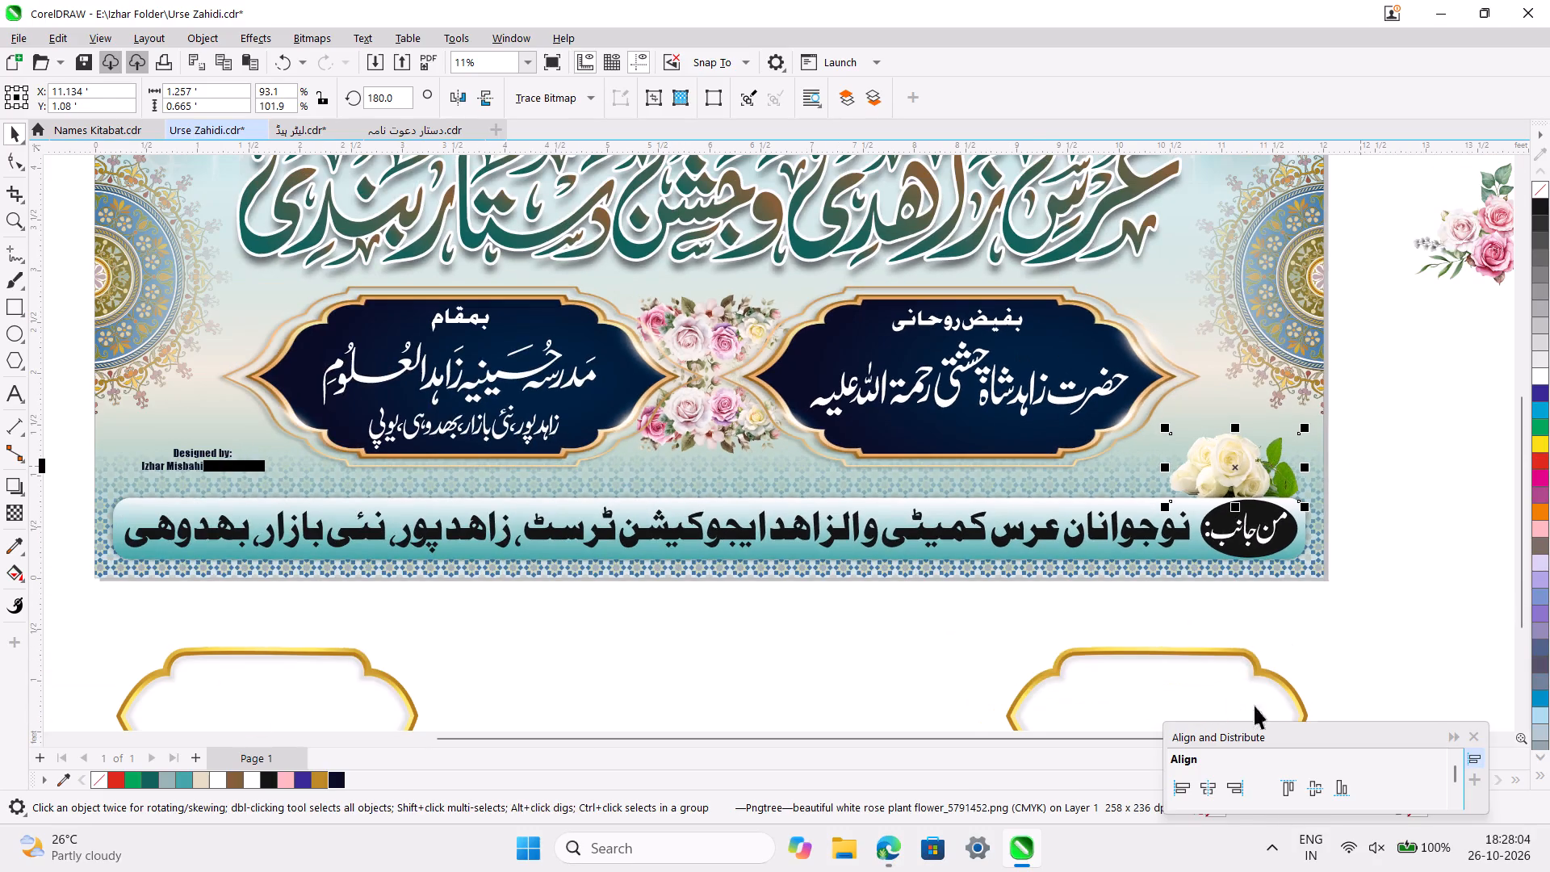
{"action": "left_click", "coordinate": [1181, 790]}
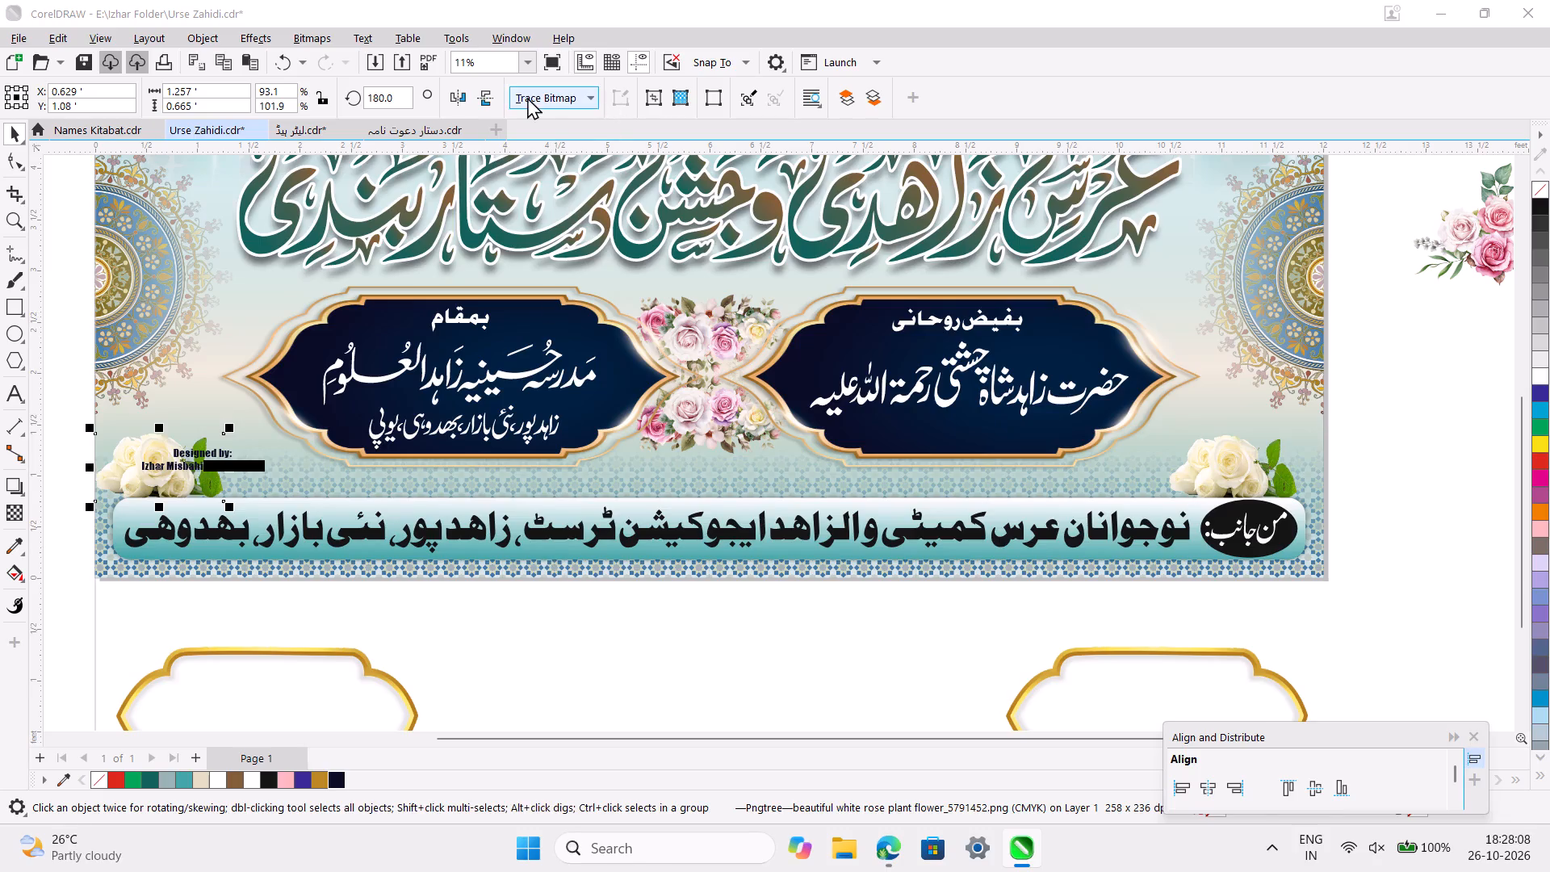
{"action": "left_click", "coordinate": [459, 101]}
{"action": "scroll", "coordinate": [379, 335], "scroll_direction": "right", "scroll_amount": 4}
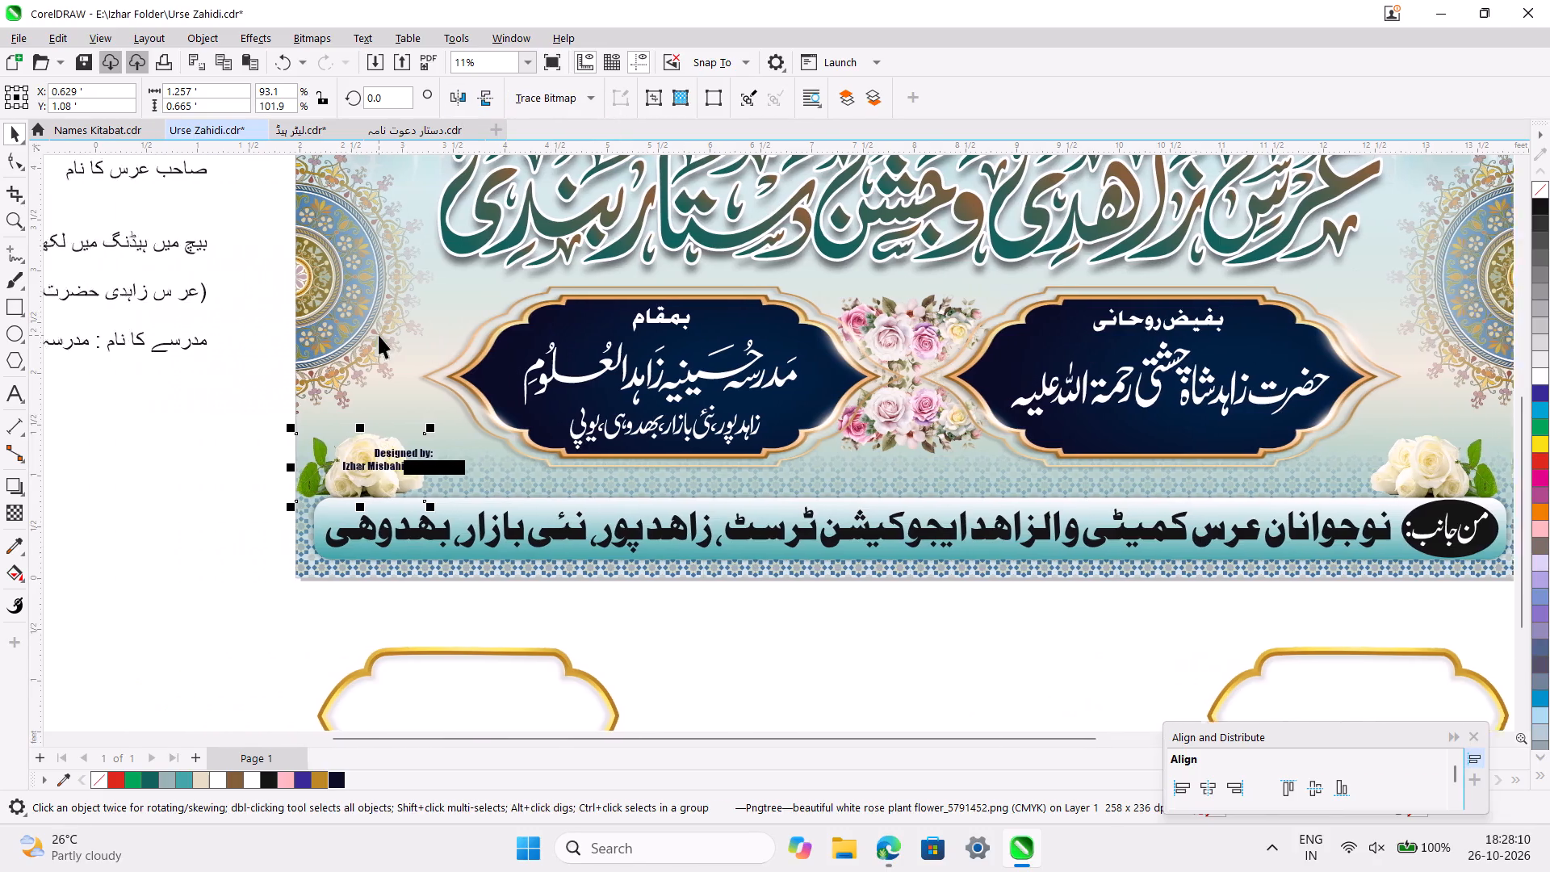
{"action": "left_click", "coordinate": [355, 415]}
{"action": "left_click", "coordinate": [237, 533]}
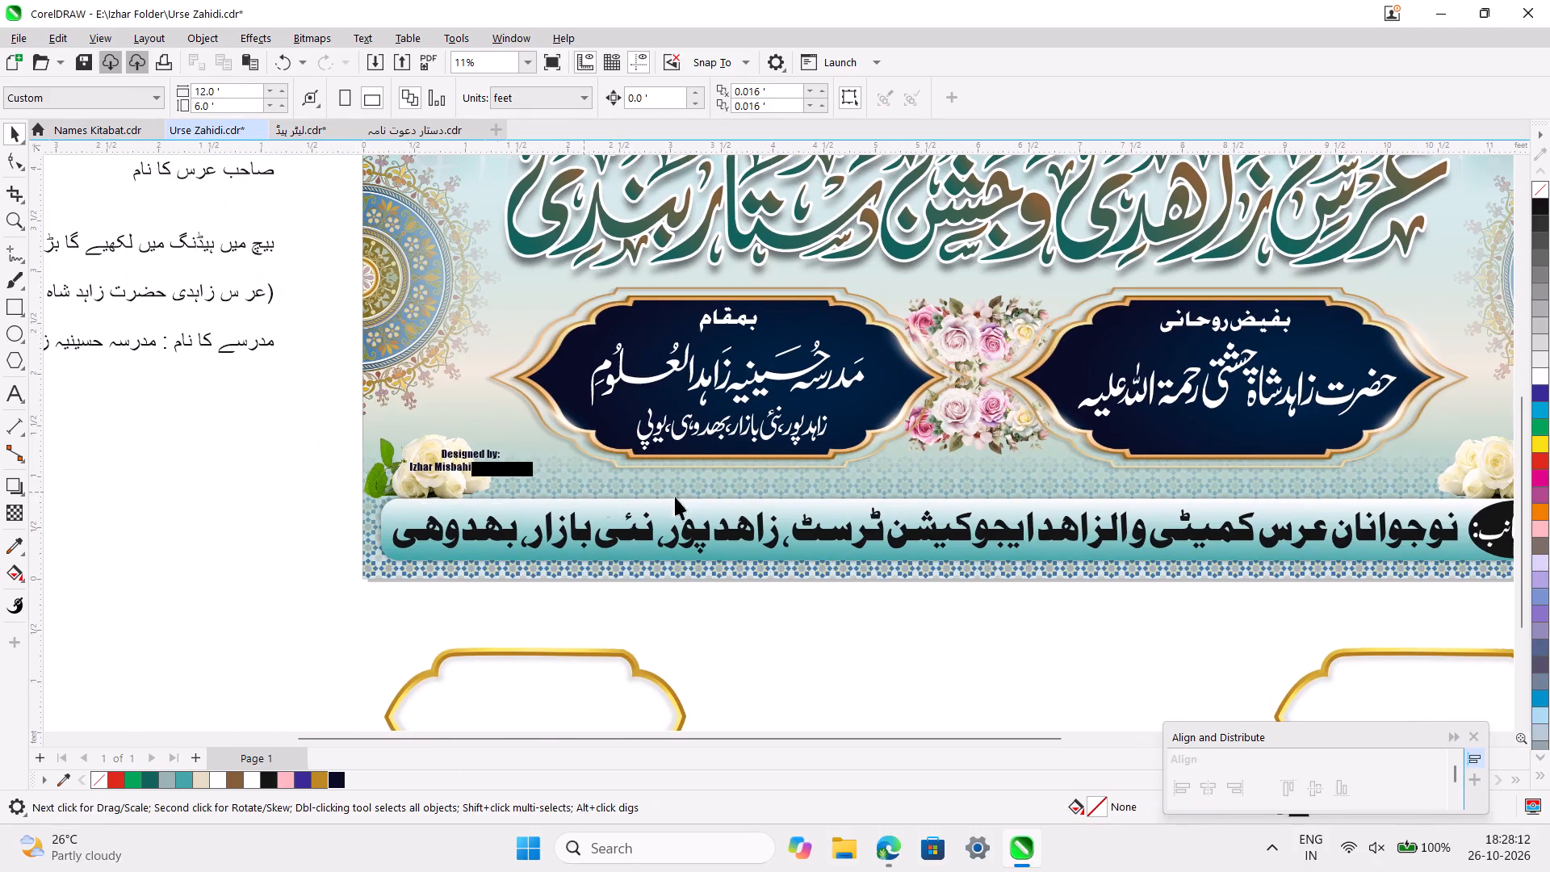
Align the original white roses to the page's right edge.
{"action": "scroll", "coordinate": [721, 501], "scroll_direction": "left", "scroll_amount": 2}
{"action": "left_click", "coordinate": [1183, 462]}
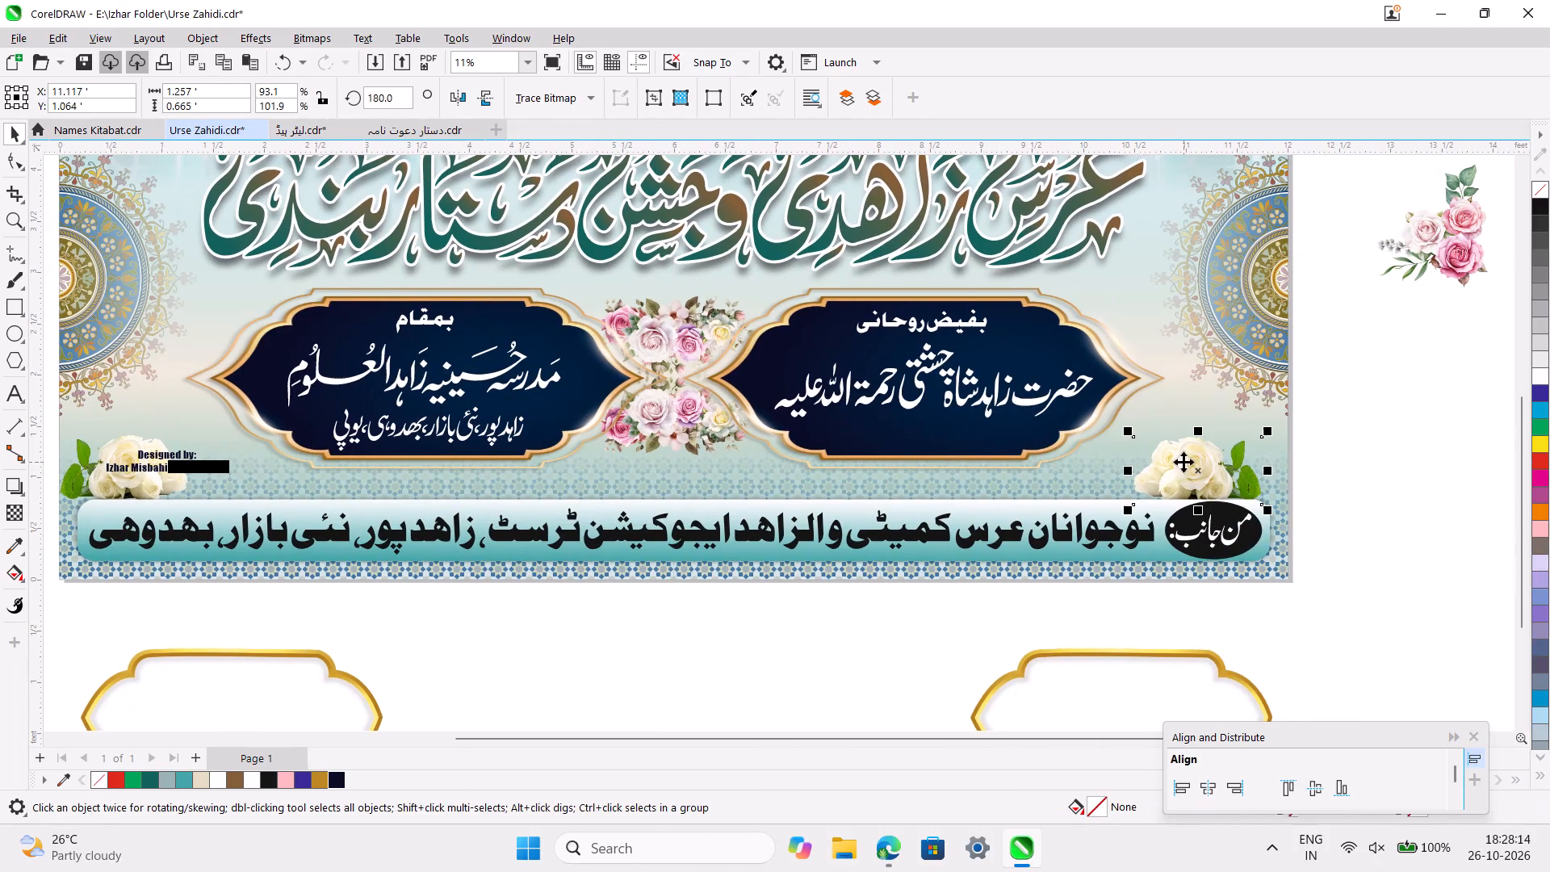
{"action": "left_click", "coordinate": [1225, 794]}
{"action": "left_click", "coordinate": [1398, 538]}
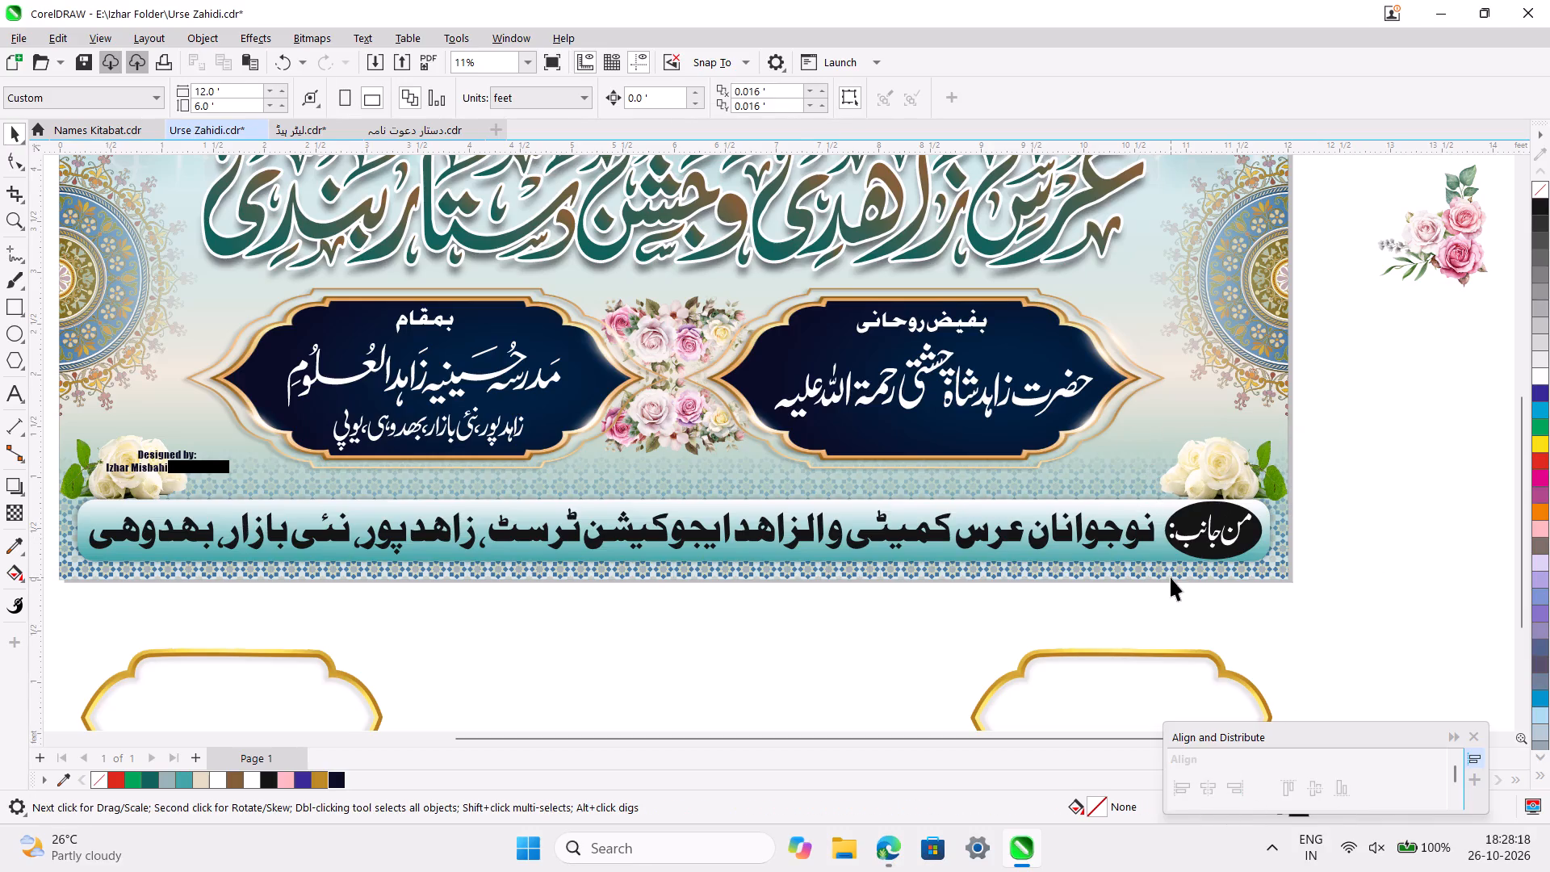
Align the right edge of the lower-right white roses with the right edge of the footer strip.
{"action": "scroll", "coordinate": [1171, 577], "scroll_direction": "down", "scroll_amount": 4, "text": "ctrl"}
{"action": "scroll", "coordinate": [1186, 572], "scroll_direction": "up", "scroll_amount": 1, "text": "ctrl"}
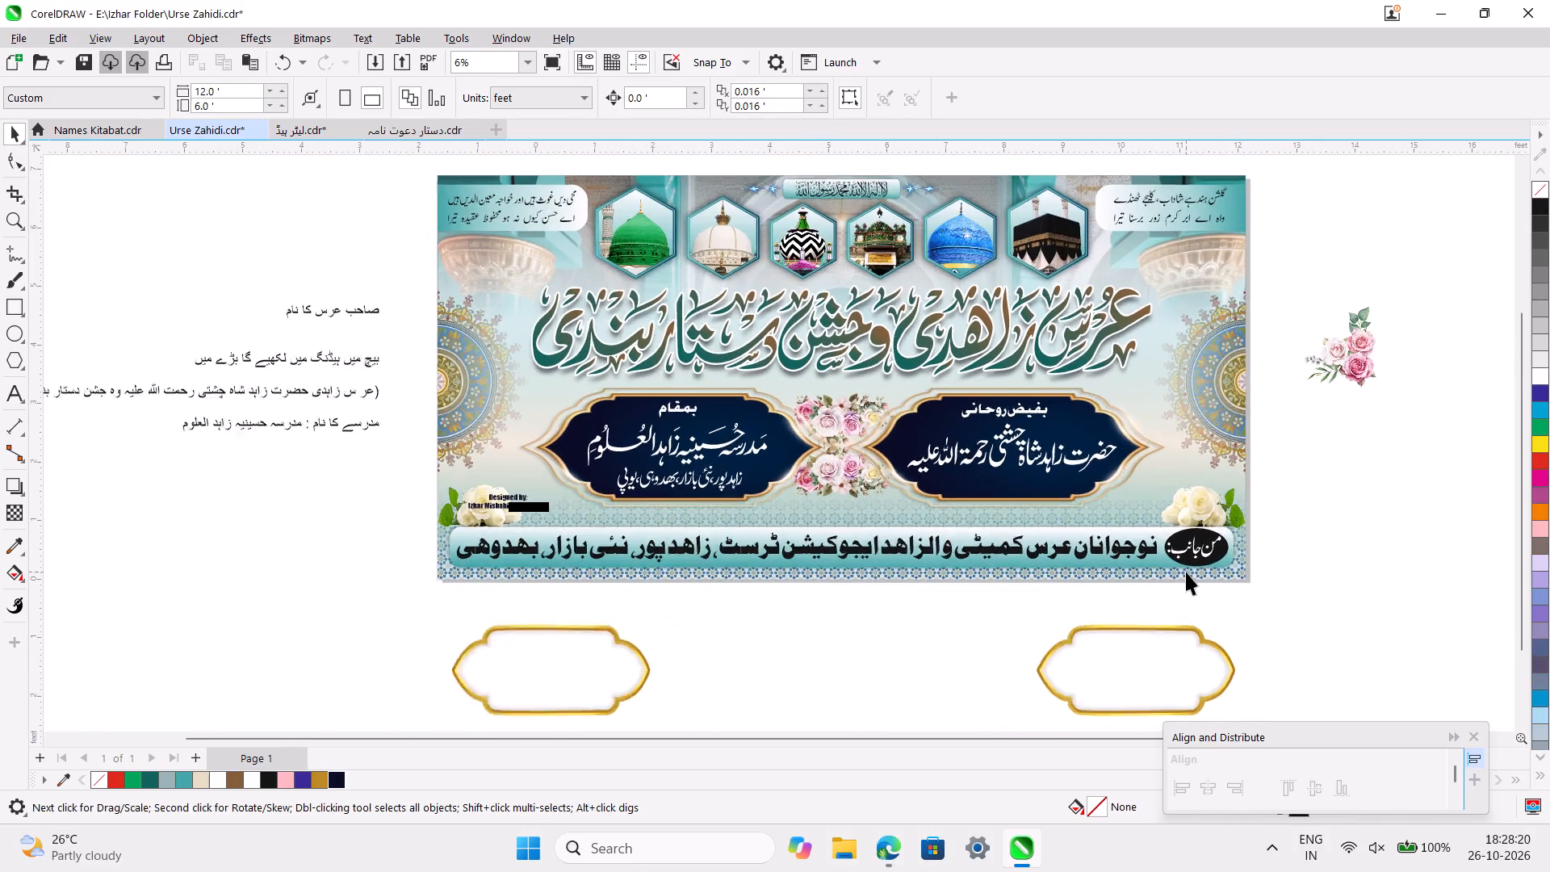
{"action": "scroll", "coordinate": [1186, 572], "scroll_direction": "up", "scroll_amount": 7, "text": "ctrl"}
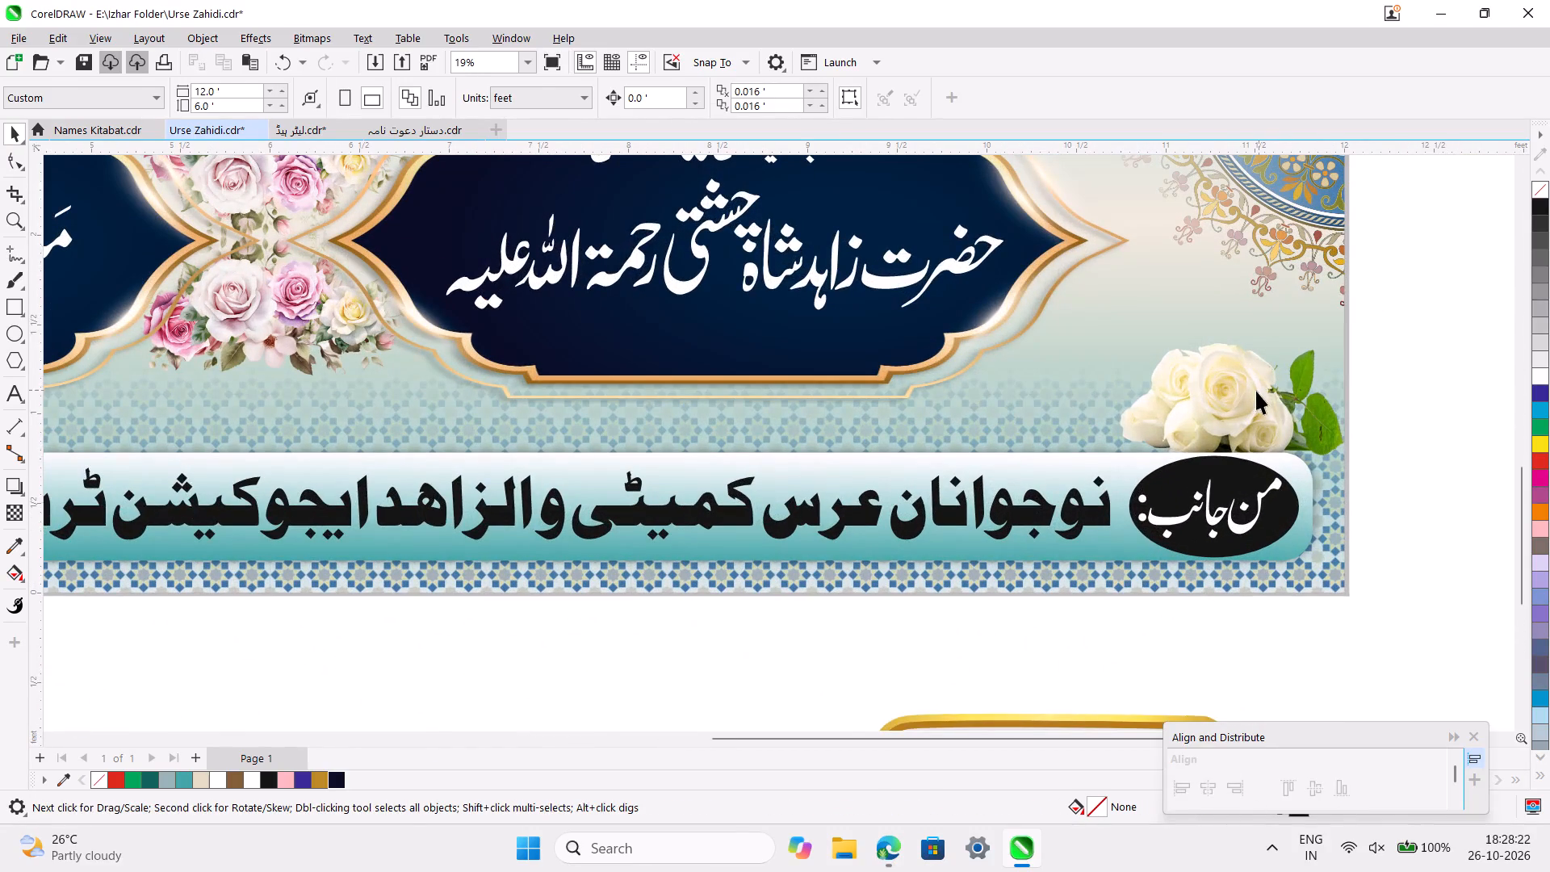
{"action": "left_click", "coordinate": [1256, 391]}
{"action": "scroll", "coordinate": [1256, 391], "scroll_direction": "up", "scroll_amount": 2, "text": "ctrl"}
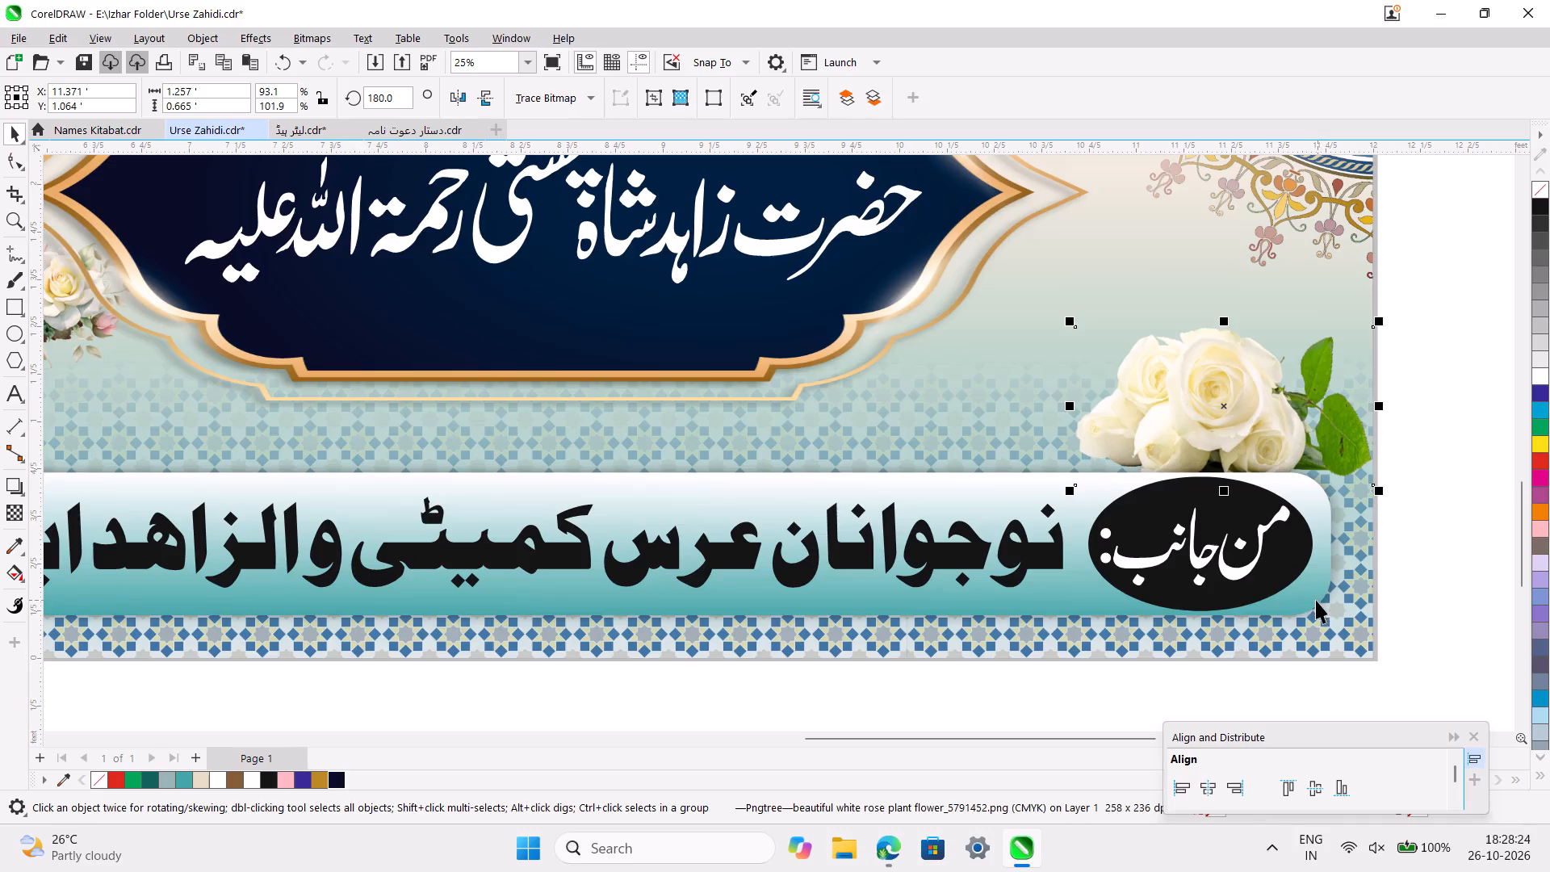
{"action": "left_click", "coordinate": [1316, 600], "text": "shift"}
{"action": "key", "text": "l"}
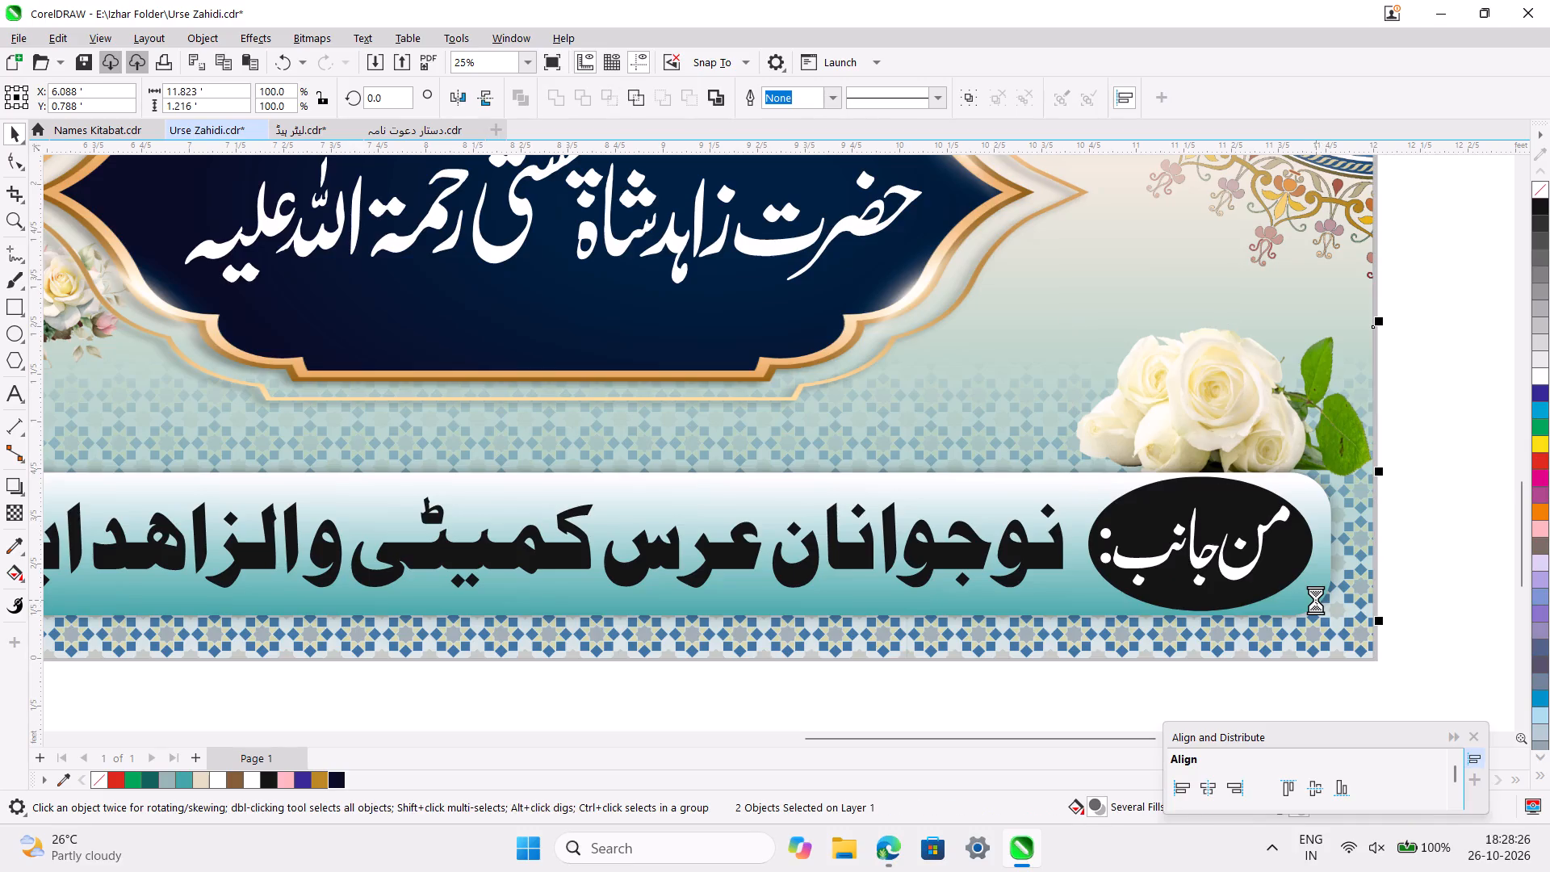
{"action": "key", "text": "l"}
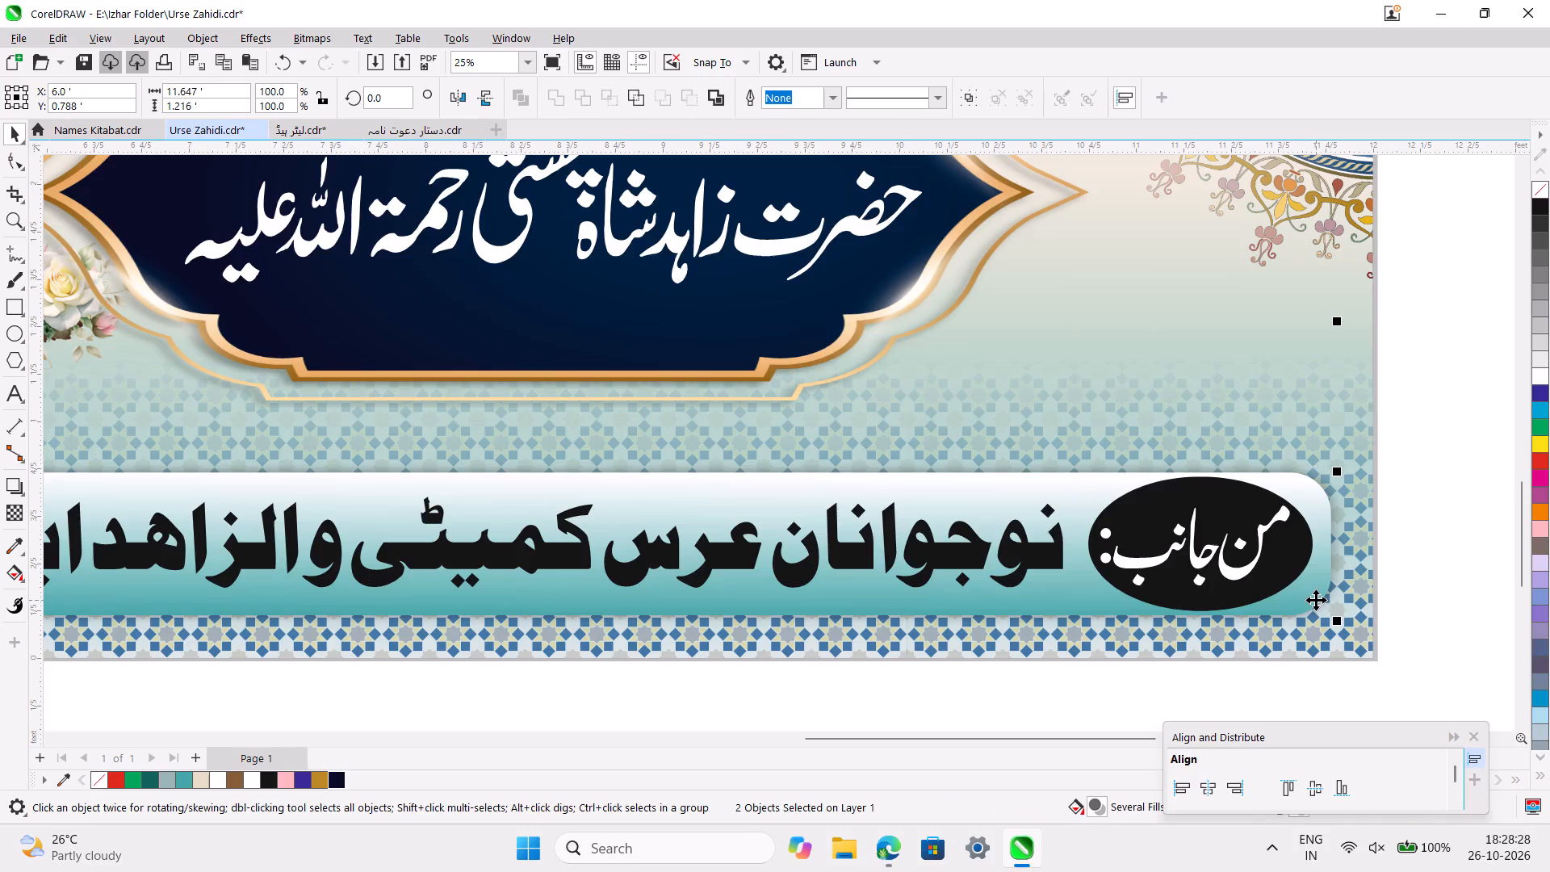
{"action": "key", "text": "r"}
{"action": "left_click", "coordinate": [1448, 467]}
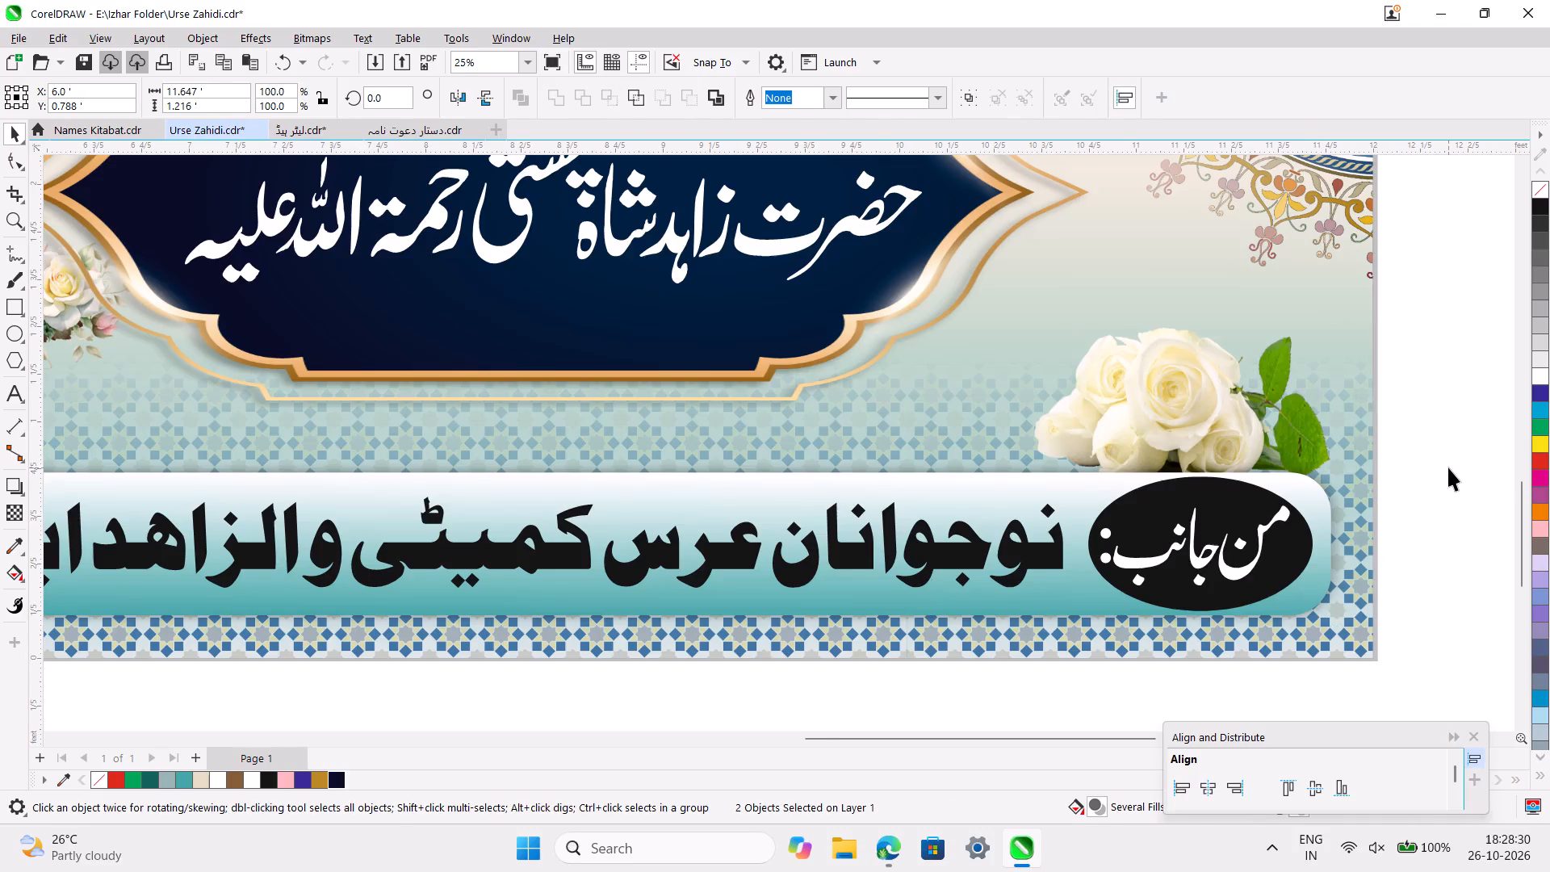
Align the left edge of the lower-left white roses with the left edge of the footer strip.
{"action": "scroll", "coordinate": [1448, 467], "scroll_direction": "down", "scroll_amount": 3, "text": "ctrl"}
{"action": "scroll", "coordinate": [1448, 467], "scroll_direction": "right", "scroll_amount": 8}
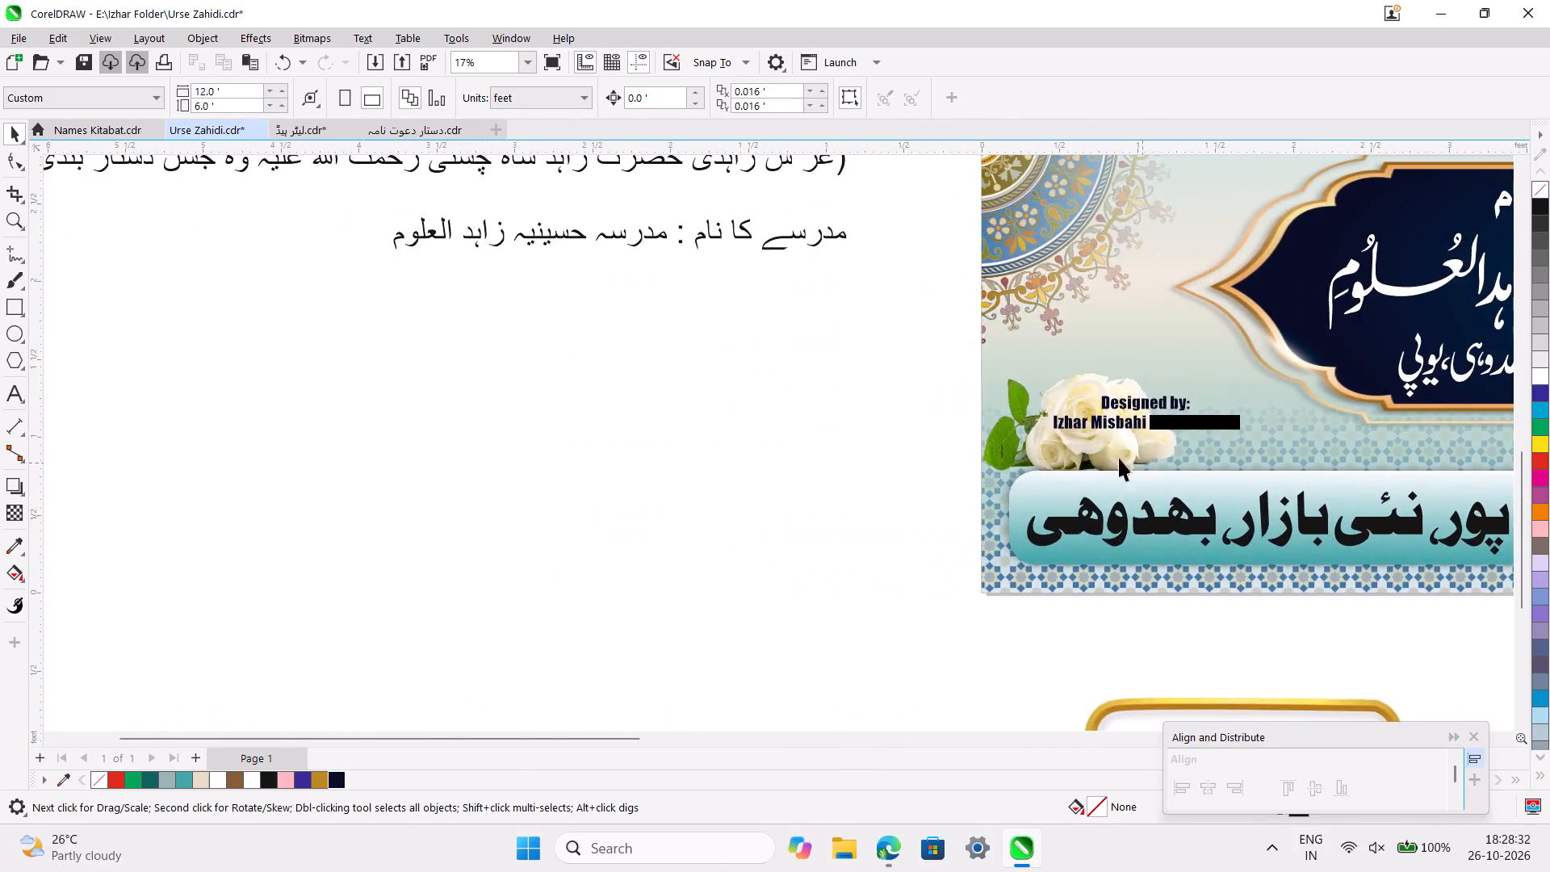
{"action": "left_click", "coordinate": [1041, 445]}
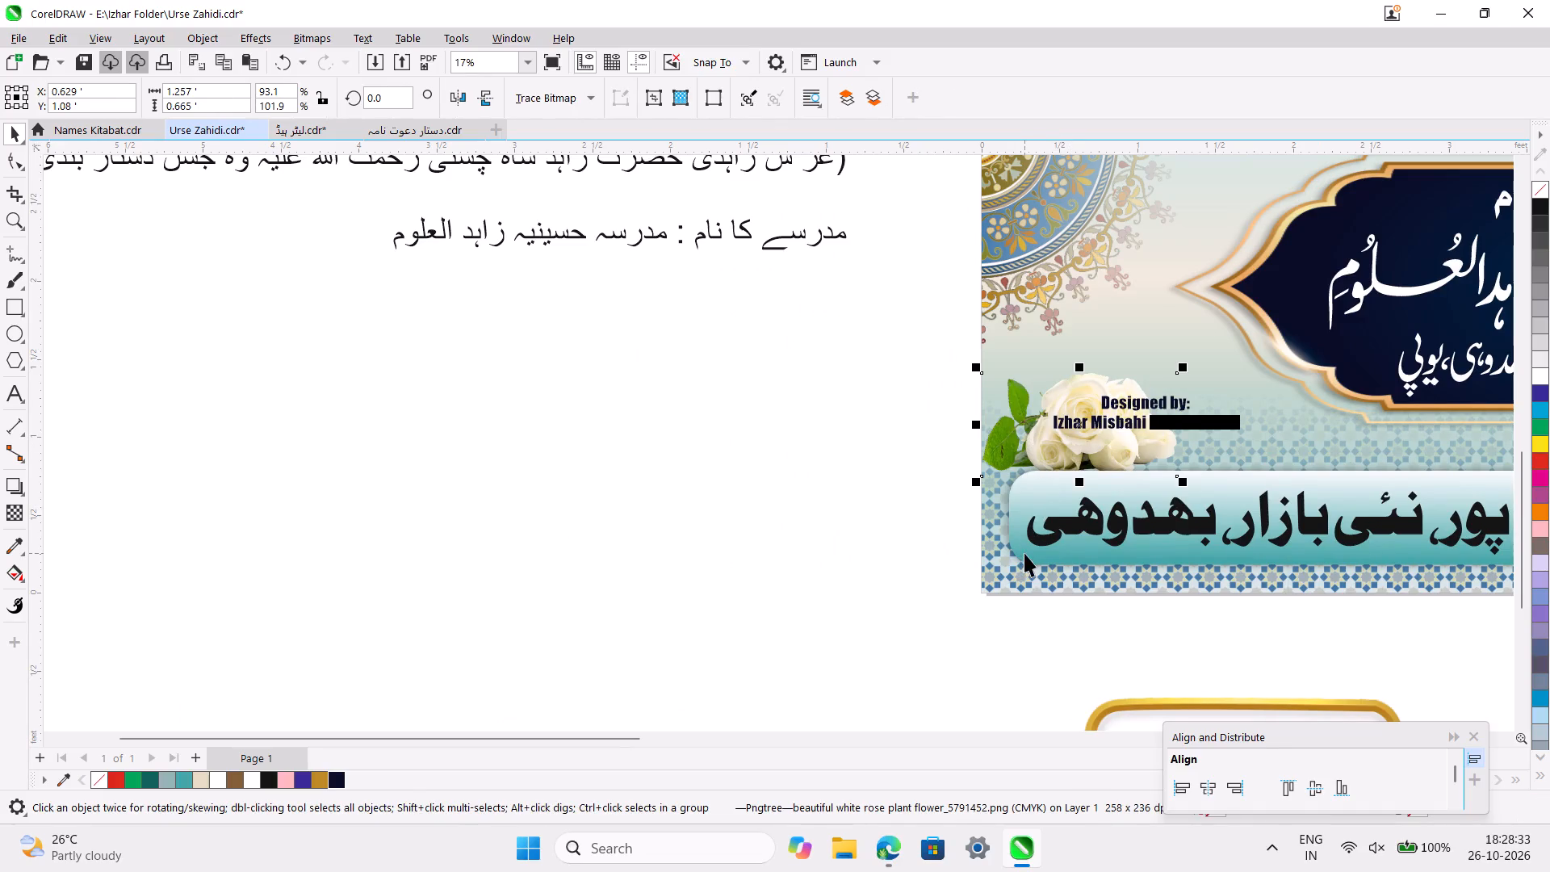
{"action": "left_click", "coordinate": [1024, 553], "text": "shift"}
{"action": "key", "text": "l"}
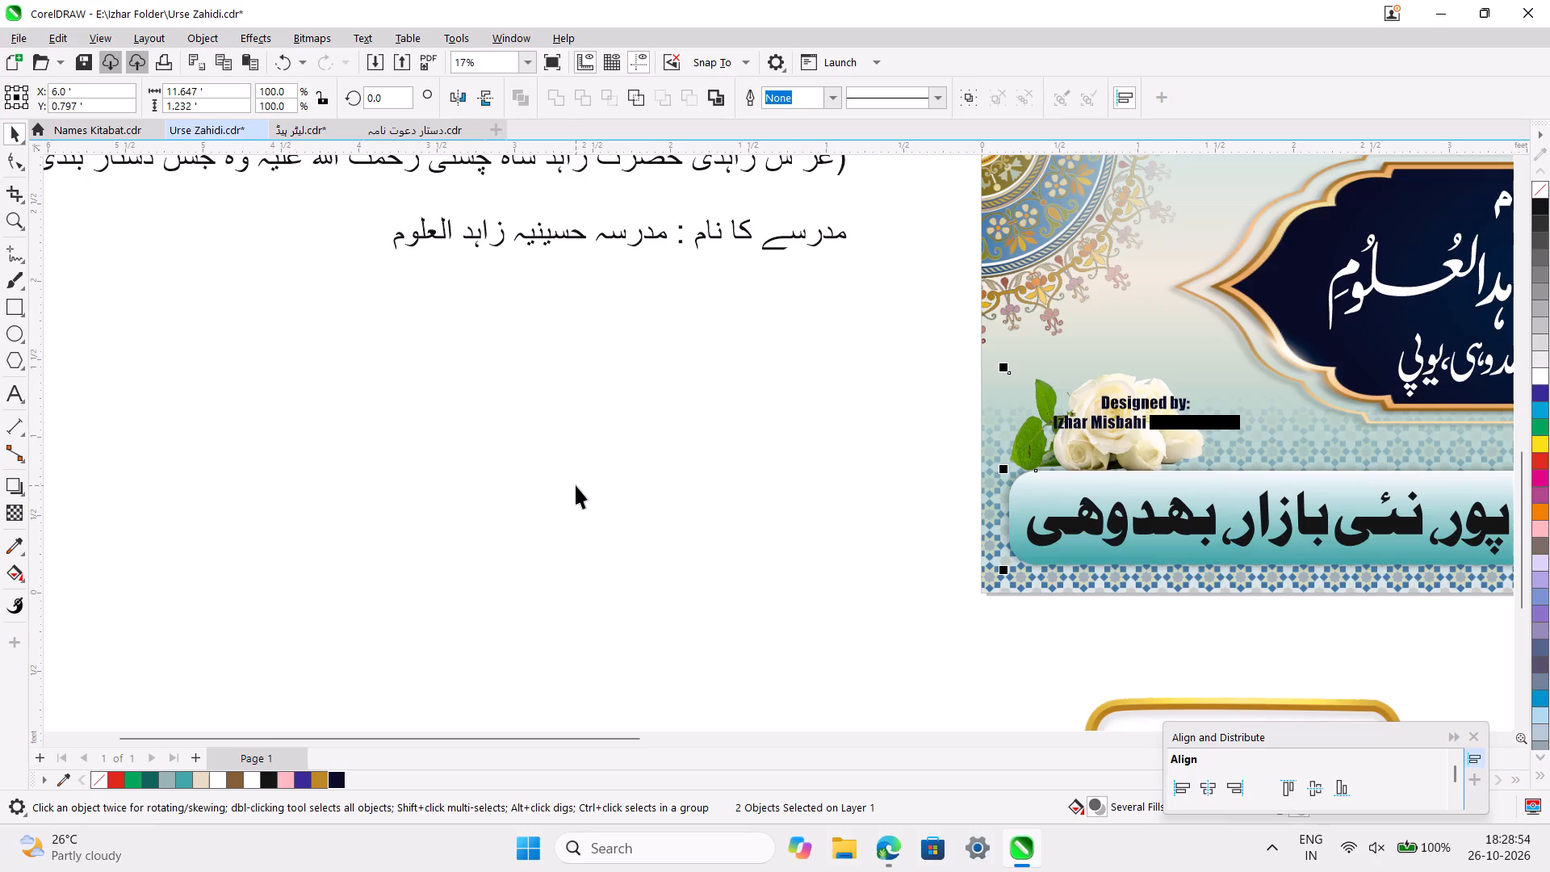
{"action": "scroll", "coordinate": [576, 485], "scroll_direction": "down", "scroll_amount": 5, "text": "ctrl"}
{"action": "scroll", "coordinate": [576, 485], "scroll_direction": "left", "scroll_amount": 1}
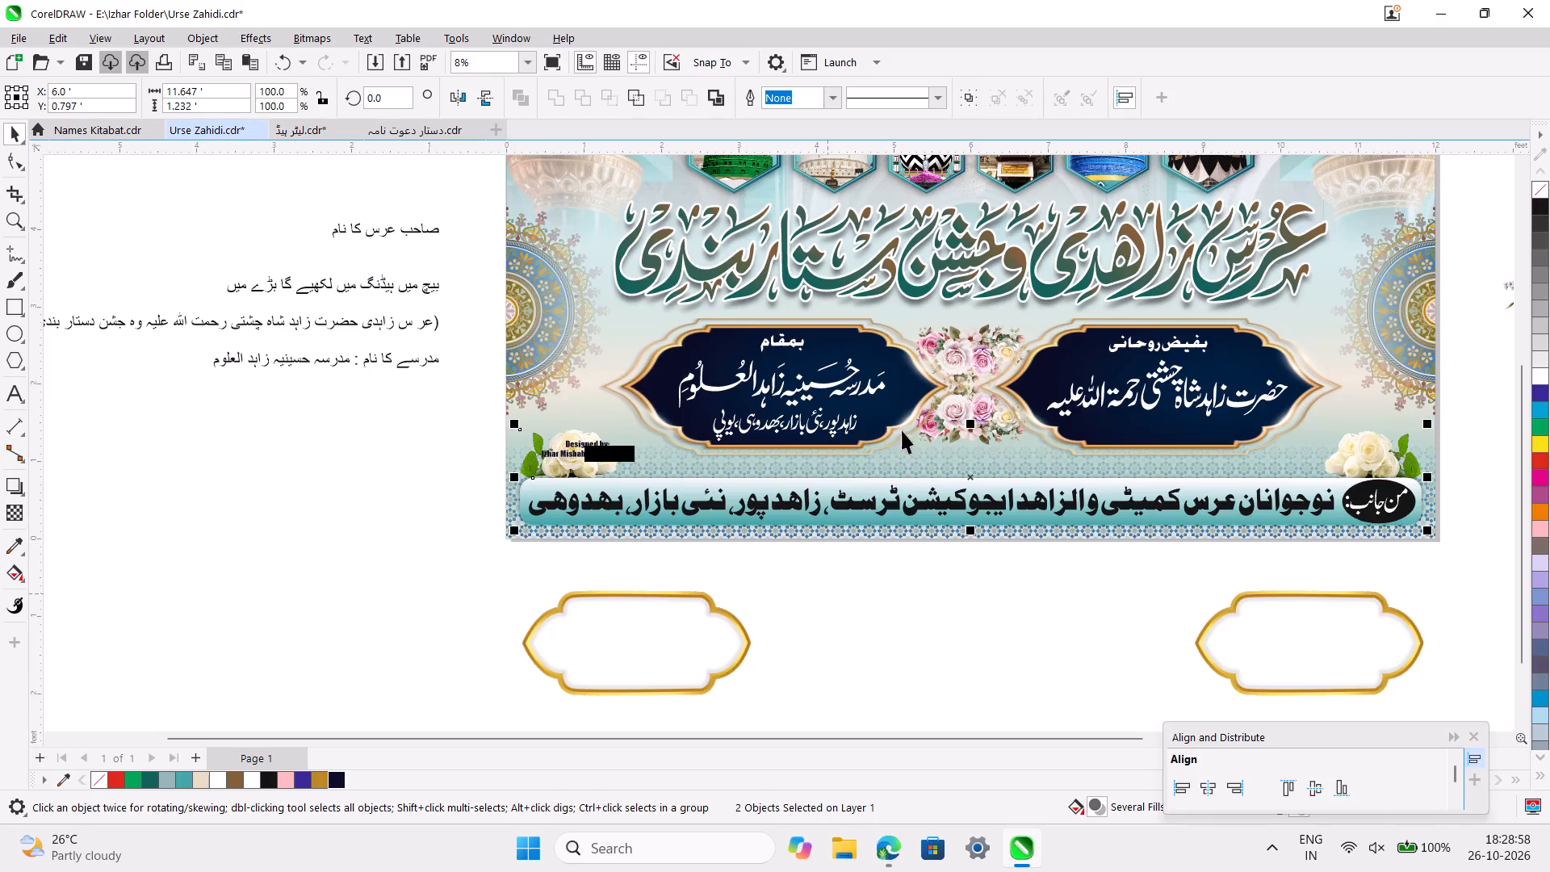
{"action": "left_click", "coordinate": [885, 613]}
Review the whole banner layout, checking the balance of both corner bouquets and the designer credit's placement.
{"action": "scroll", "coordinate": [885, 613], "scroll_direction": "left", "scroll_amount": 1}
{"action": "scroll", "coordinate": [885, 613], "scroll_direction": "up", "scroll_amount": 1}
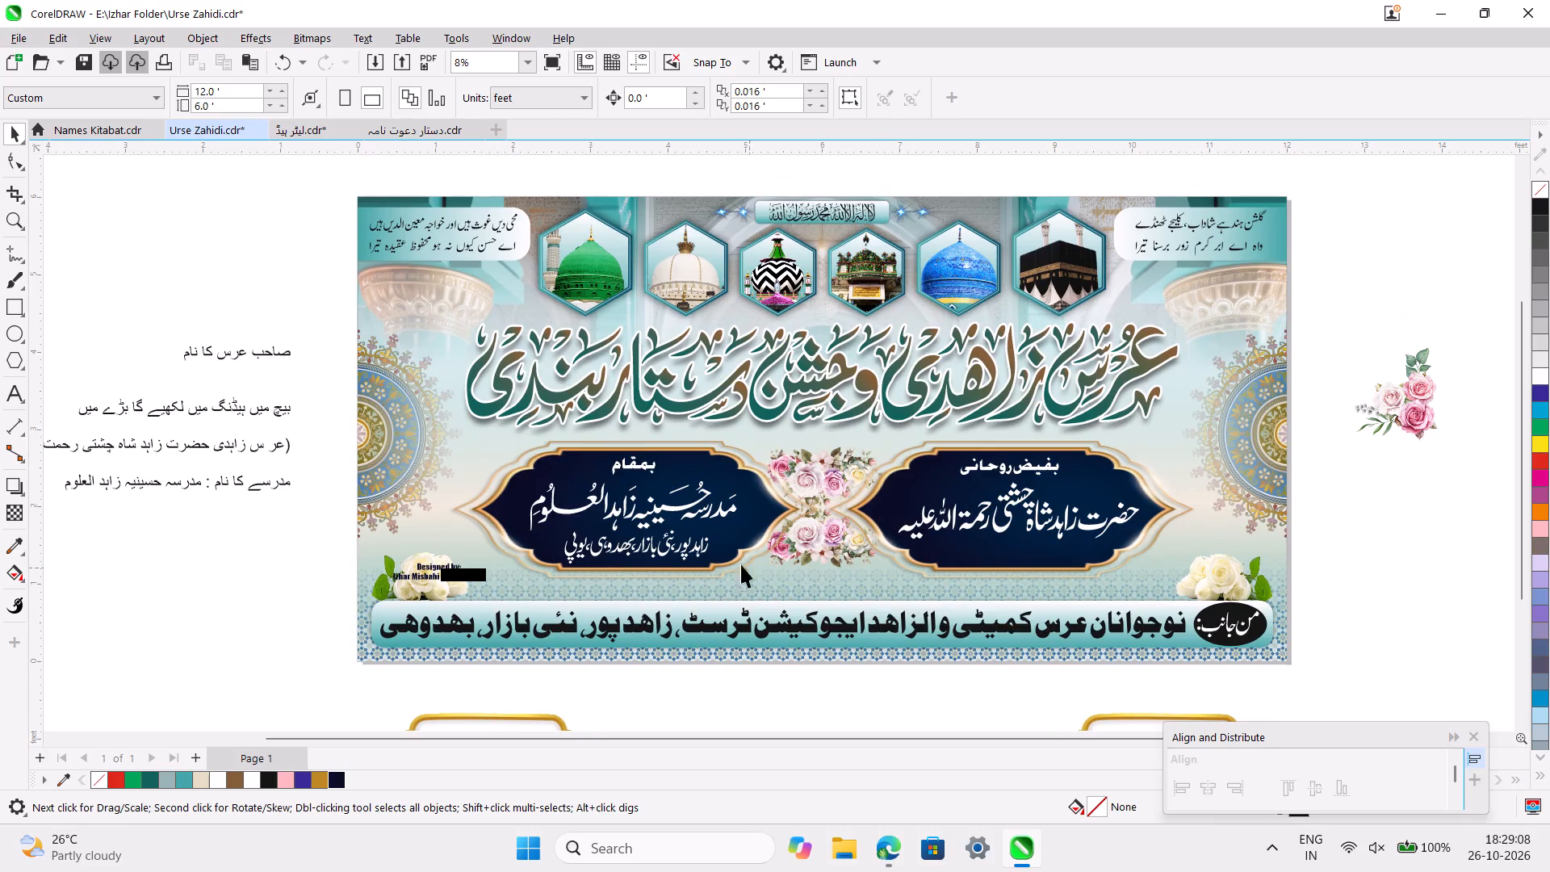
{"action": "scroll", "coordinate": [687, 550], "scroll_direction": "left", "scroll_amount": 1}
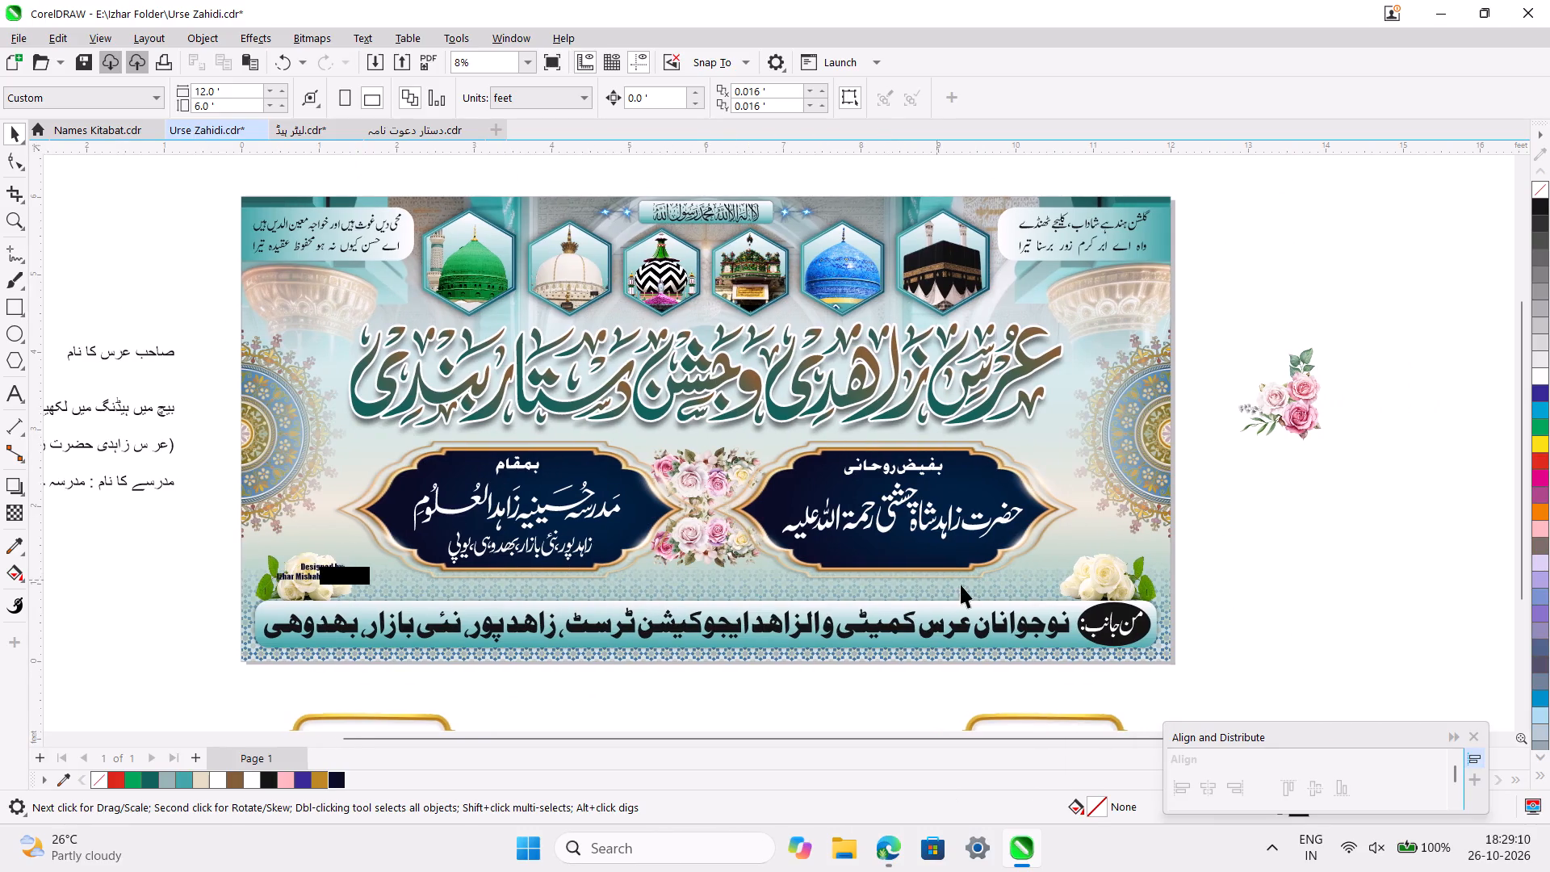
{"action": "scroll", "coordinate": [961, 585], "scroll_direction": "left", "scroll_amount": 2}
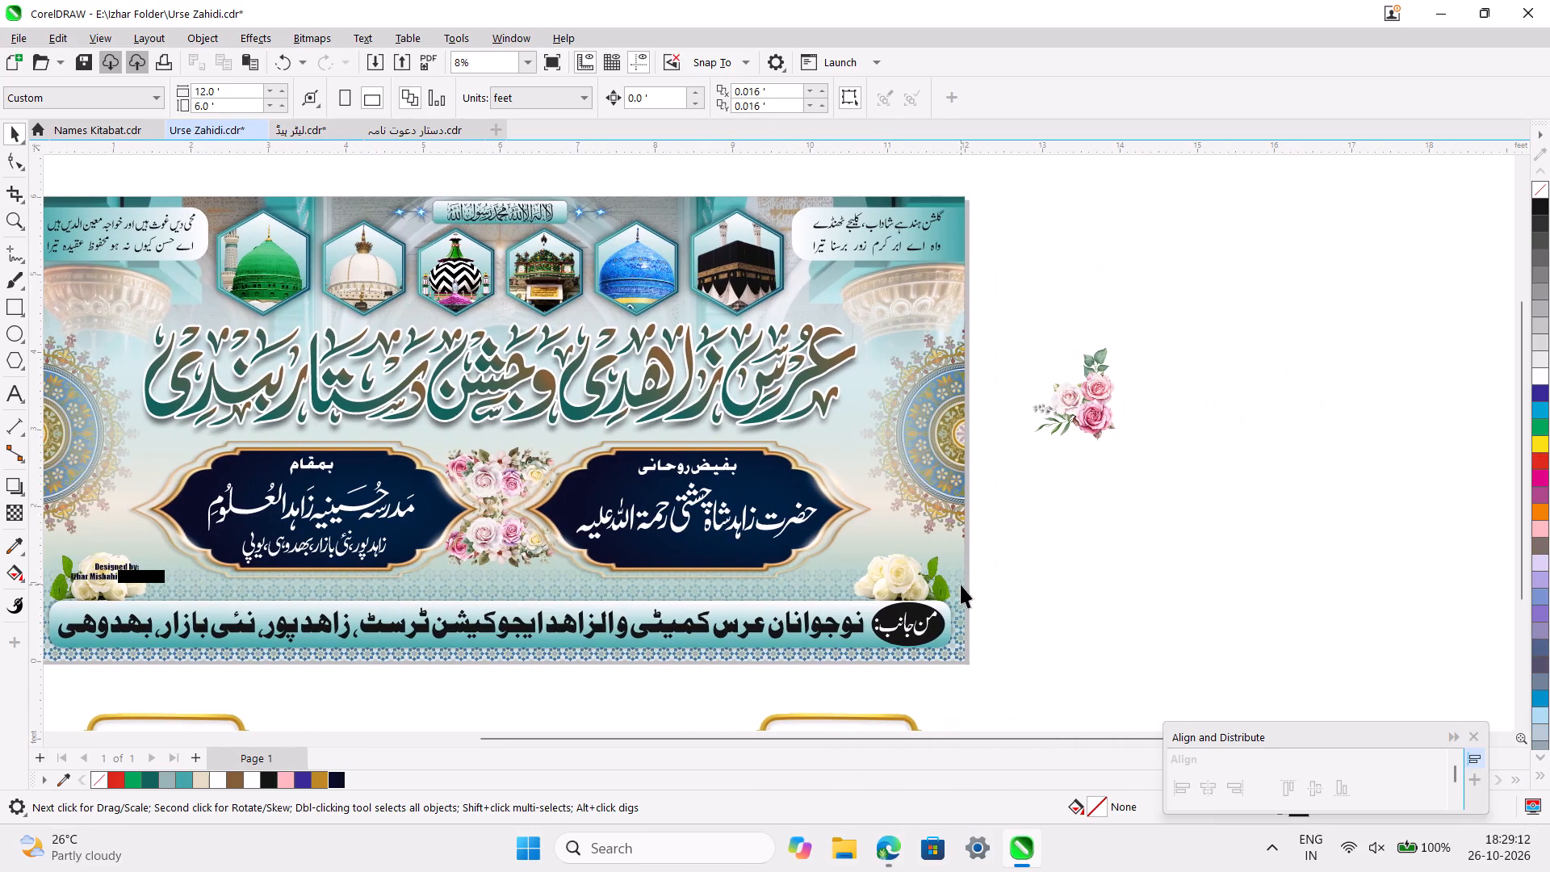
{"action": "scroll", "coordinate": [961, 585], "scroll_direction": "left", "scroll_amount": 1}
{"action": "scroll", "coordinate": [961, 585], "scroll_direction": "right", "scroll_amount": 1}
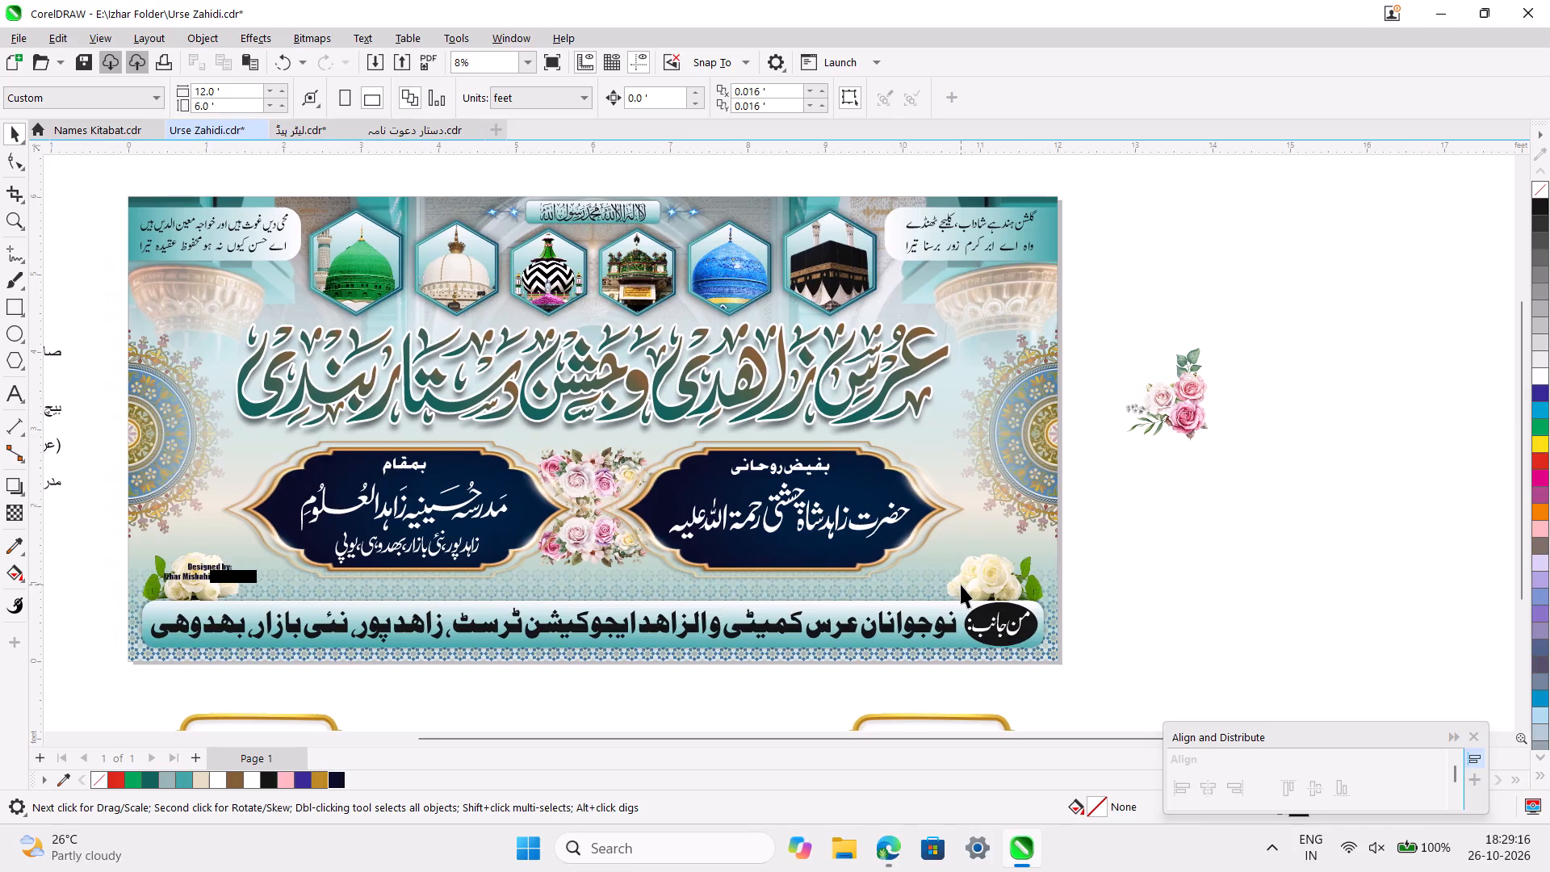
{"action": "scroll", "coordinate": [961, 585], "scroll_direction": "right", "scroll_amount": 2}
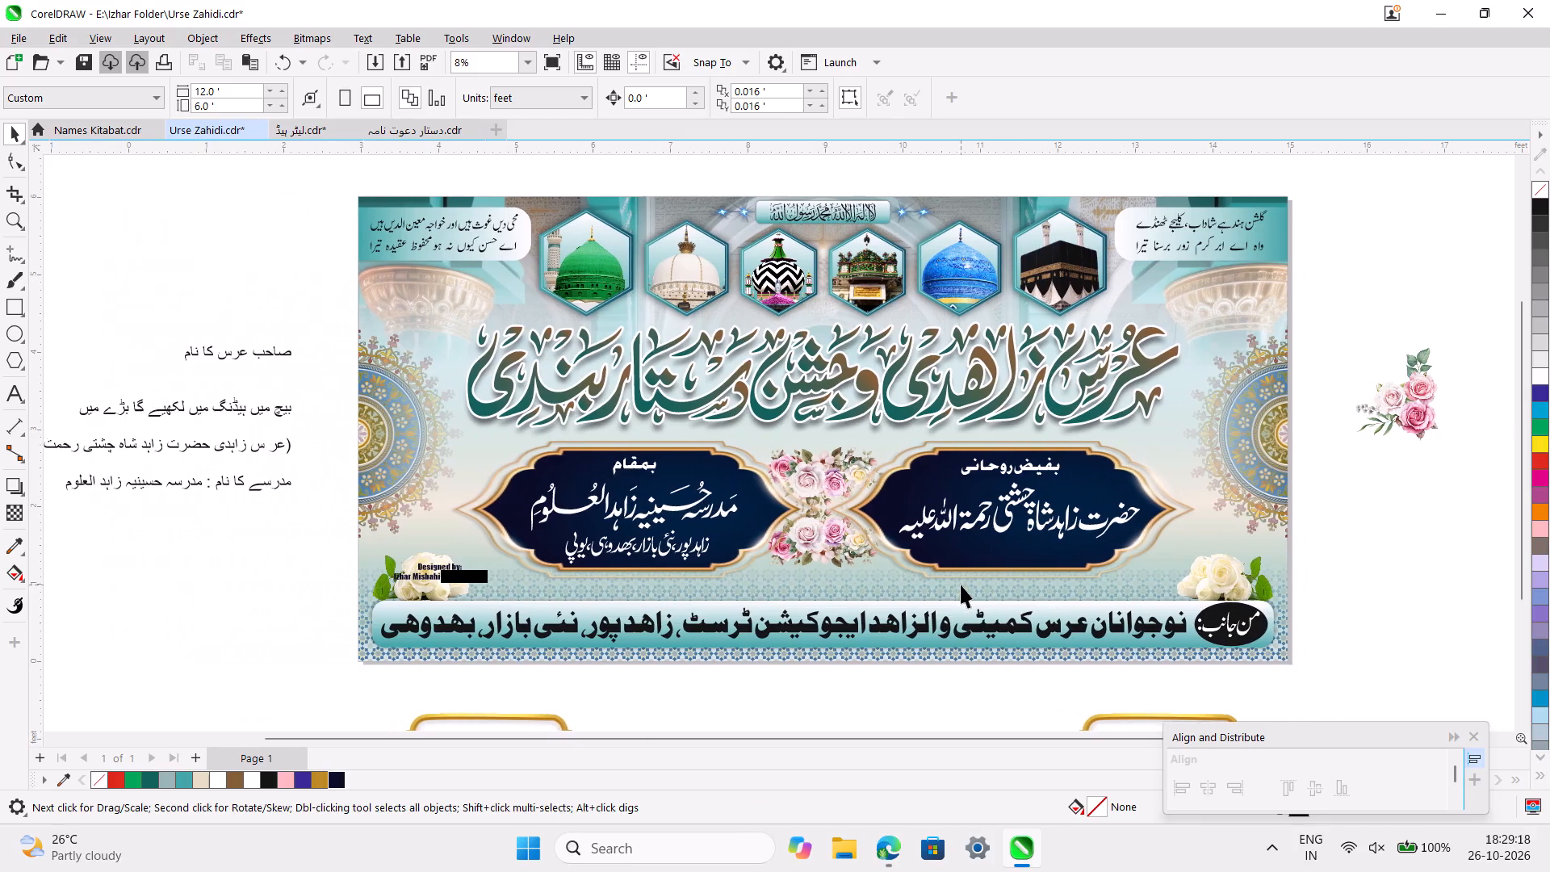
{"action": "scroll", "coordinate": [961, 585], "scroll_direction": "right", "scroll_amount": 2}
{"action": "scroll", "coordinate": [477, 593], "scroll_direction": "up", "scroll_amount": 3, "text": "ctrl"}
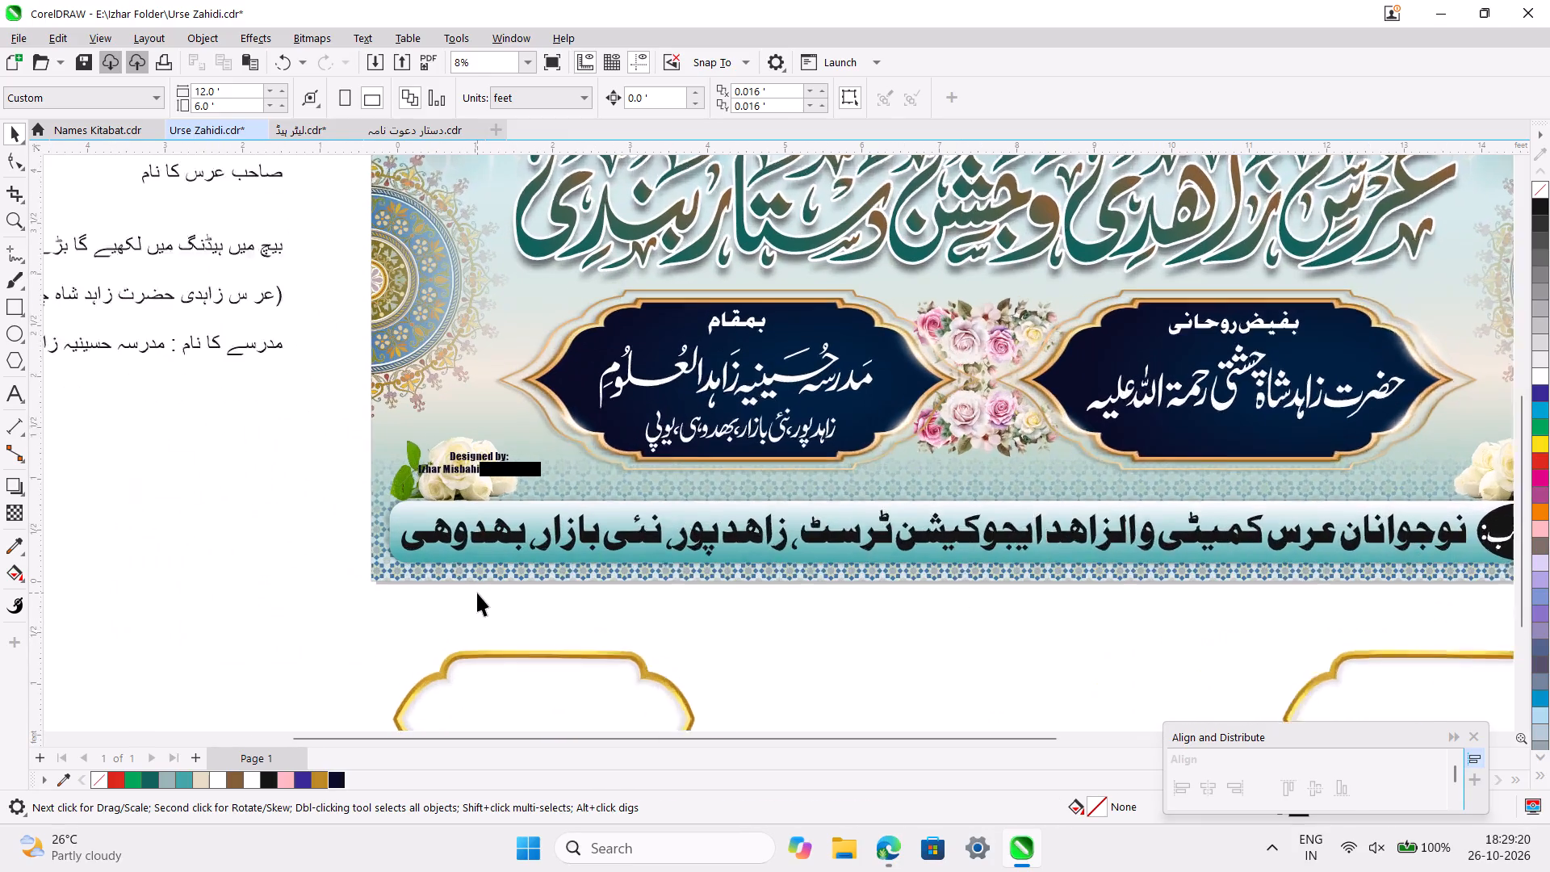
{"action": "scroll", "coordinate": [477, 593], "scroll_direction": "right", "scroll_amount": 1}
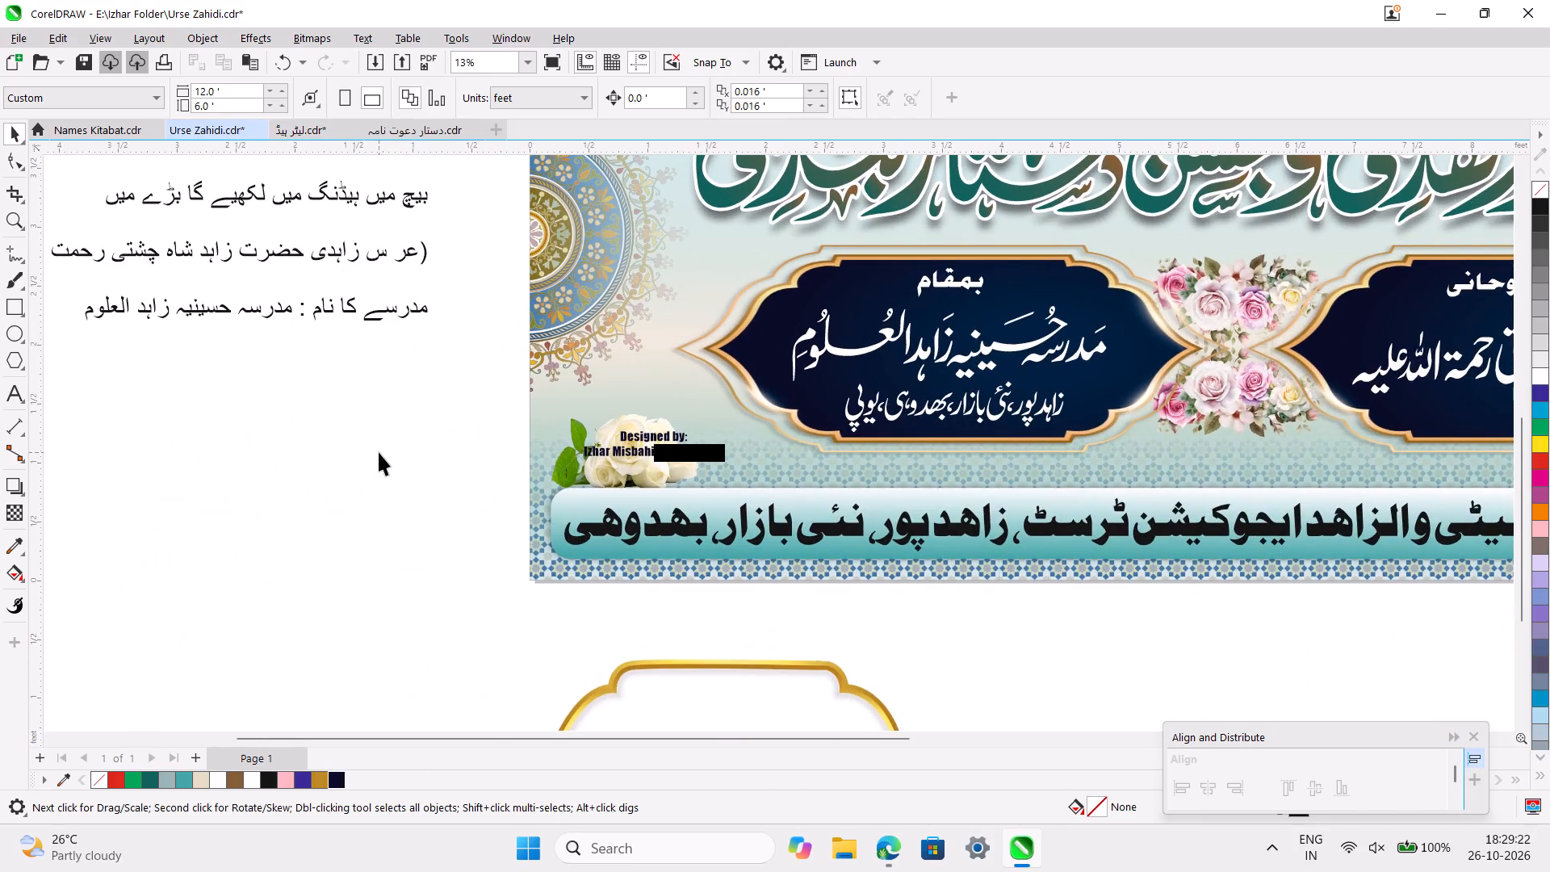
{"action": "scroll", "coordinate": [379, 452], "scroll_direction": "down", "scroll_amount": 3, "text": "ctrl"}
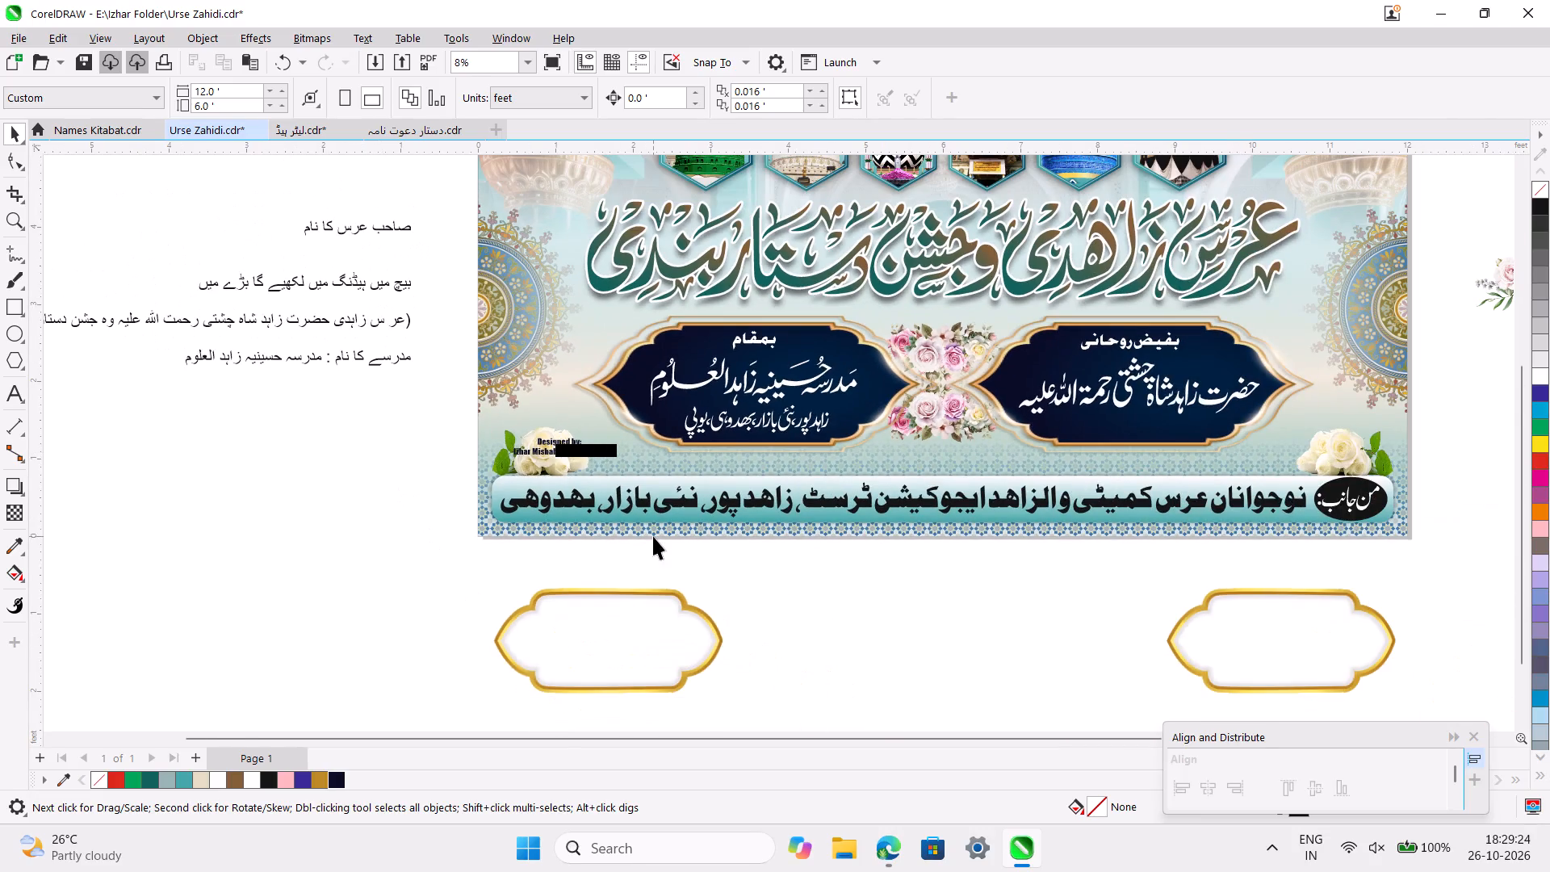
Move the designer credit text off the lower-left roses to just below the central bouquets and centre it horizontally on the page.
{"action": "scroll", "coordinate": [653, 536], "scroll_direction": "up", "scroll_amount": 3, "text": "ctrl"}
{"action": "scroll", "coordinate": [653, 536], "scroll_direction": "right", "scroll_amount": 2}
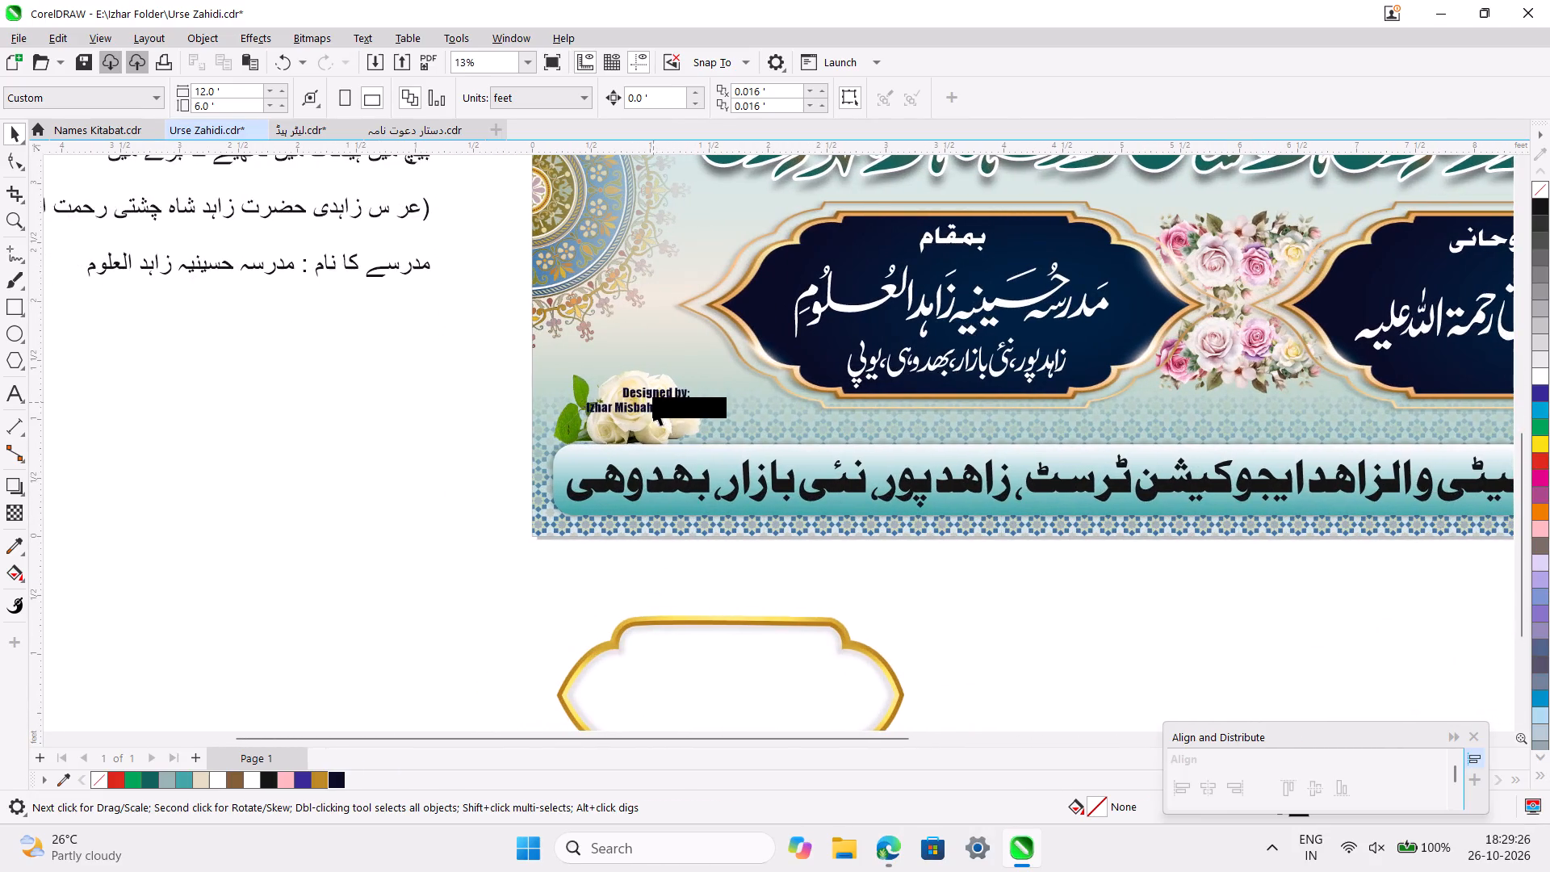
{"action": "left_click", "coordinate": [653, 402]}
{"action": "scroll", "coordinate": [653, 402], "scroll_direction": "up", "scroll_amount": 4, "text": "ctrl"}
{"action": "scroll", "coordinate": [653, 402], "scroll_direction": "down", "scroll_amount": 3, "text": "ctrl"}
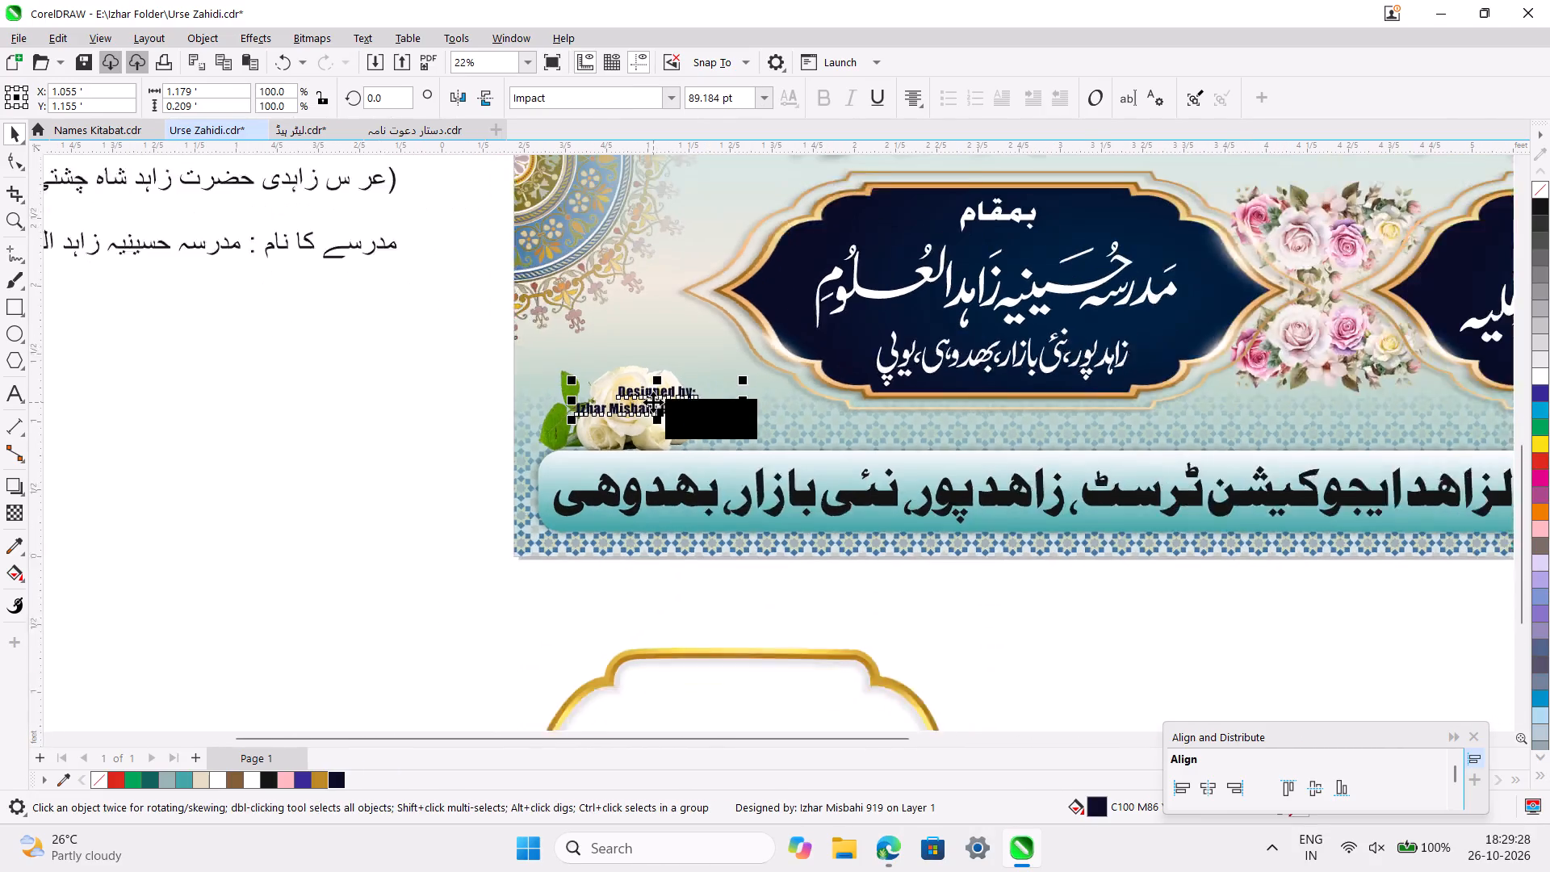
{"action": "scroll", "coordinate": [653, 402], "scroll_direction": "down", "scroll_amount": 2, "text": "ctrl"}
{"action": "left_click_drag", "start_coordinate": [653, 402], "coordinate": [1126, 442]}
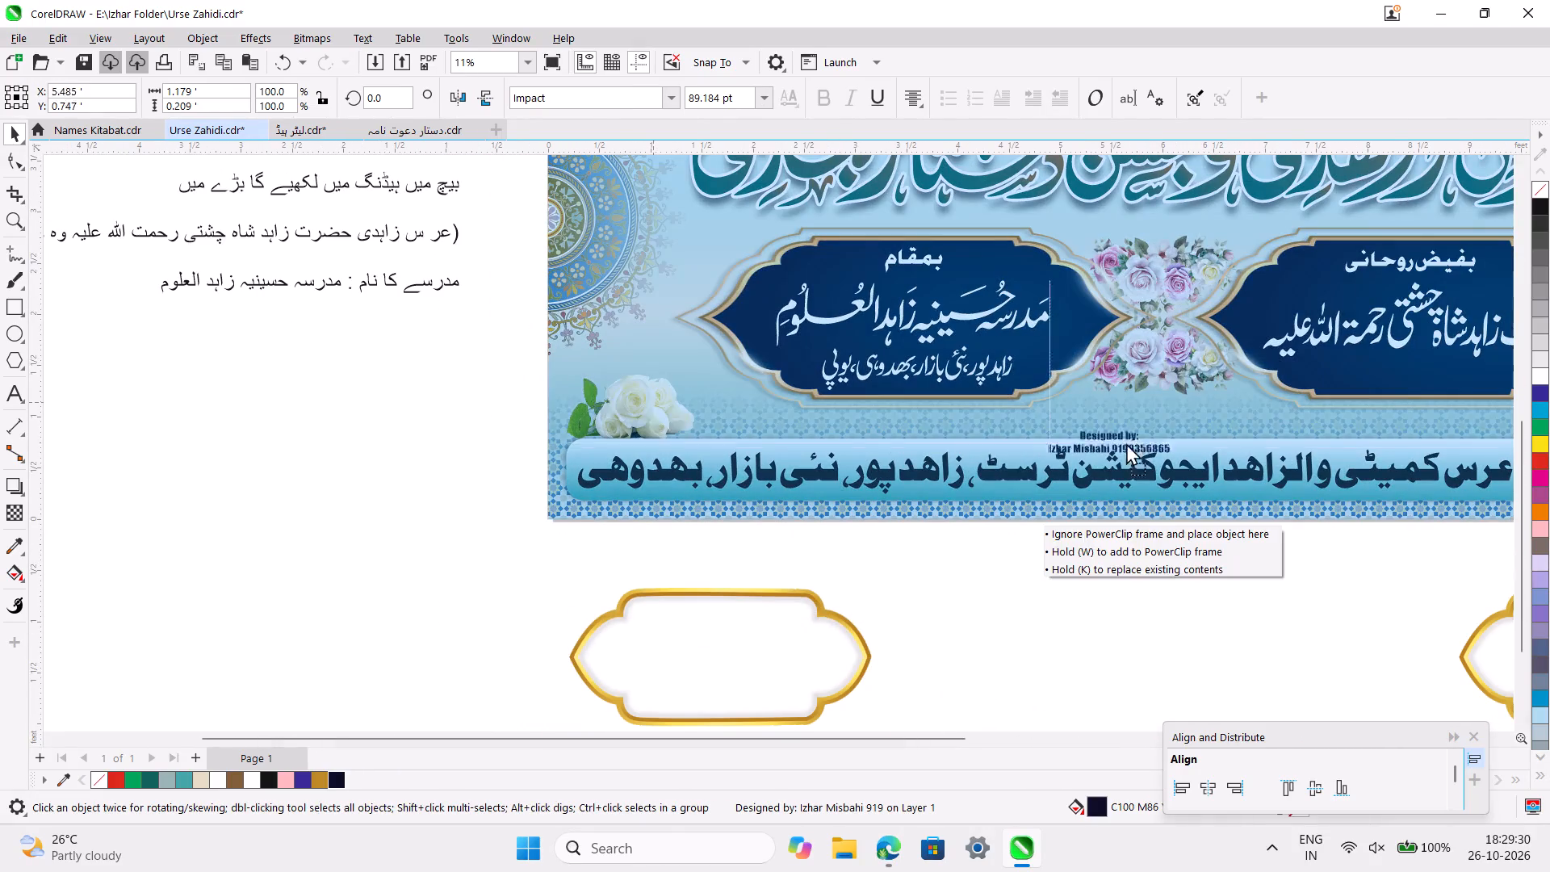
{"action": "left_click_drag", "start_coordinate": [1126, 442], "coordinate": [1155, 416]}
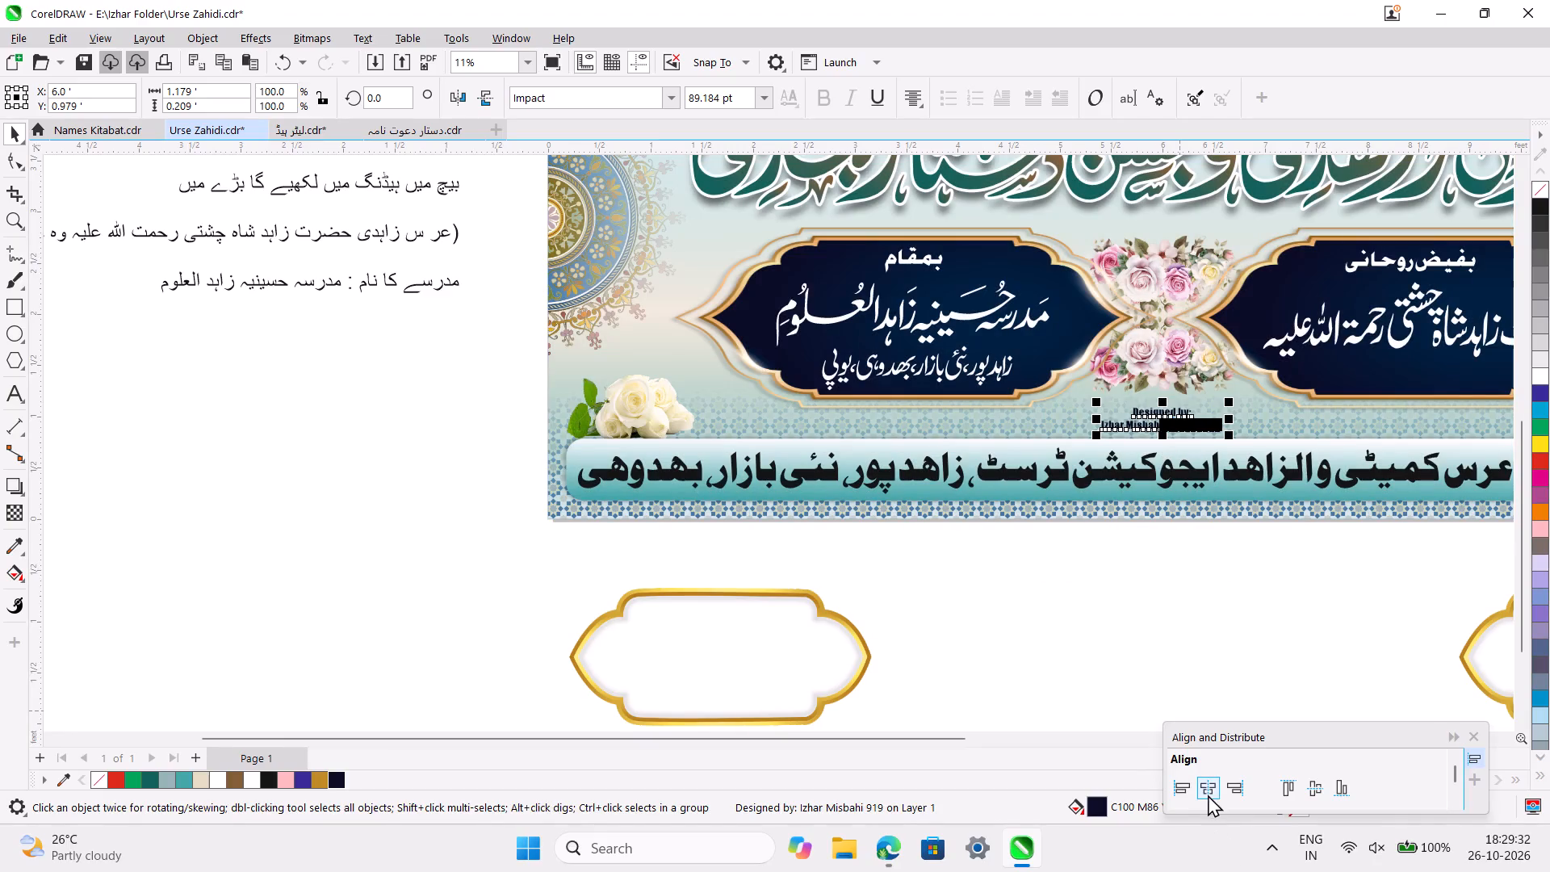
{"action": "left_click", "coordinate": [1209, 790]}
{"action": "left_click", "coordinate": [1232, 607]}
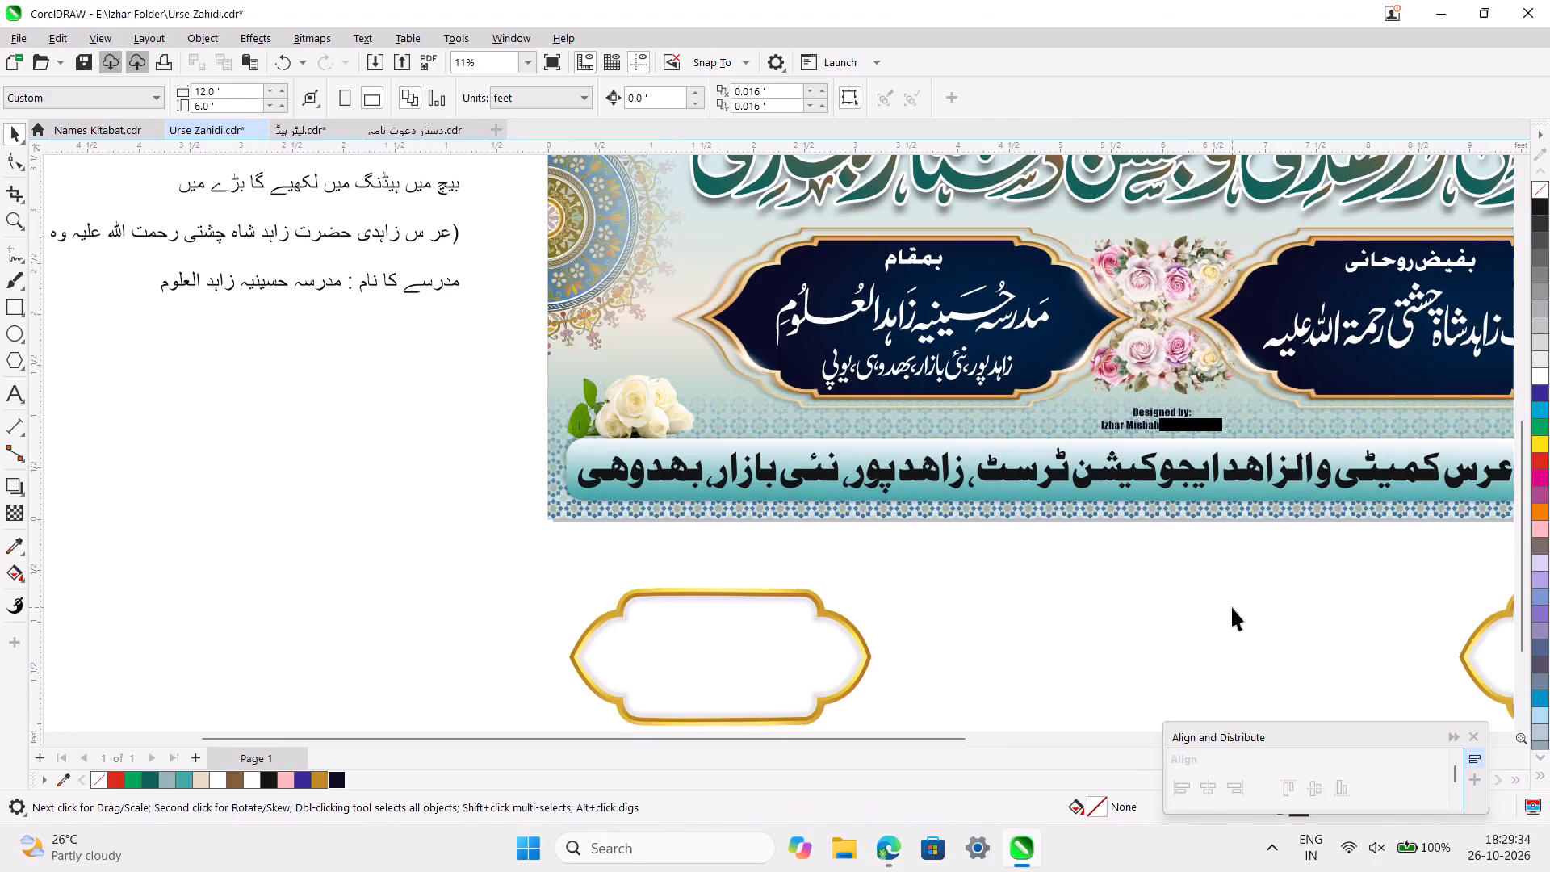
Save the banner document.
{"action": "scroll", "coordinate": [1232, 607], "scroll_direction": "left", "scroll_amount": 1}
{"action": "key", "text": "ctrl+s"}
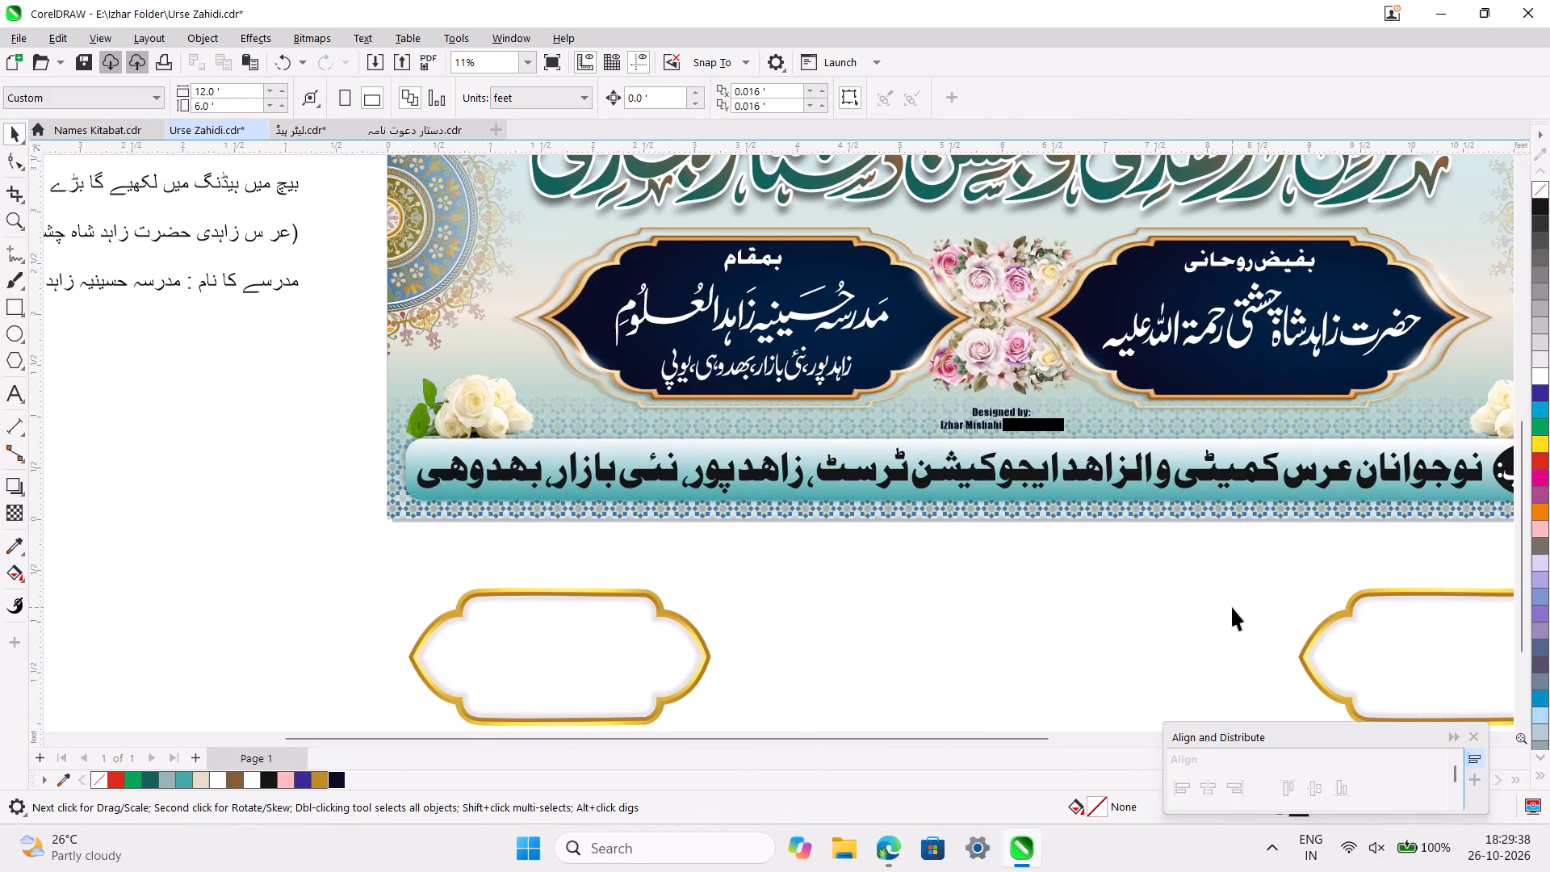
Apply a linear fountain transparency at -90° to the upper central rose bouquet, from 0 at its middle to 100 at its top.
{"action": "scroll", "coordinate": [1232, 607], "scroll_direction": "down", "scroll_amount": 1, "text": "ctrl"}
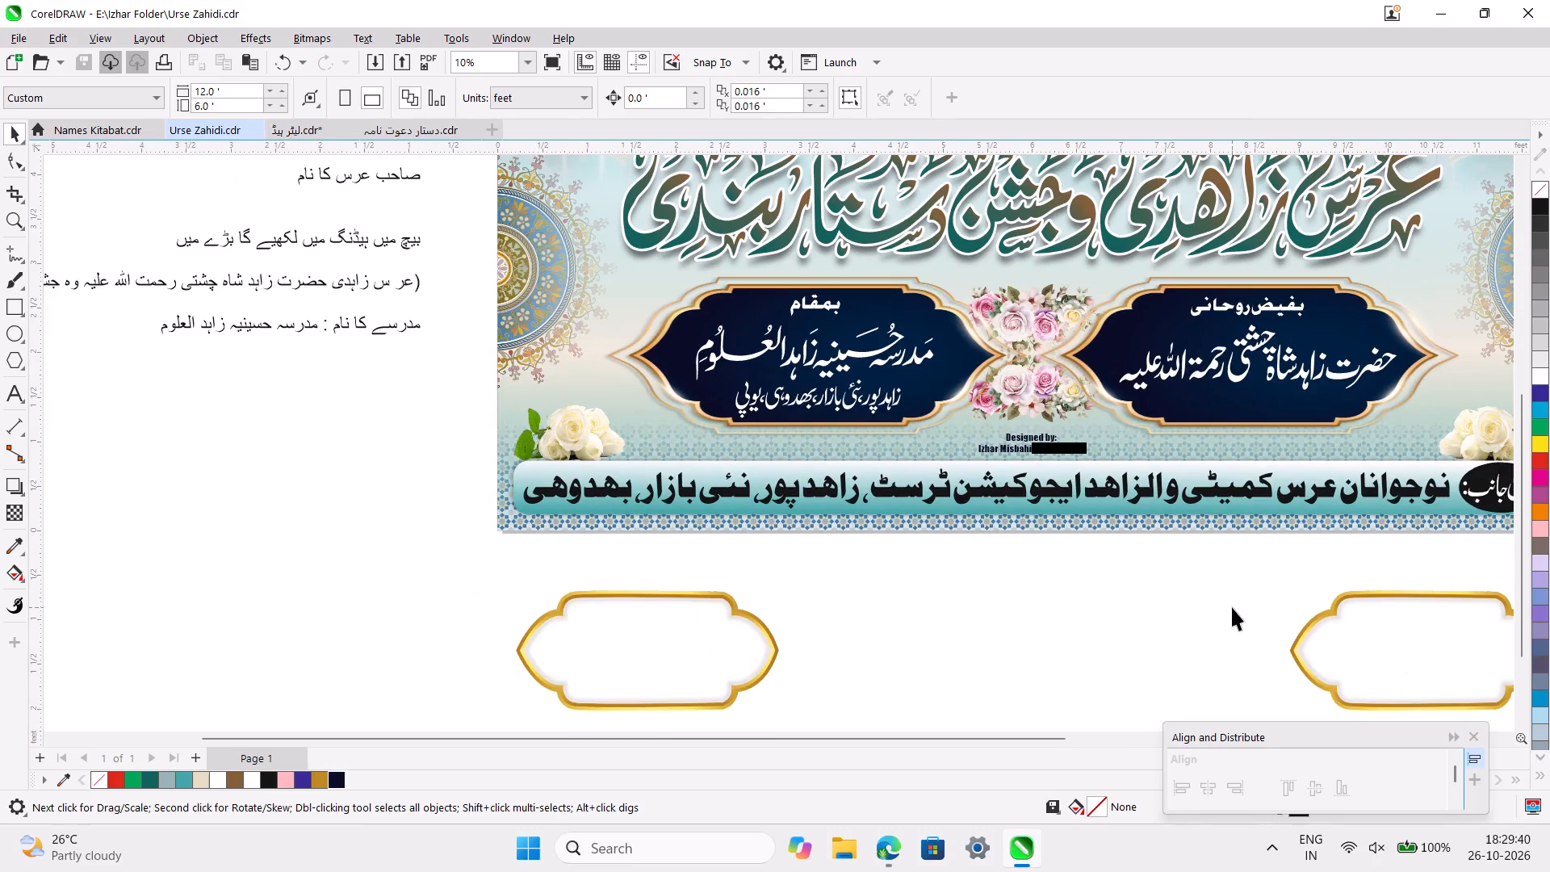
{"action": "scroll", "coordinate": [1232, 607], "scroll_direction": "left", "scroll_amount": 2}
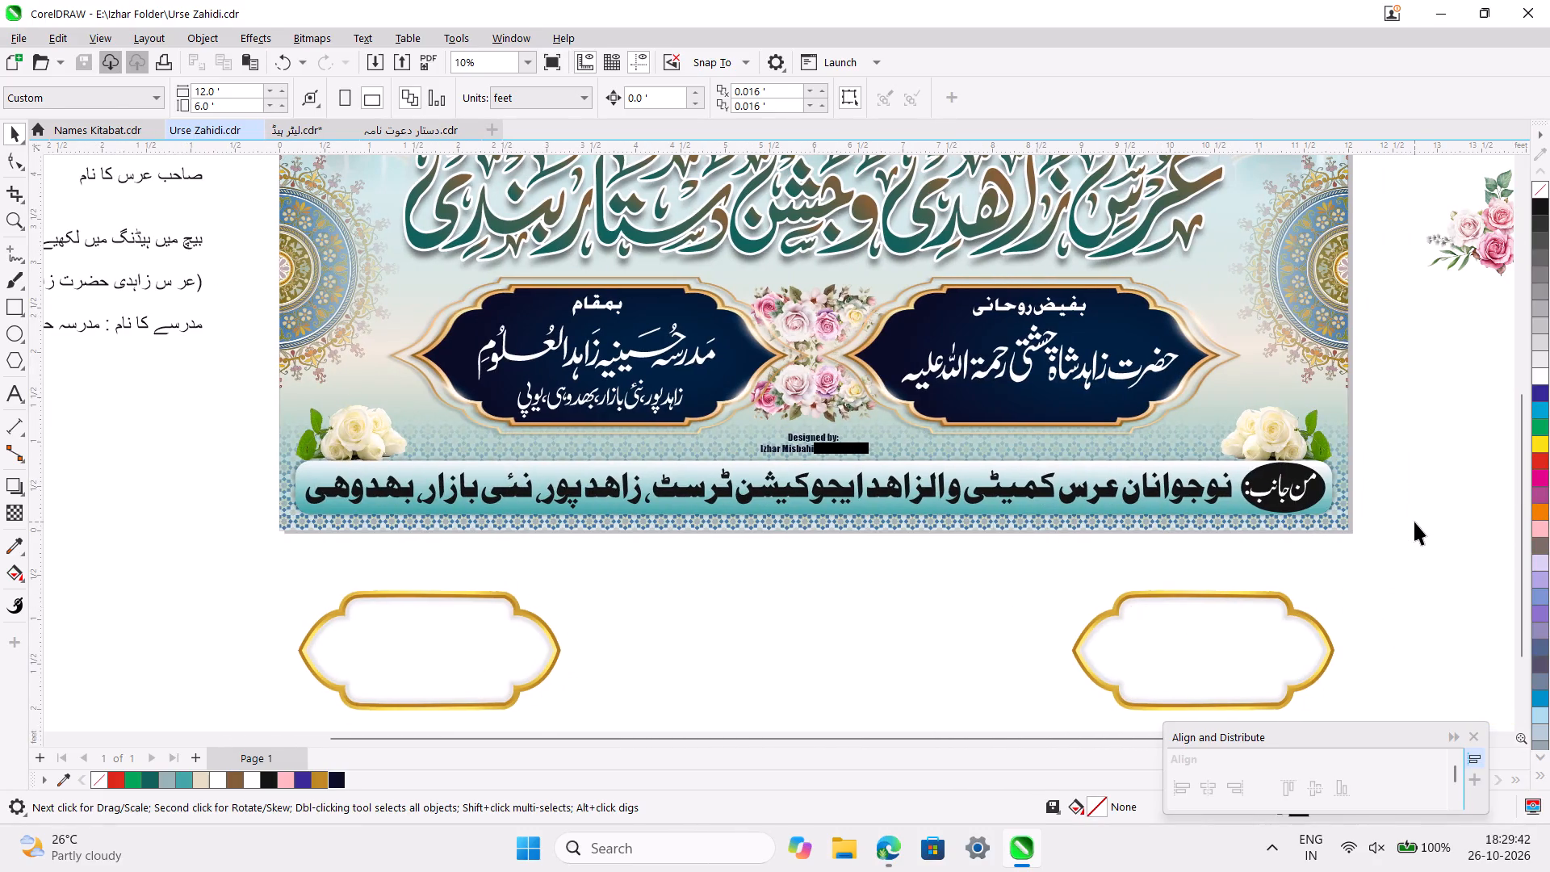
{"action": "left_click", "coordinate": [1414, 522]}
{"action": "scroll", "coordinate": [1414, 522], "scroll_direction": "down", "scroll_amount": 3, "text": "ctrl"}
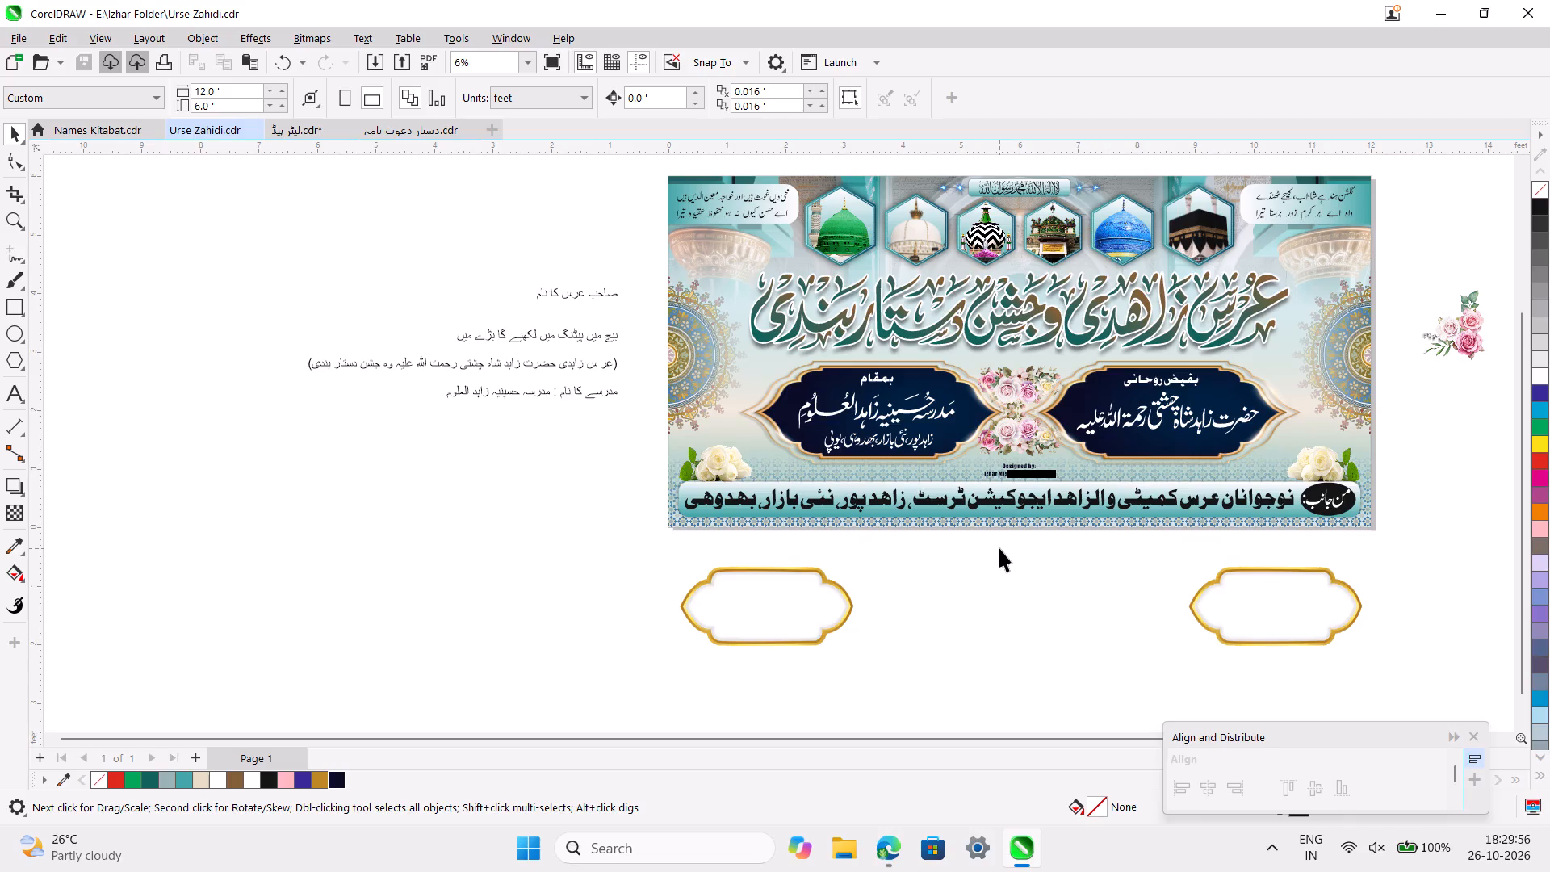
{"action": "scroll", "coordinate": [996, 371], "scroll_direction": "left", "scroll_amount": 2}
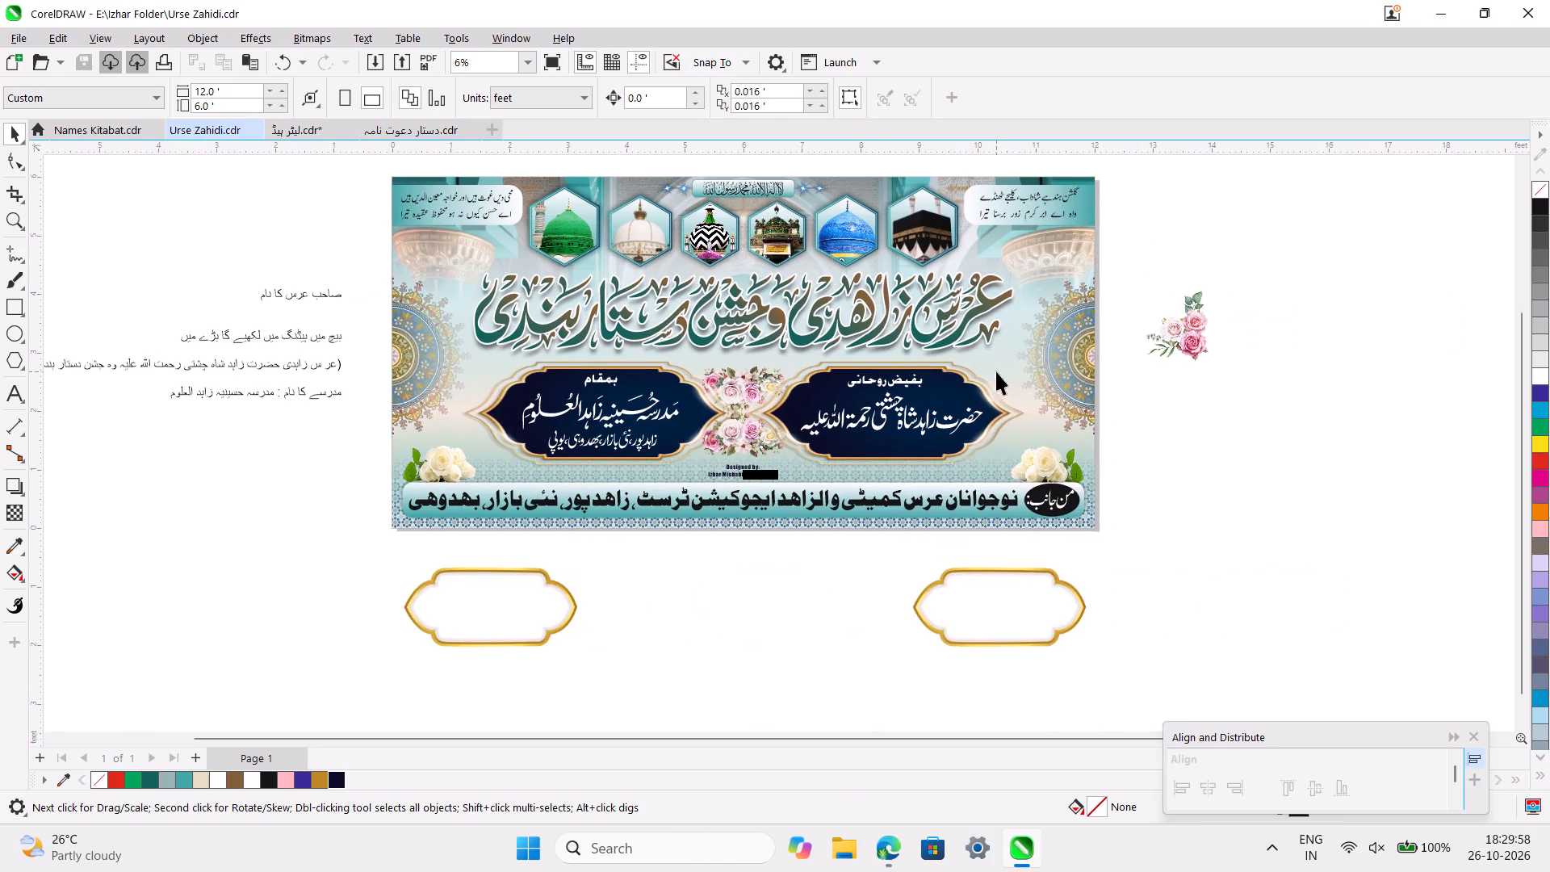
{"action": "scroll", "coordinate": [877, 410], "scroll_direction": "up", "scroll_amount": 7, "text": "ctrl"}
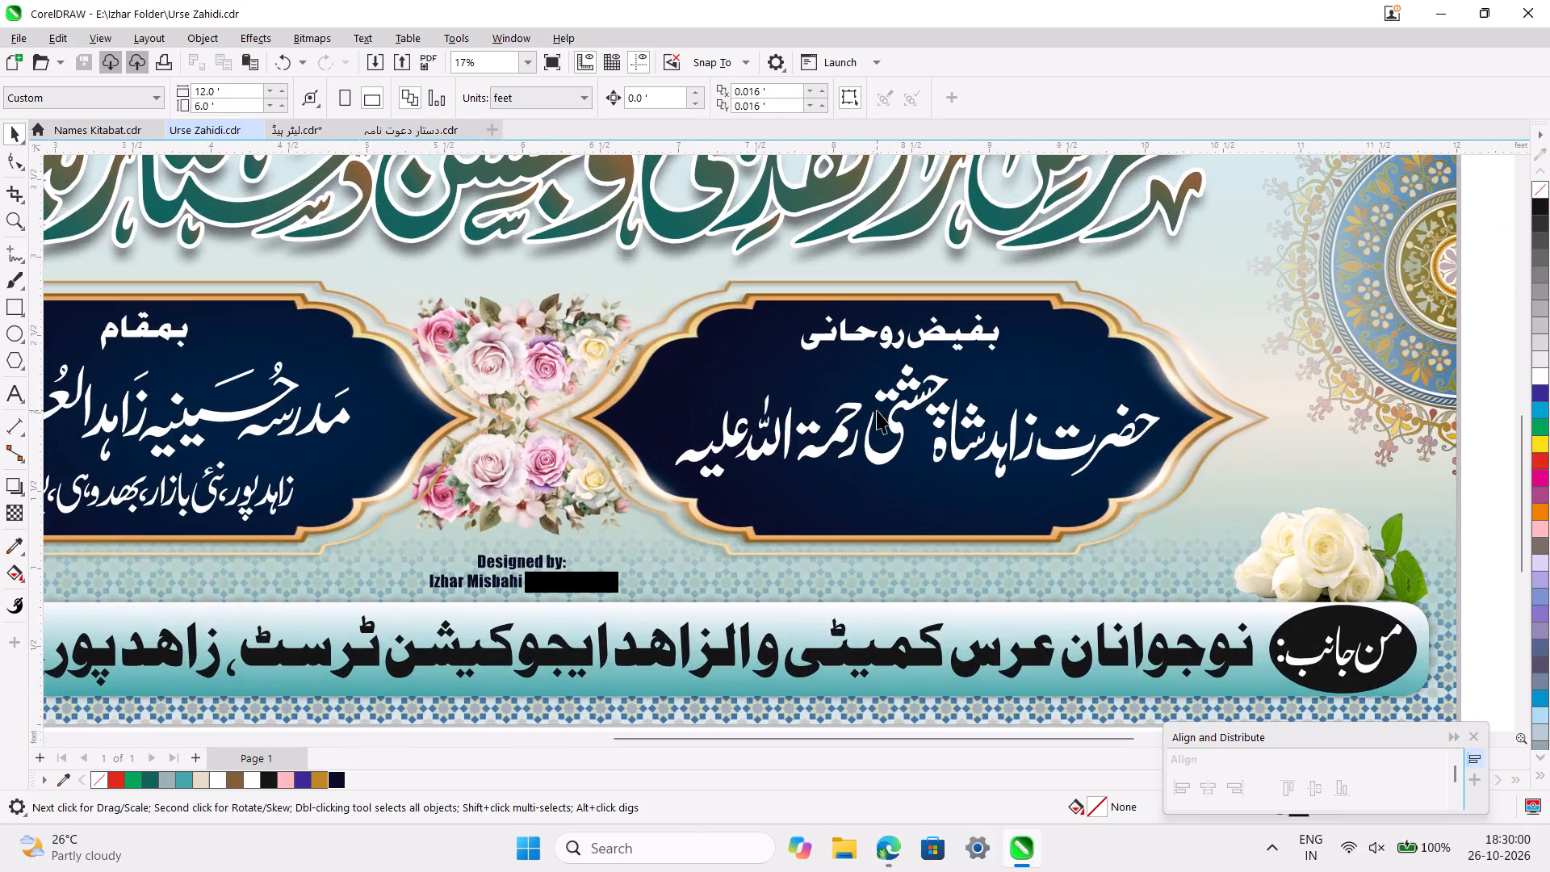
{"action": "left_click", "coordinate": [563, 362]}
{"action": "scroll", "coordinate": [563, 362], "scroll_direction": "up", "scroll_amount": 3, "text": "ctrl"}
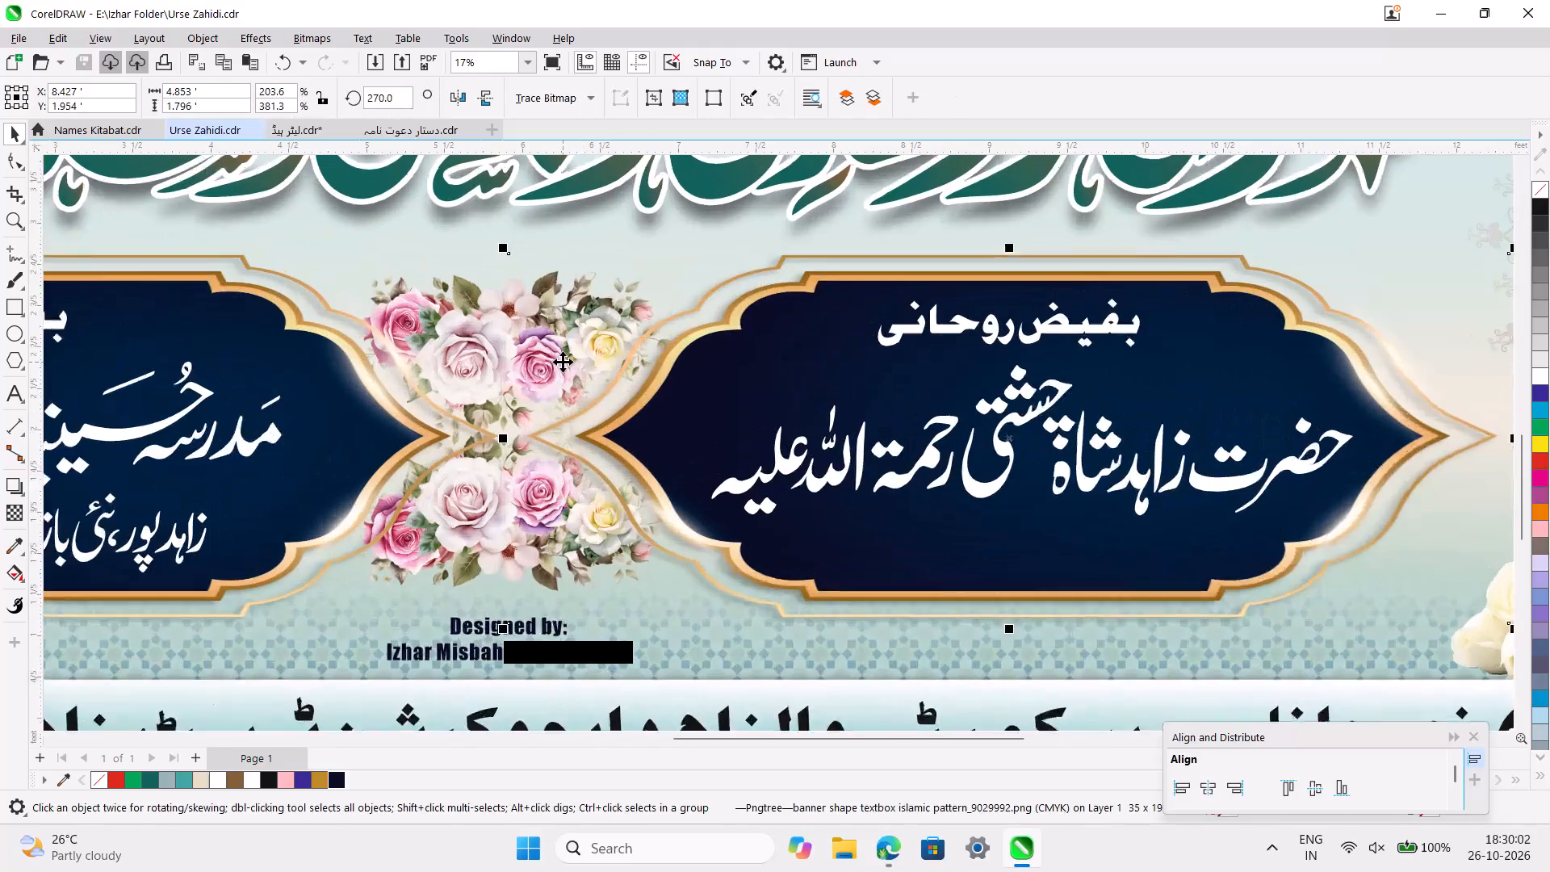
{"action": "left_click", "coordinate": [480, 374], "text": "alt"}
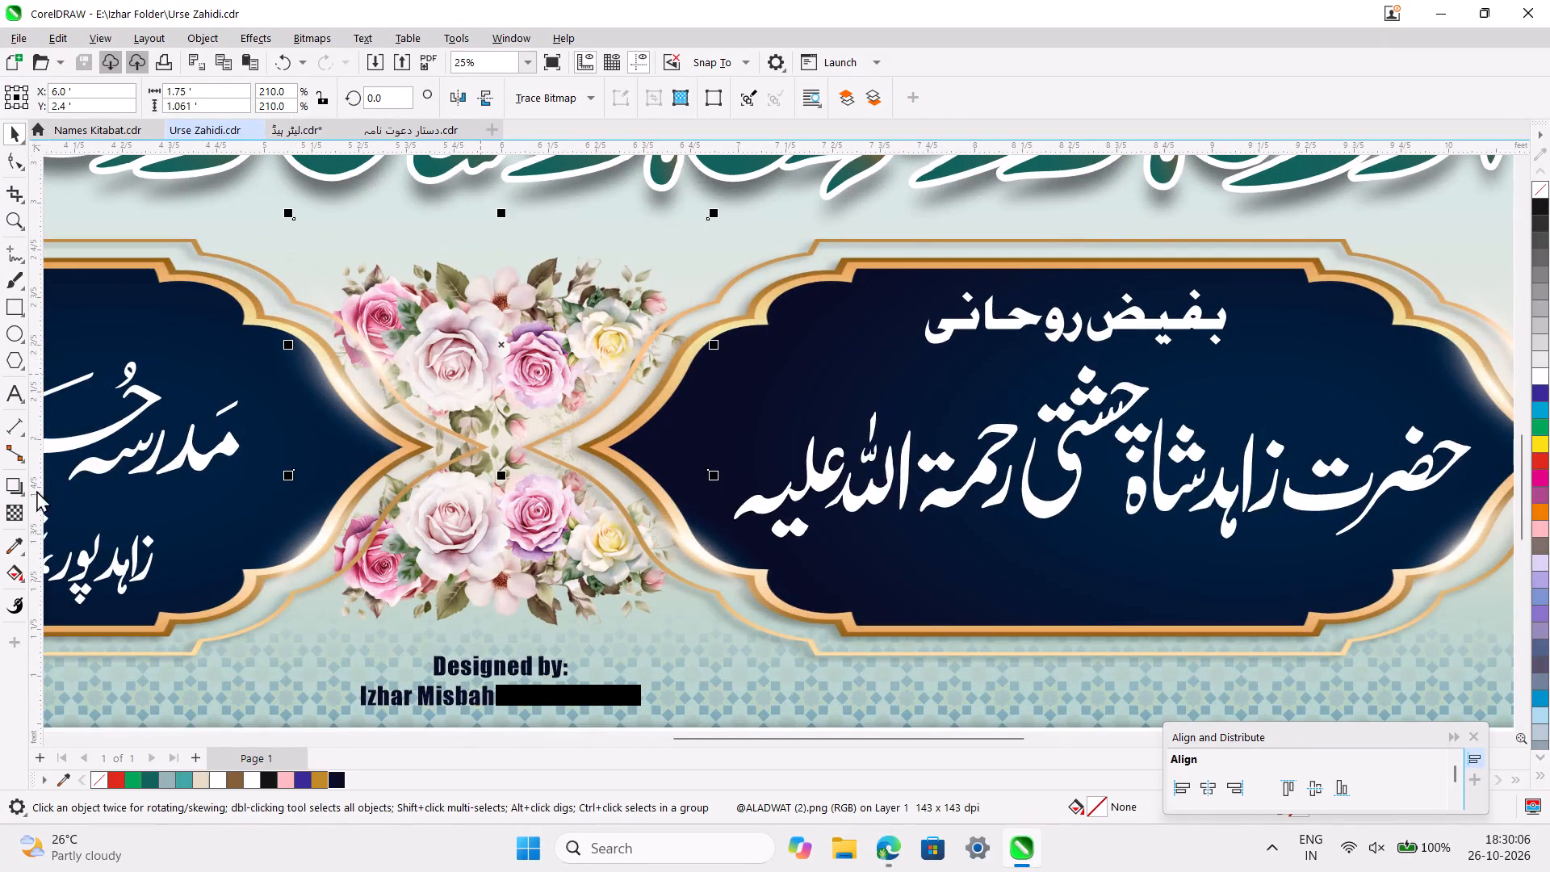
{"action": "left_click", "coordinate": [8, 507]}
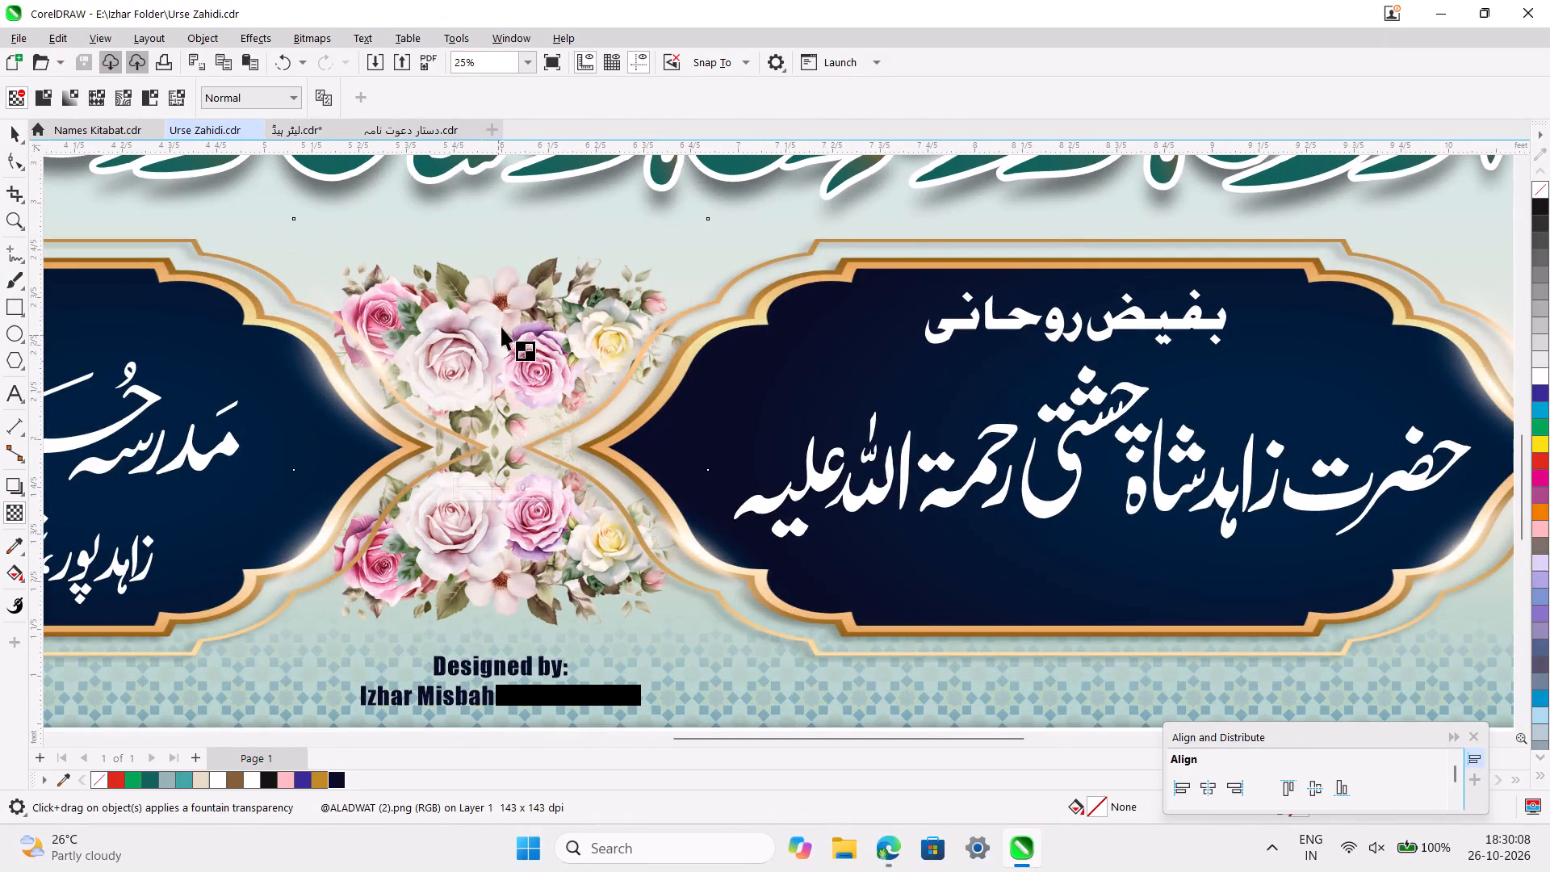
{"action": "left_click_drag", "start_coordinate": [498, 326], "coordinate": [496, 261]}
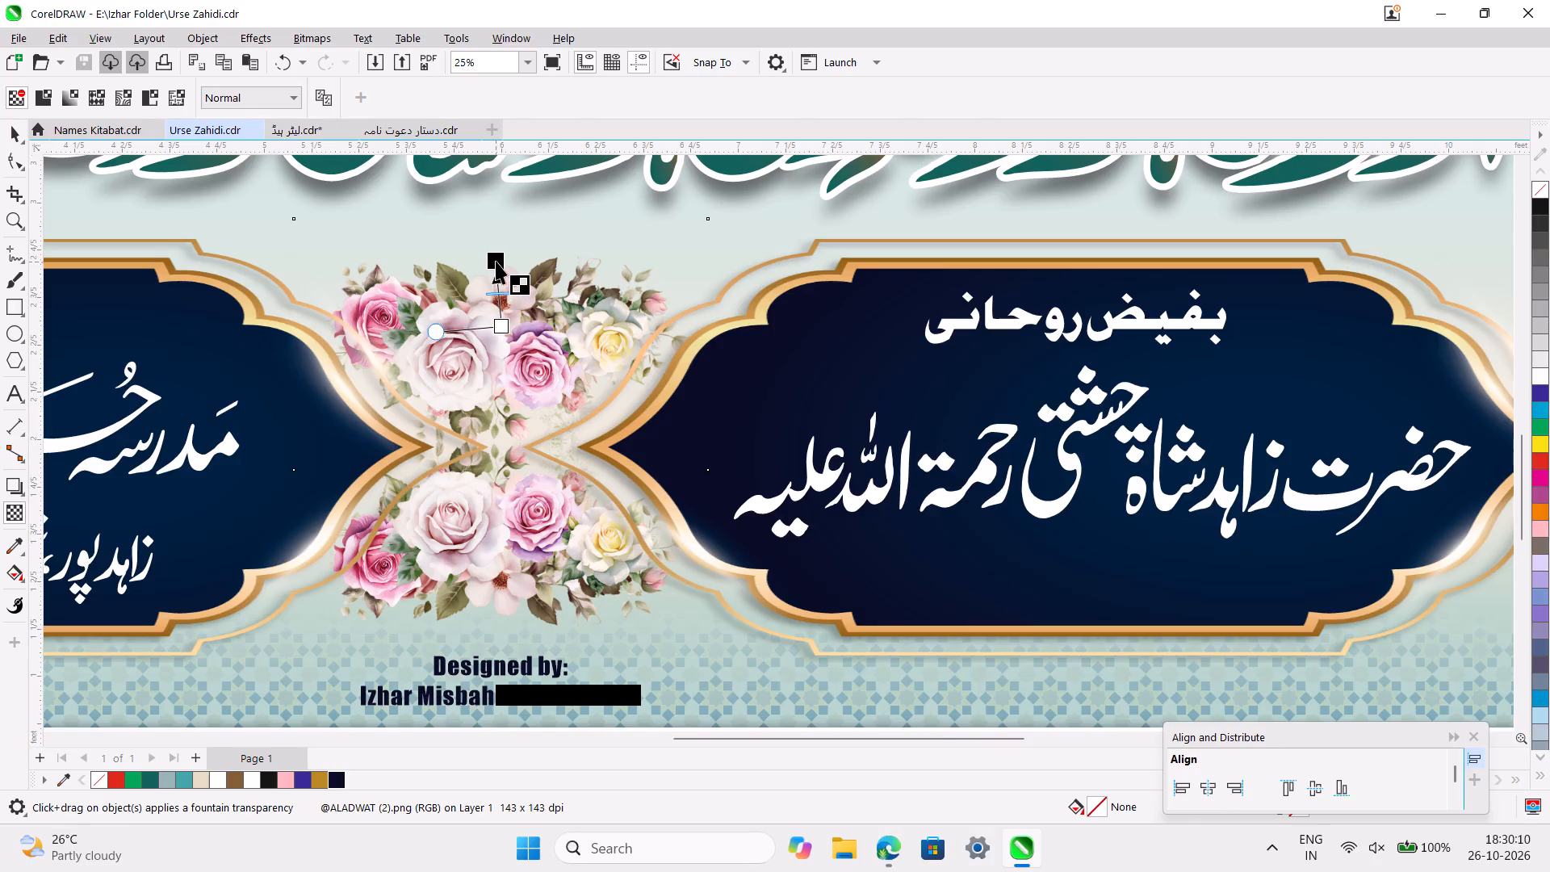
{"action": "left_click_drag", "start_coordinate": [496, 261], "coordinate": [495, 262]}
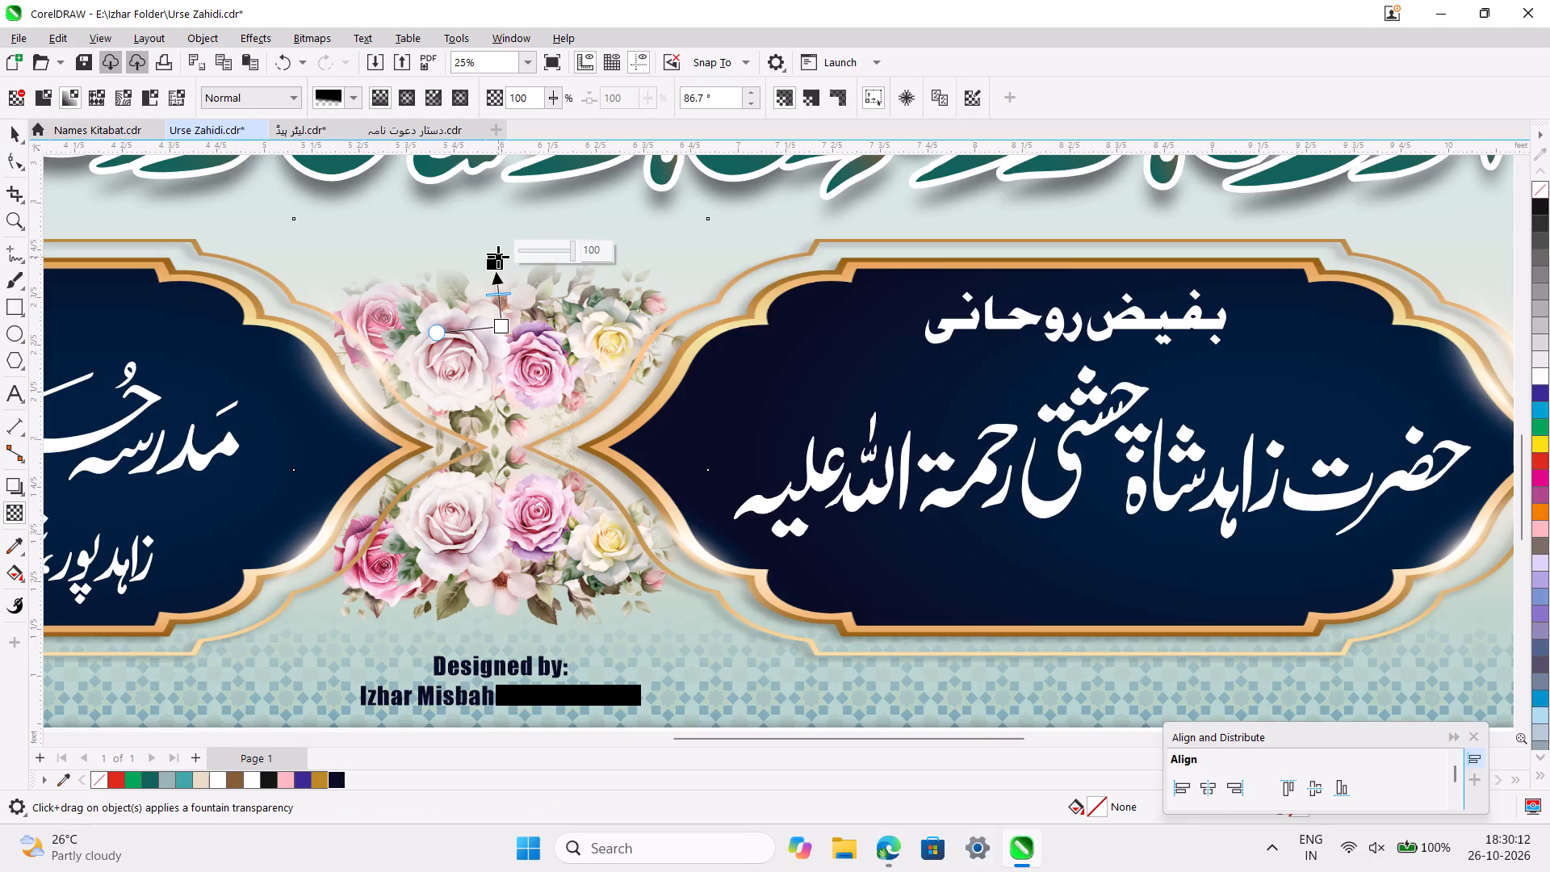
{"action": "left_click_drag", "start_coordinate": [498, 257], "coordinate": [505, 245]}
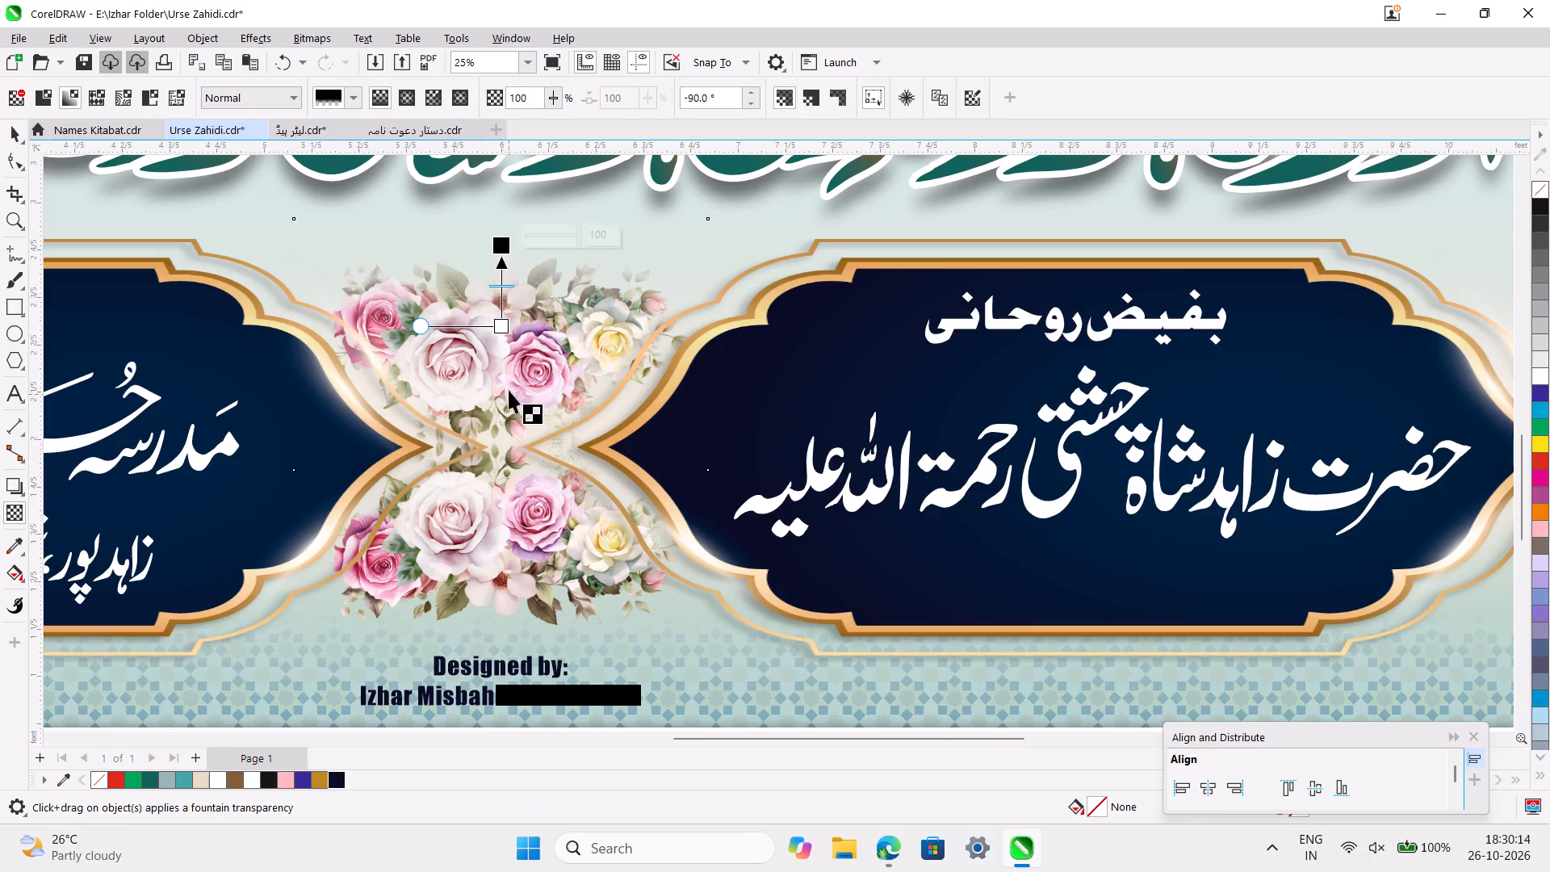
{"action": "left_click_drag", "start_coordinate": [500, 325], "coordinate": [501, 357]}
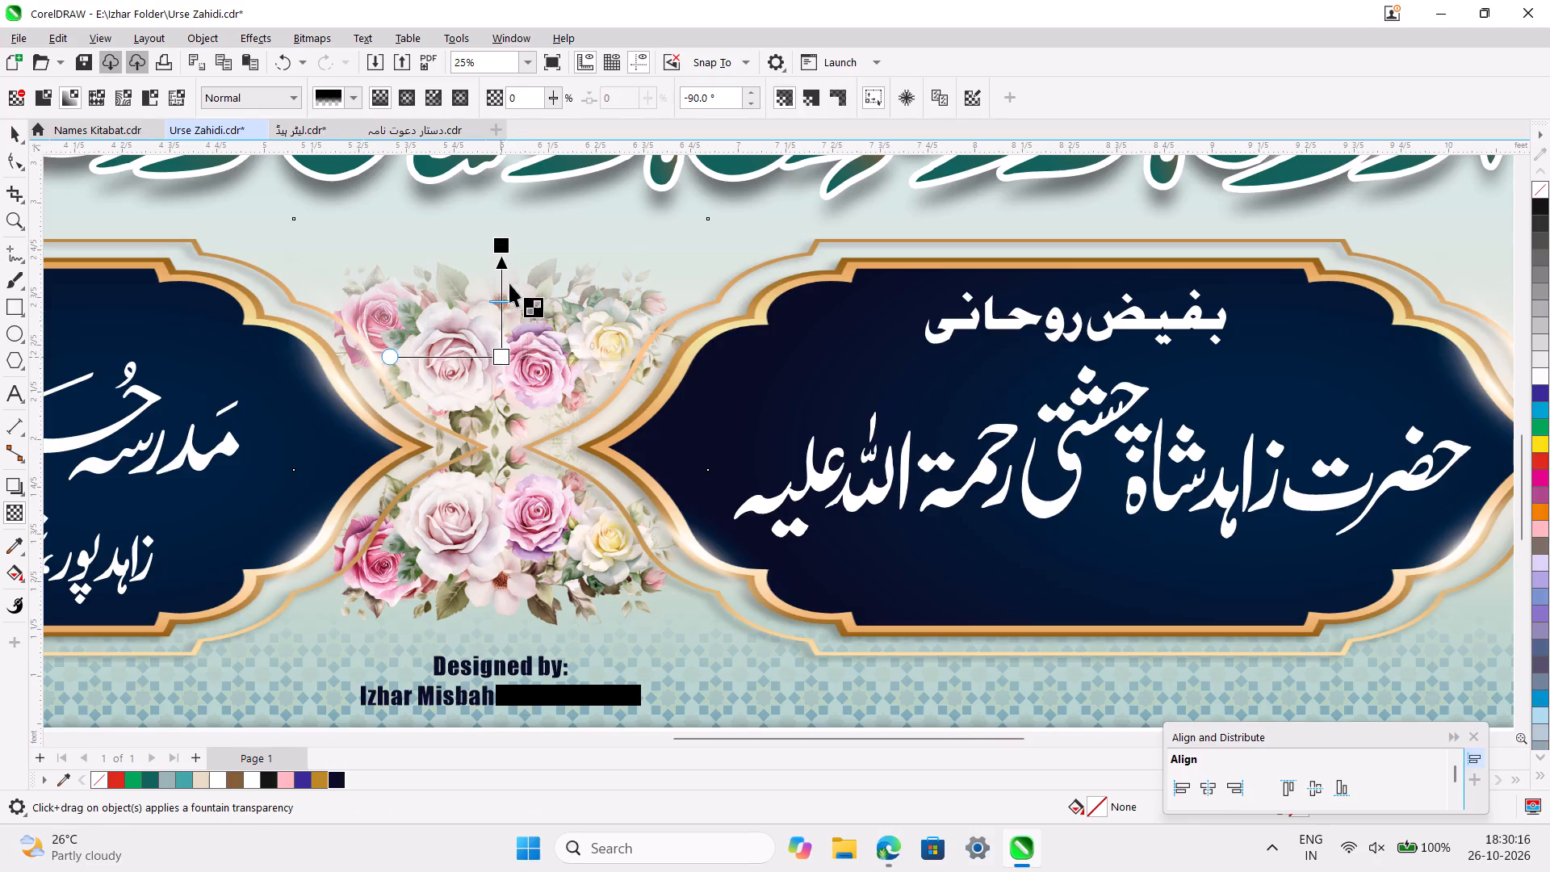
{"action": "left_click", "coordinate": [504, 247]}
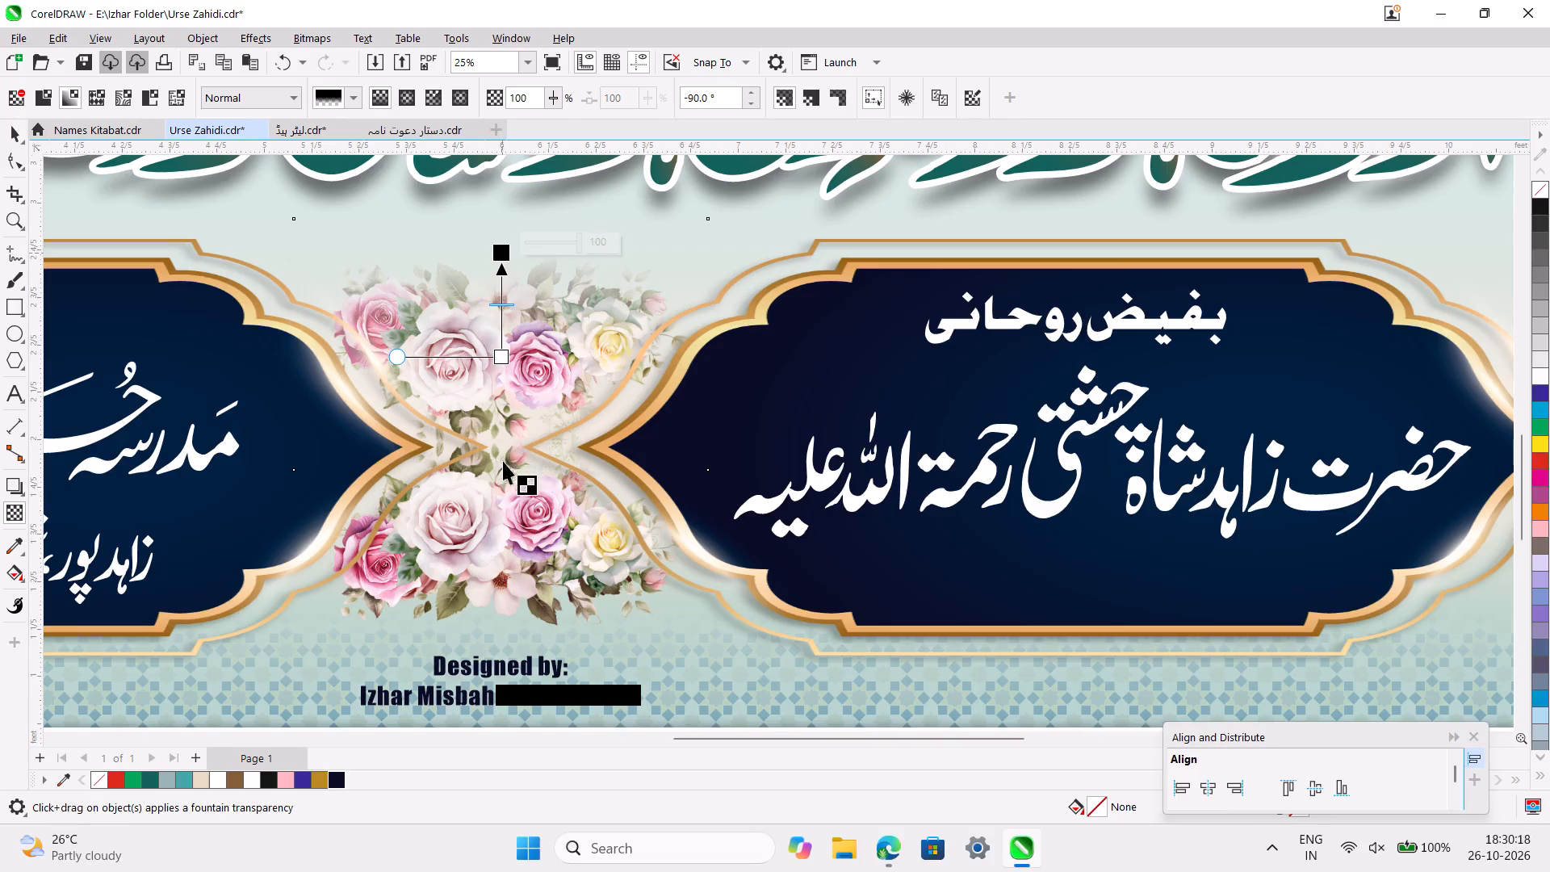
Apply a linear fountain transparency at -90° to the lower central rose bouquet, from 0 at its middle to 100 at its bottom.
{"action": "left_click", "coordinate": [500, 535]}
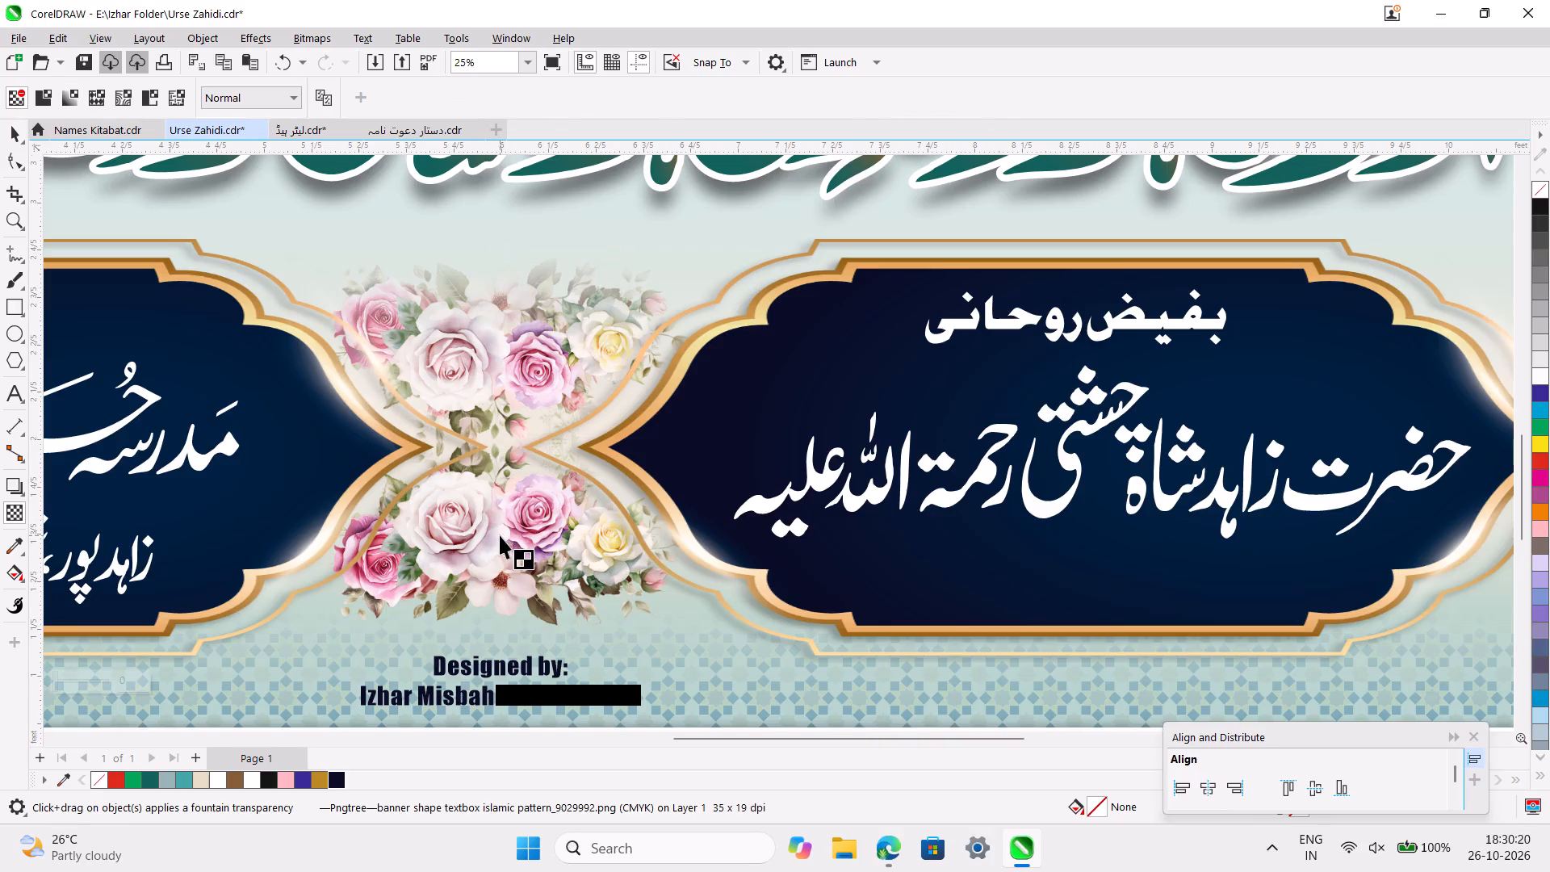
{"action": "left_click", "coordinate": [500, 535], "text": "alt"}
{"action": "left_click", "coordinate": [500, 535], "text": "alt"}
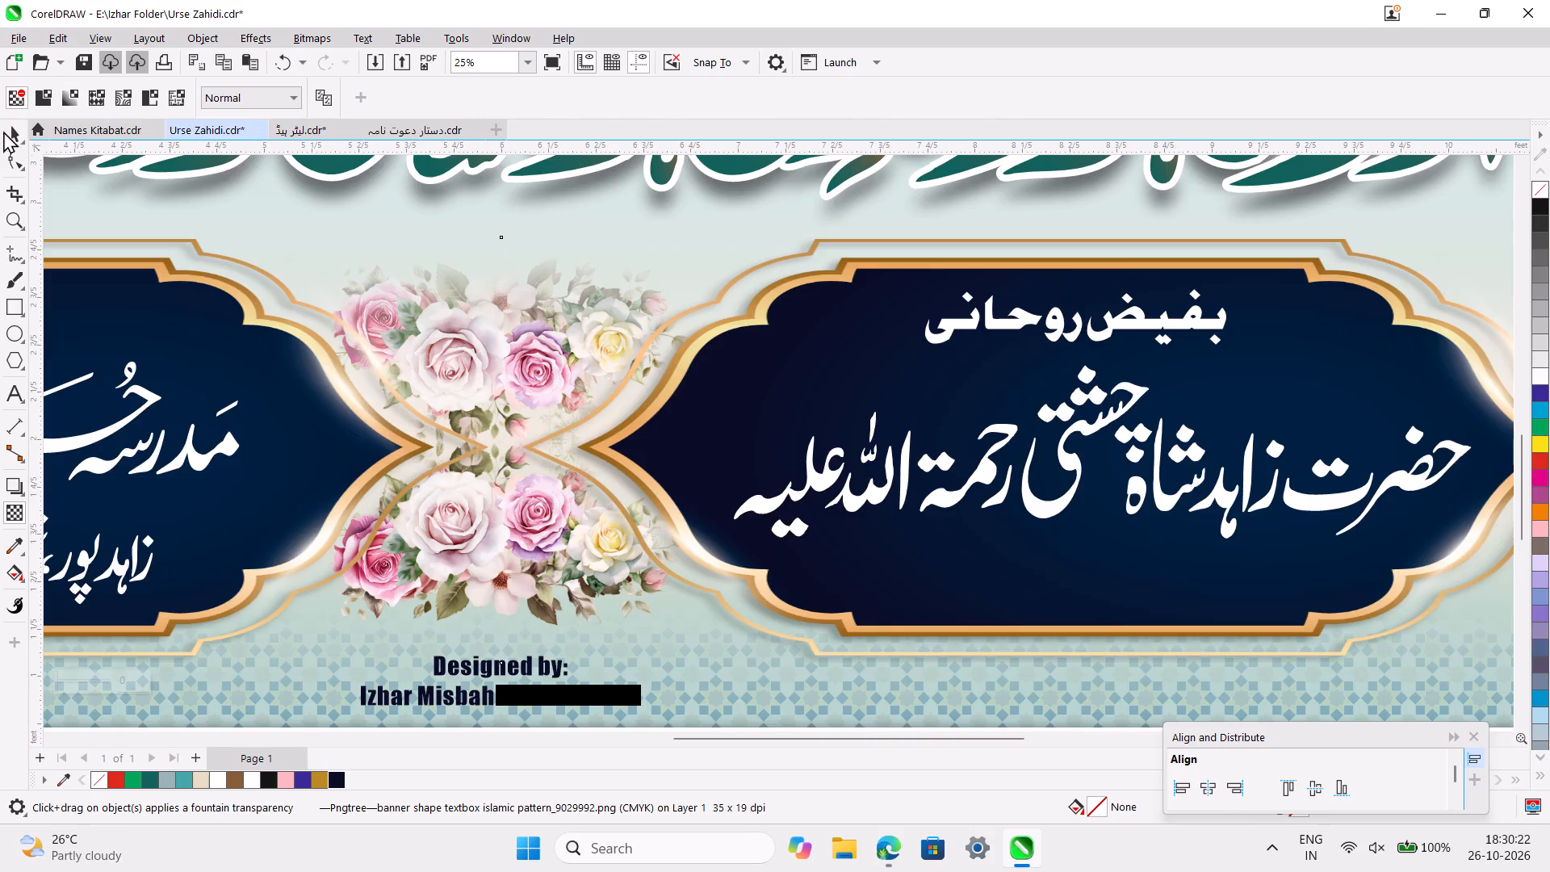
{"action": "left_click", "coordinate": [19, 131]}
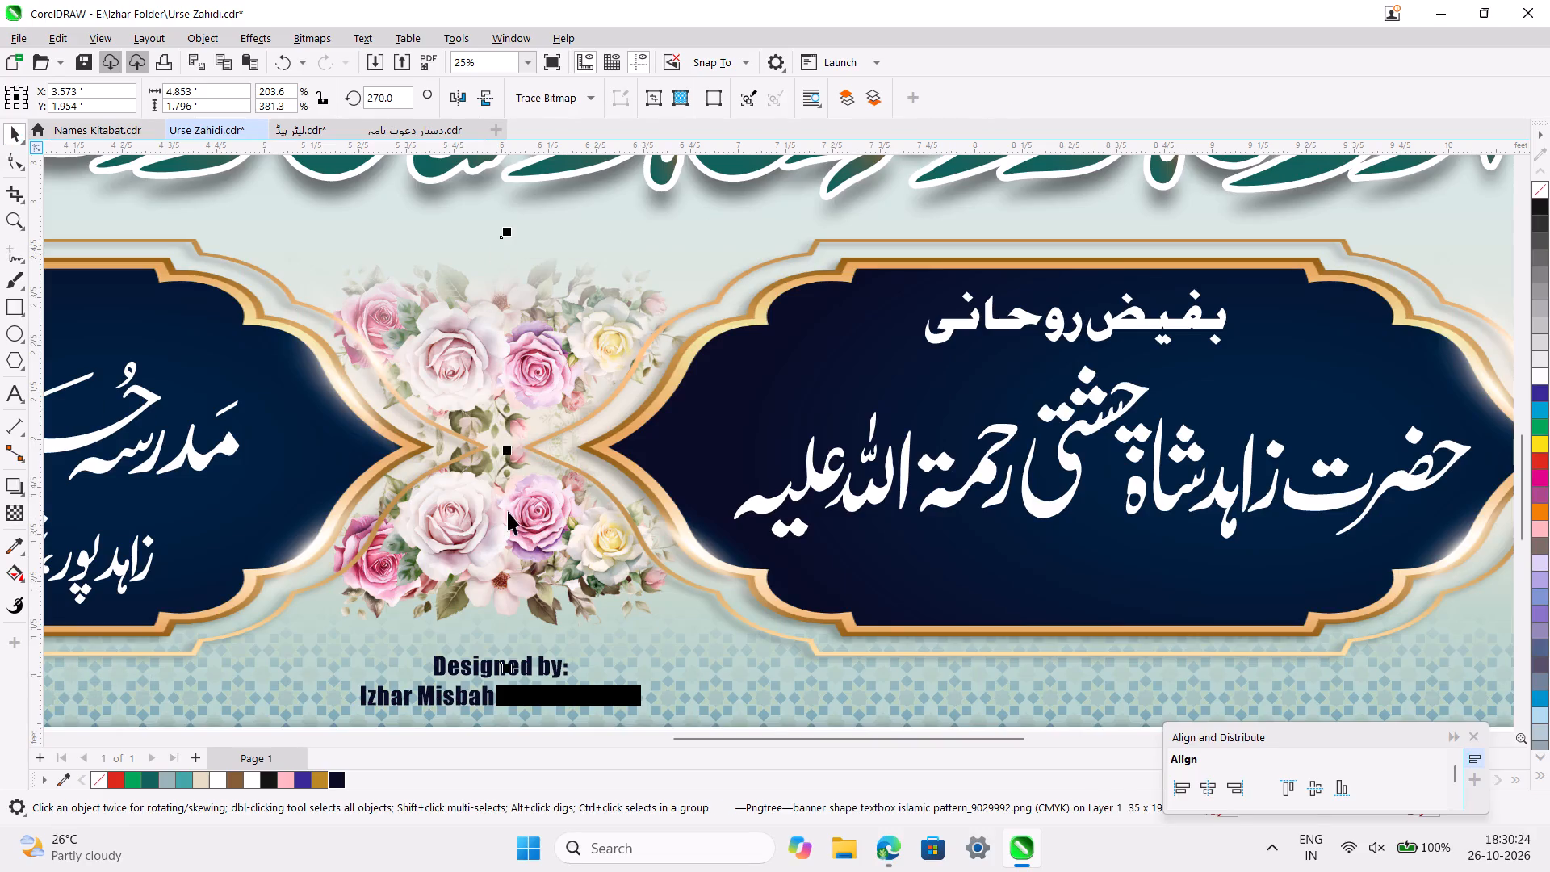
{"action": "left_click", "coordinate": [508, 511], "text": "alt"}
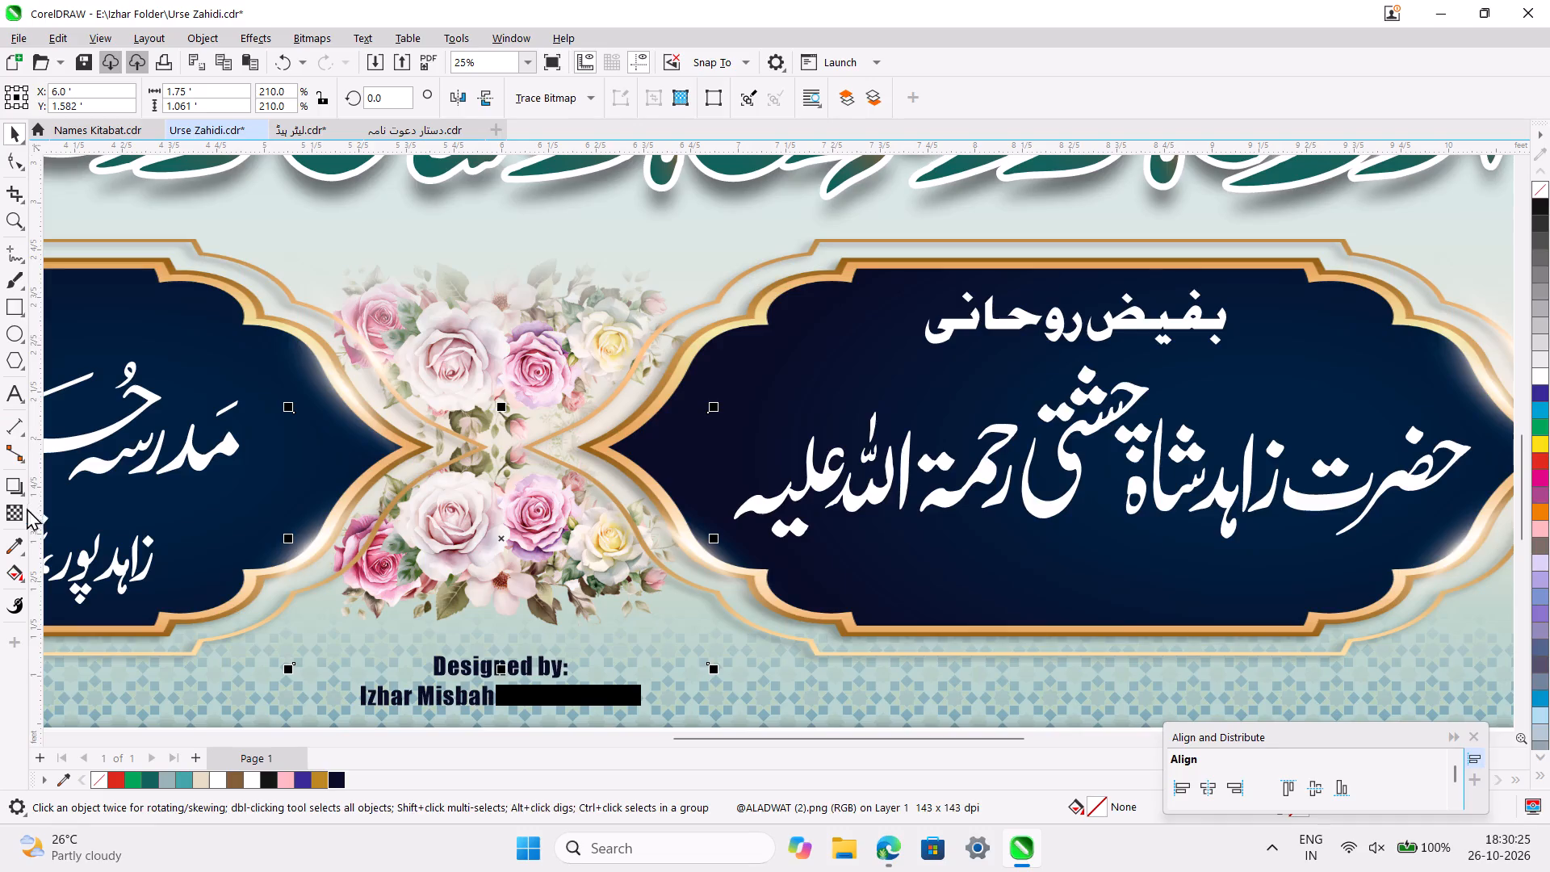
{"action": "left_click", "coordinate": [20, 508]}
{"action": "scroll", "coordinate": [340, 569], "scroll_direction": "down", "scroll_amount": 1}
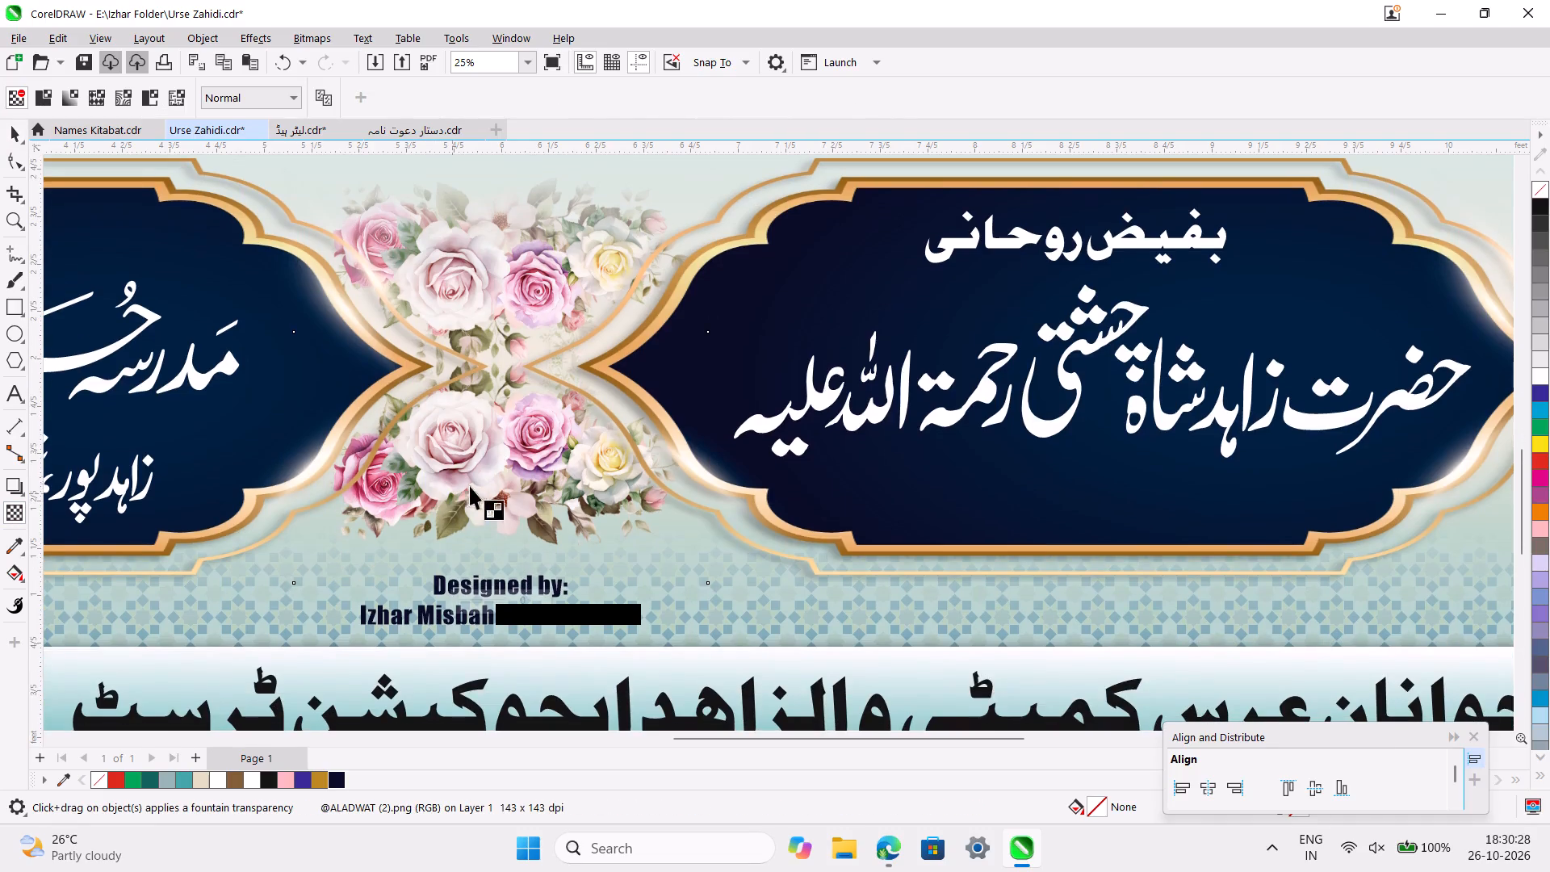
{"action": "left_click_drag", "start_coordinate": [496, 464], "coordinate": [504, 530]}
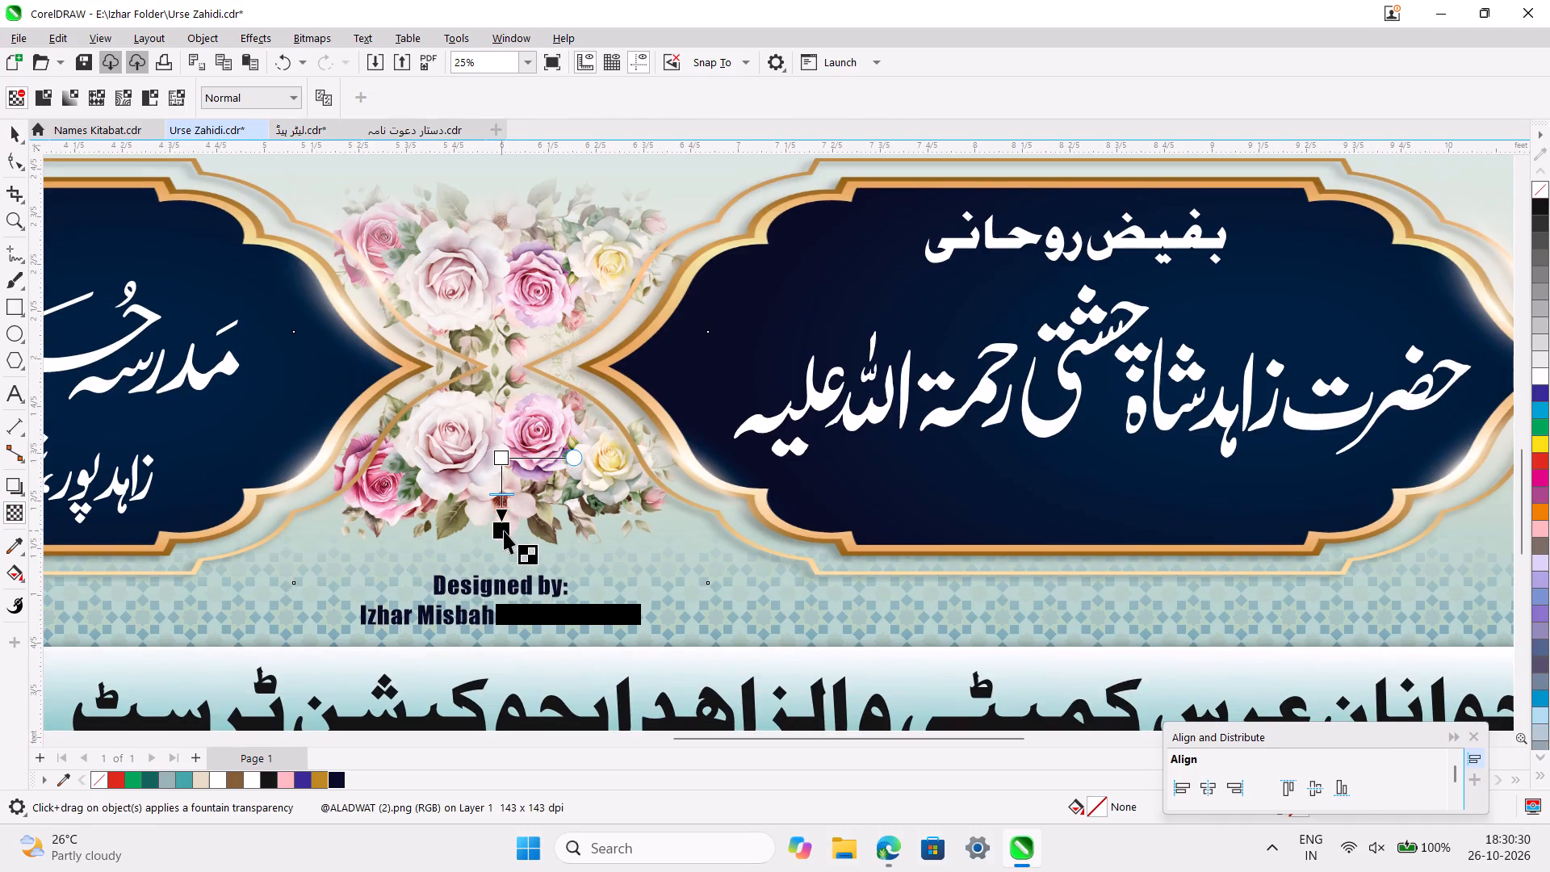
{"action": "left_click_drag", "start_coordinate": [504, 530], "coordinate": [506, 547]}
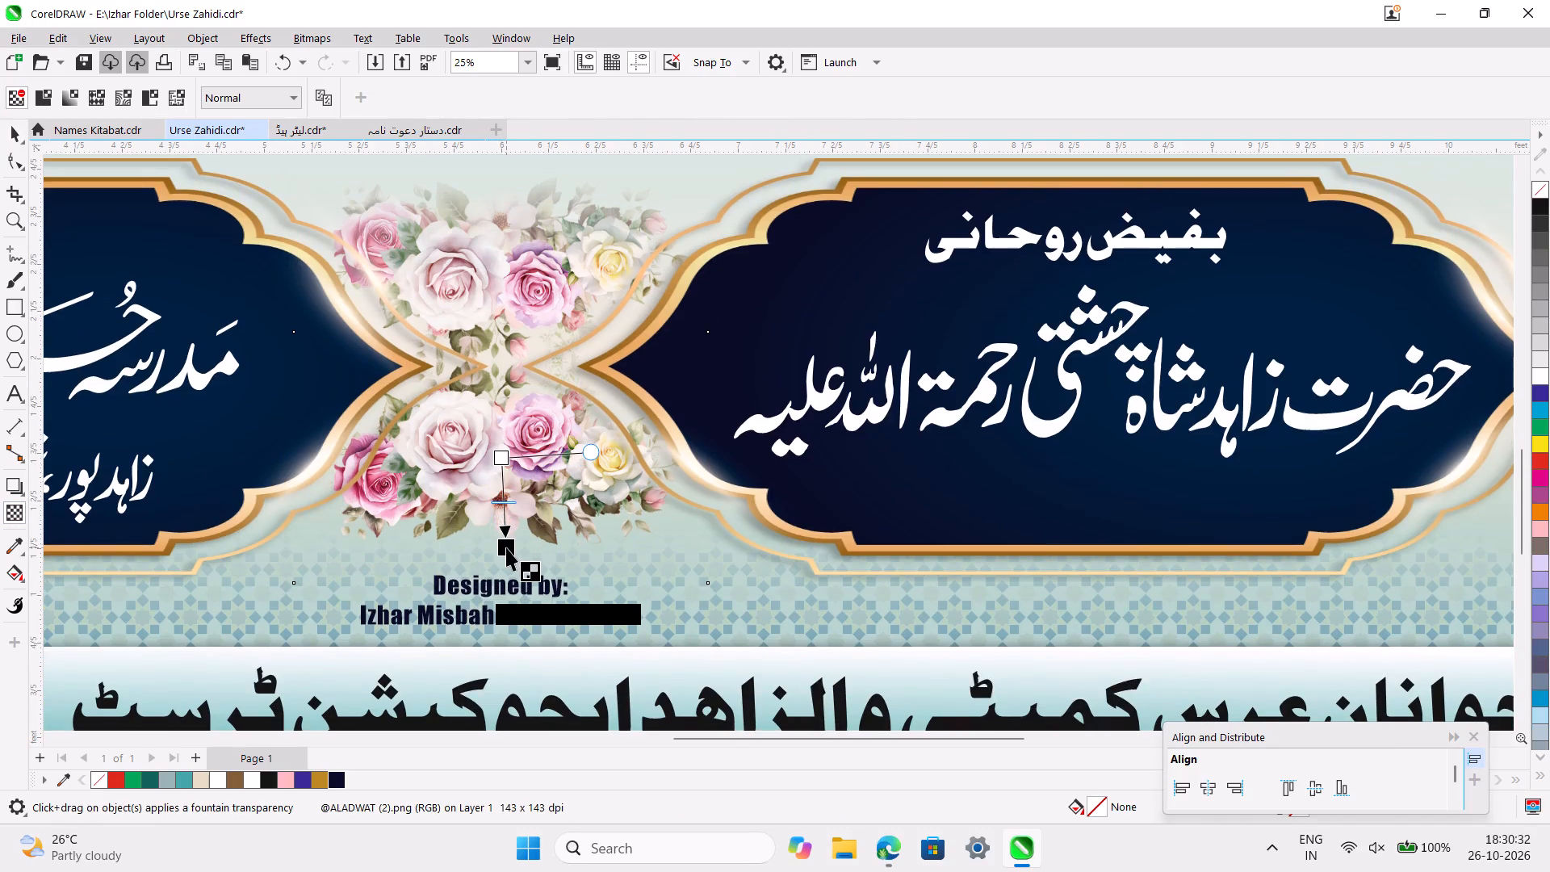
{"action": "left_click_drag", "start_coordinate": [506, 547], "coordinate": [505, 550]}
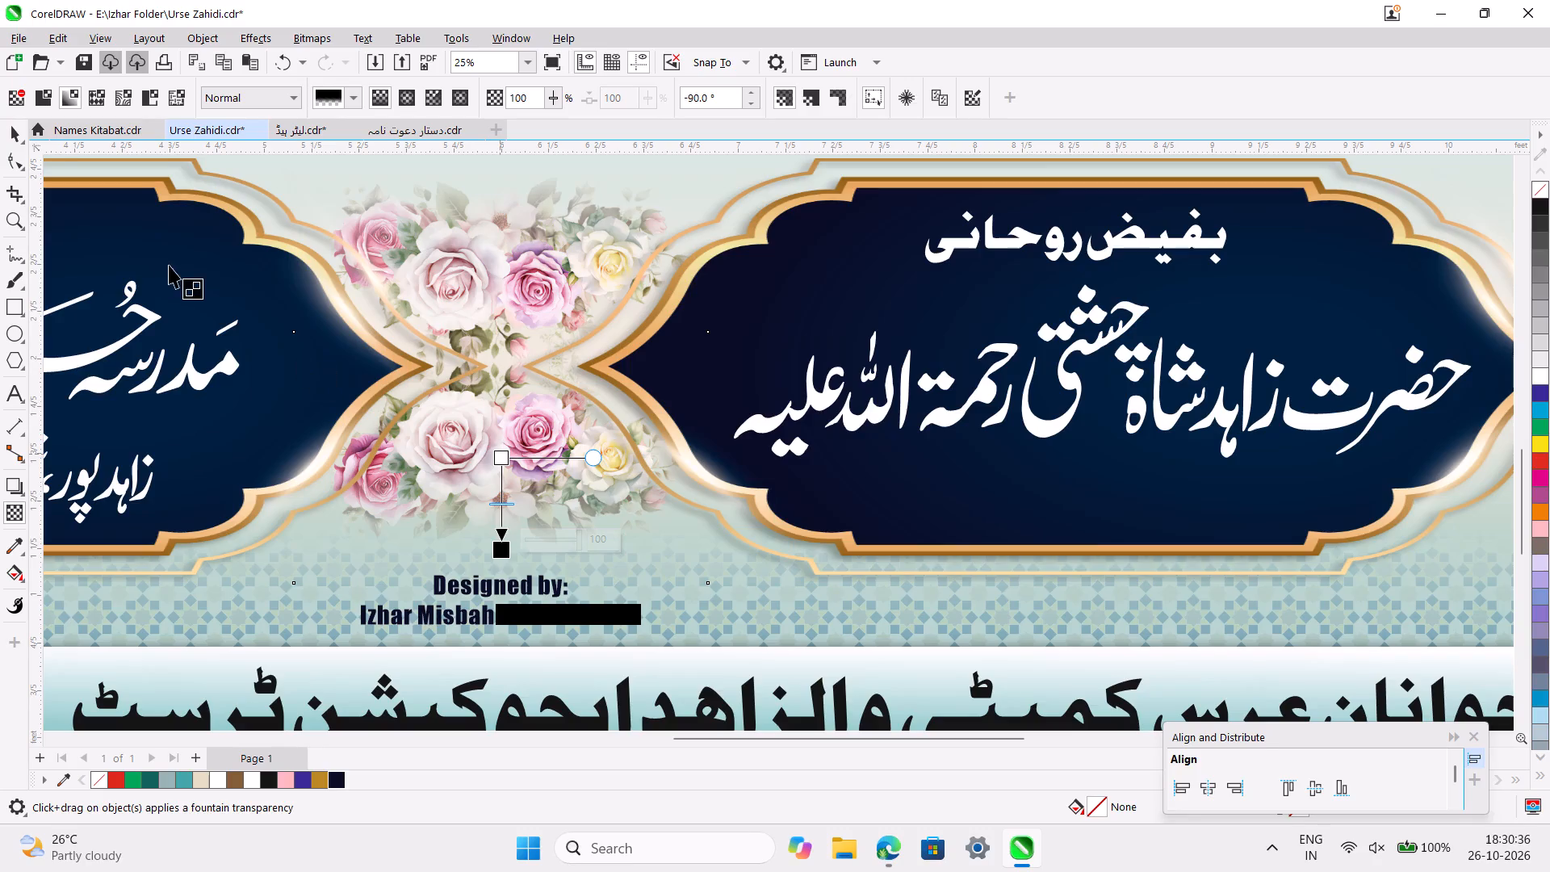
{"action": "left_click", "coordinate": [15, 130]}
Review the faded central bouquets within the whole banner and examine the white roses in the lower-right corner.
{"action": "scroll", "coordinate": [491, 440], "scroll_direction": "down", "scroll_amount": 8, "text": "ctrl"}
{"action": "left_click", "coordinate": [1147, 506]}
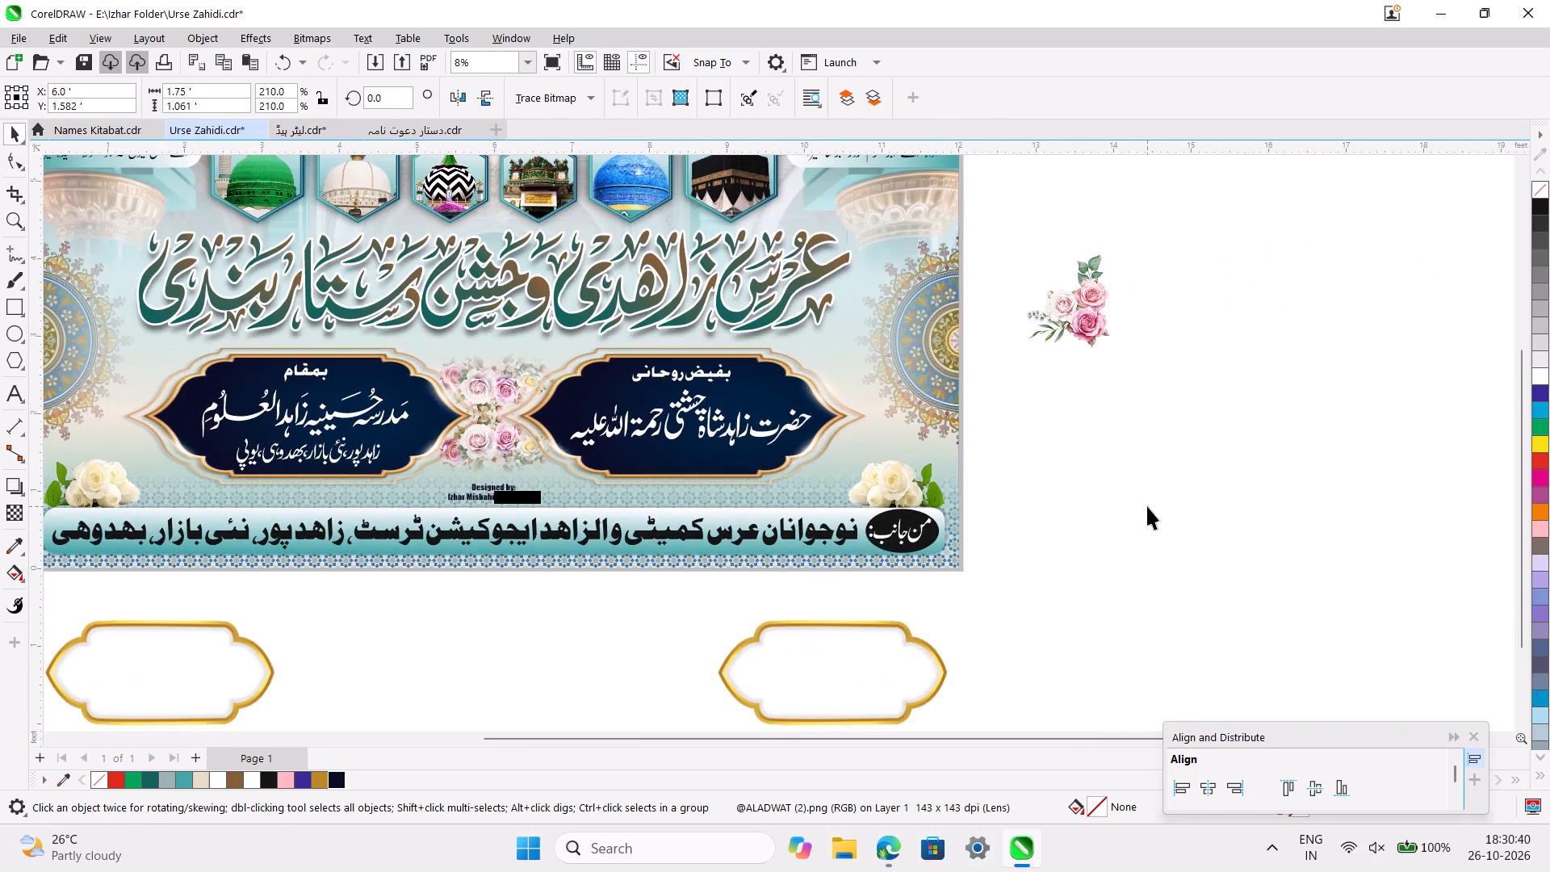
{"action": "scroll", "coordinate": [858, 485], "scroll_direction": "right", "scroll_amount": 1}
{"action": "scroll", "coordinate": [1049, 453], "scroll_direction": "up", "scroll_amount": 2, "text": "ctrl"}
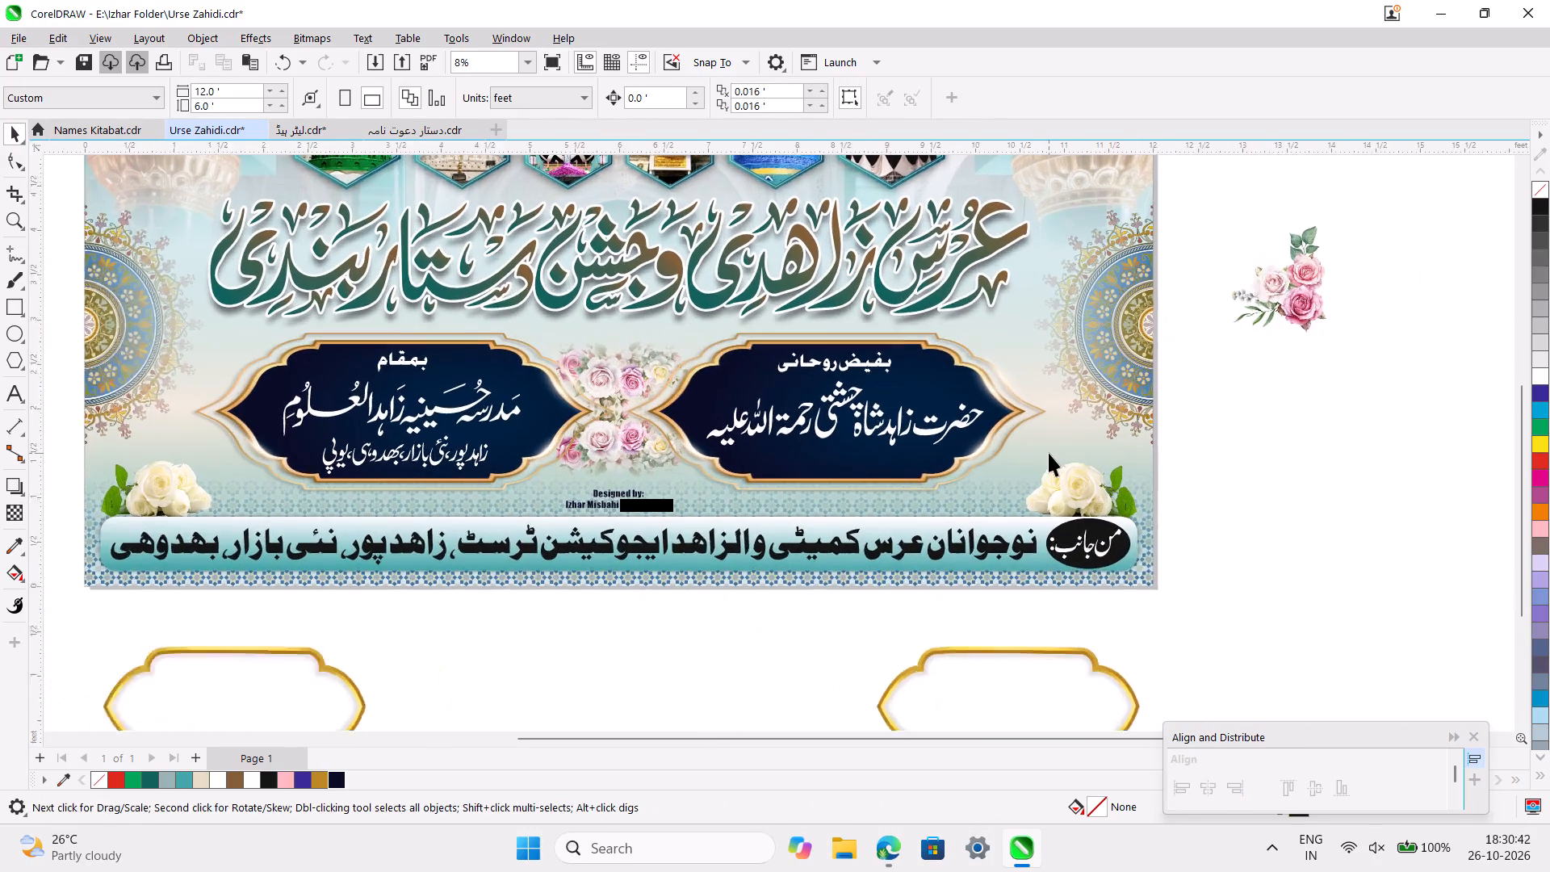
{"action": "scroll", "coordinate": [1049, 453], "scroll_direction": "up", "scroll_amount": 3, "text": "ctrl"}
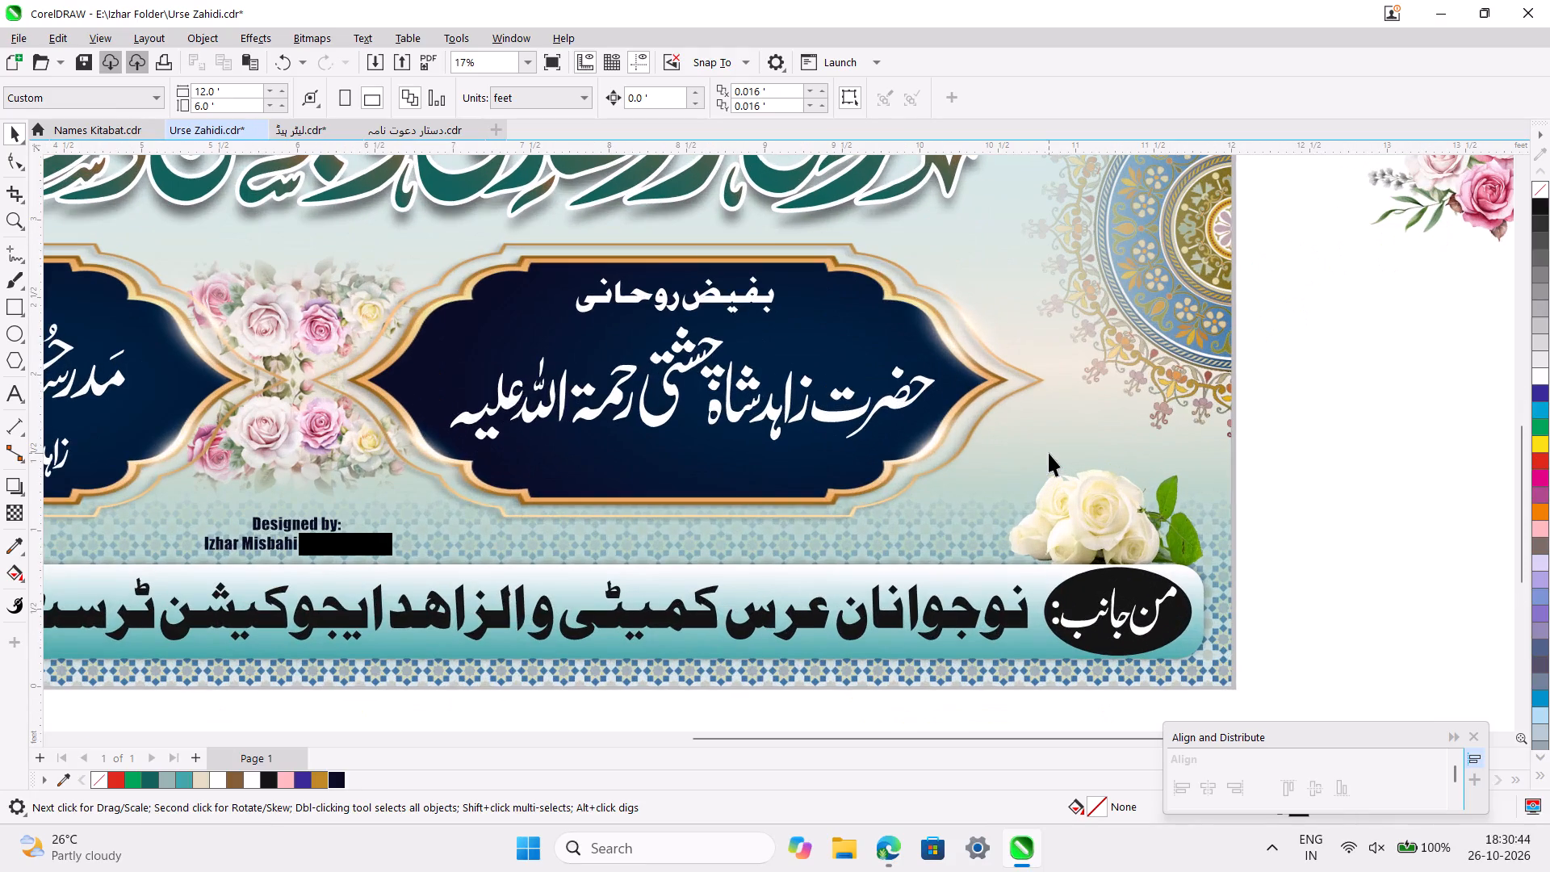
{"action": "scroll", "coordinate": [1049, 453], "scroll_direction": "up", "scroll_amount": 2, "text": "ctrl"}
{"action": "scroll", "coordinate": [1049, 453], "scroll_direction": "left", "scroll_amount": 1}
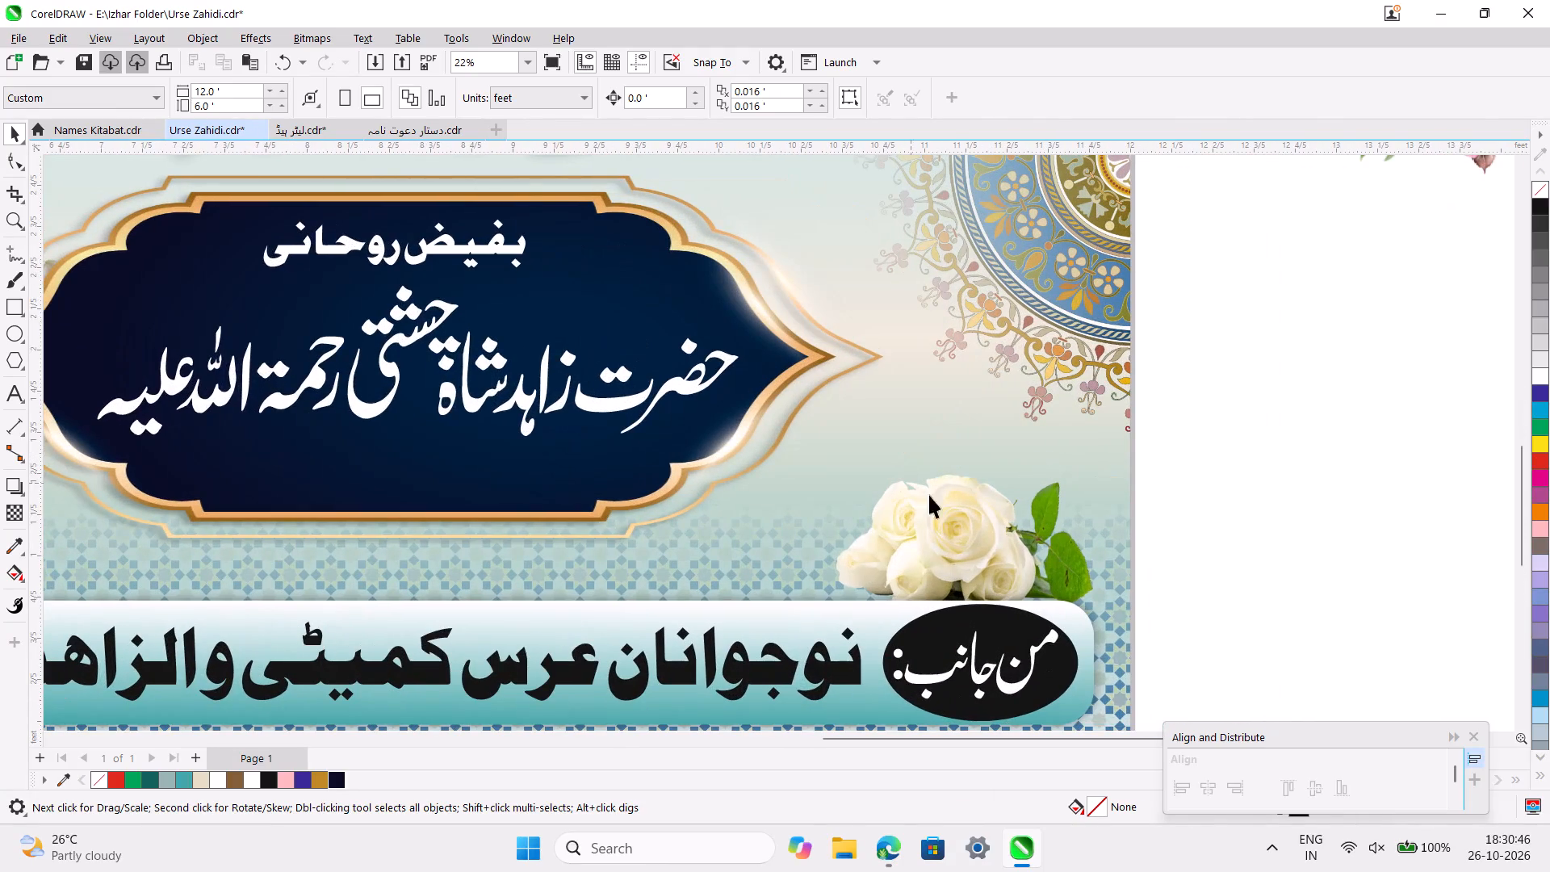
{"action": "left_click", "coordinate": [974, 522]}
{"action": "scroll", "coordinate": [974, 522], "scroll_direction": "down", "scroll_amount": 1}
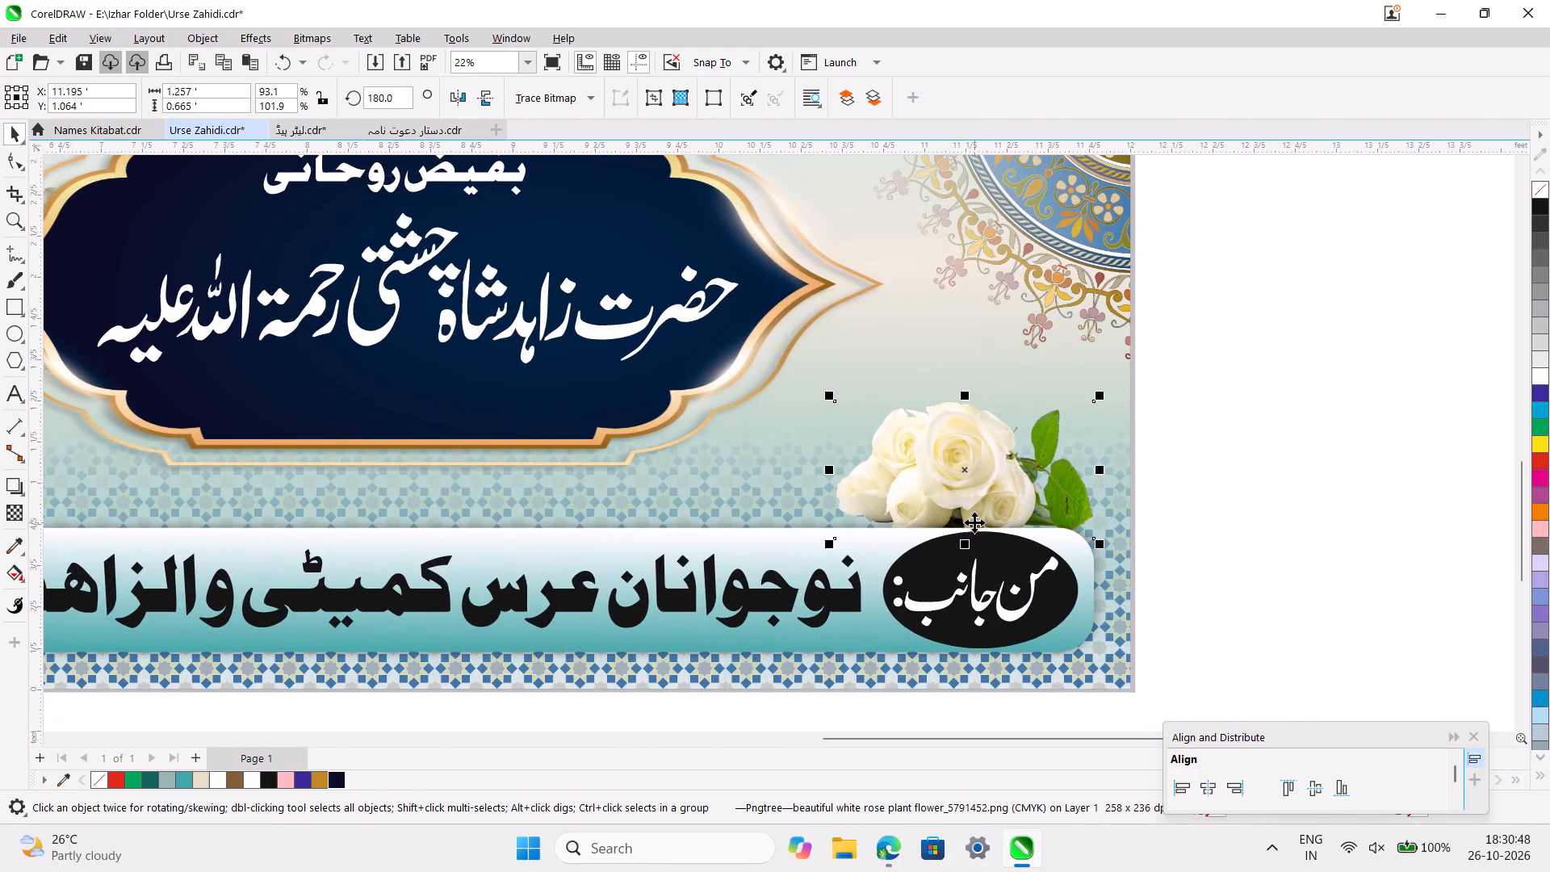
{"action": "left_click", "coordinate": [1292, 472]}
{"action": "scroll", "coordinate": [1292, 472], "scroll_direction": "down", "scroll_amount": 5, "text": "ctrl"}
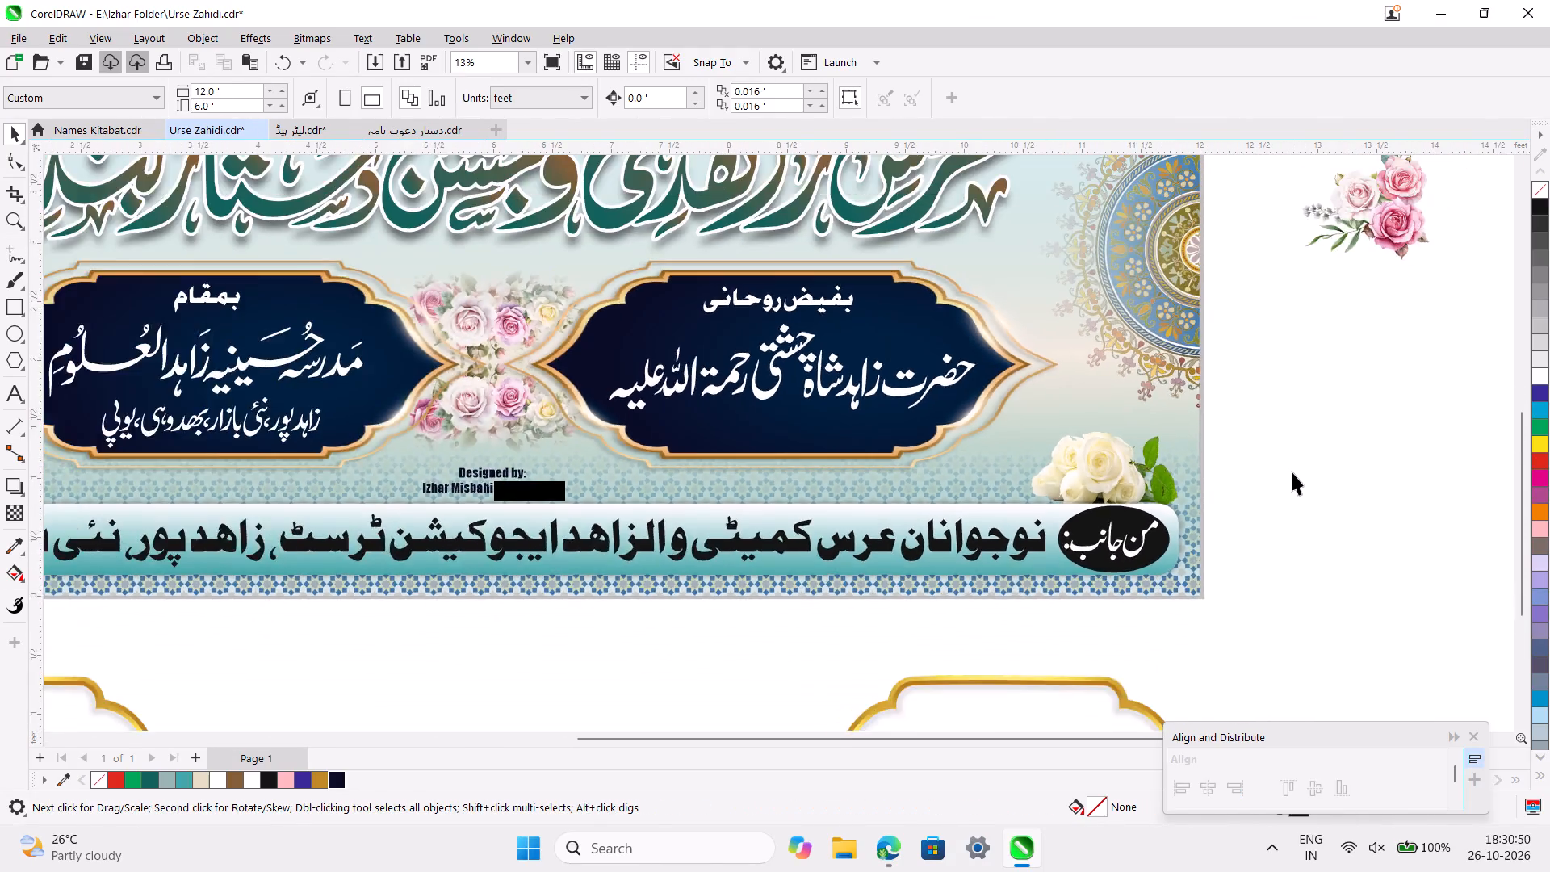
{"action": "scroll", "coordinate": [1292, 472], "scroll_direction": "down", "scroll_amount": 2, "text": "ctrl"}
Save the banner document.
{"action": "key", "text": "ctrl+s"}
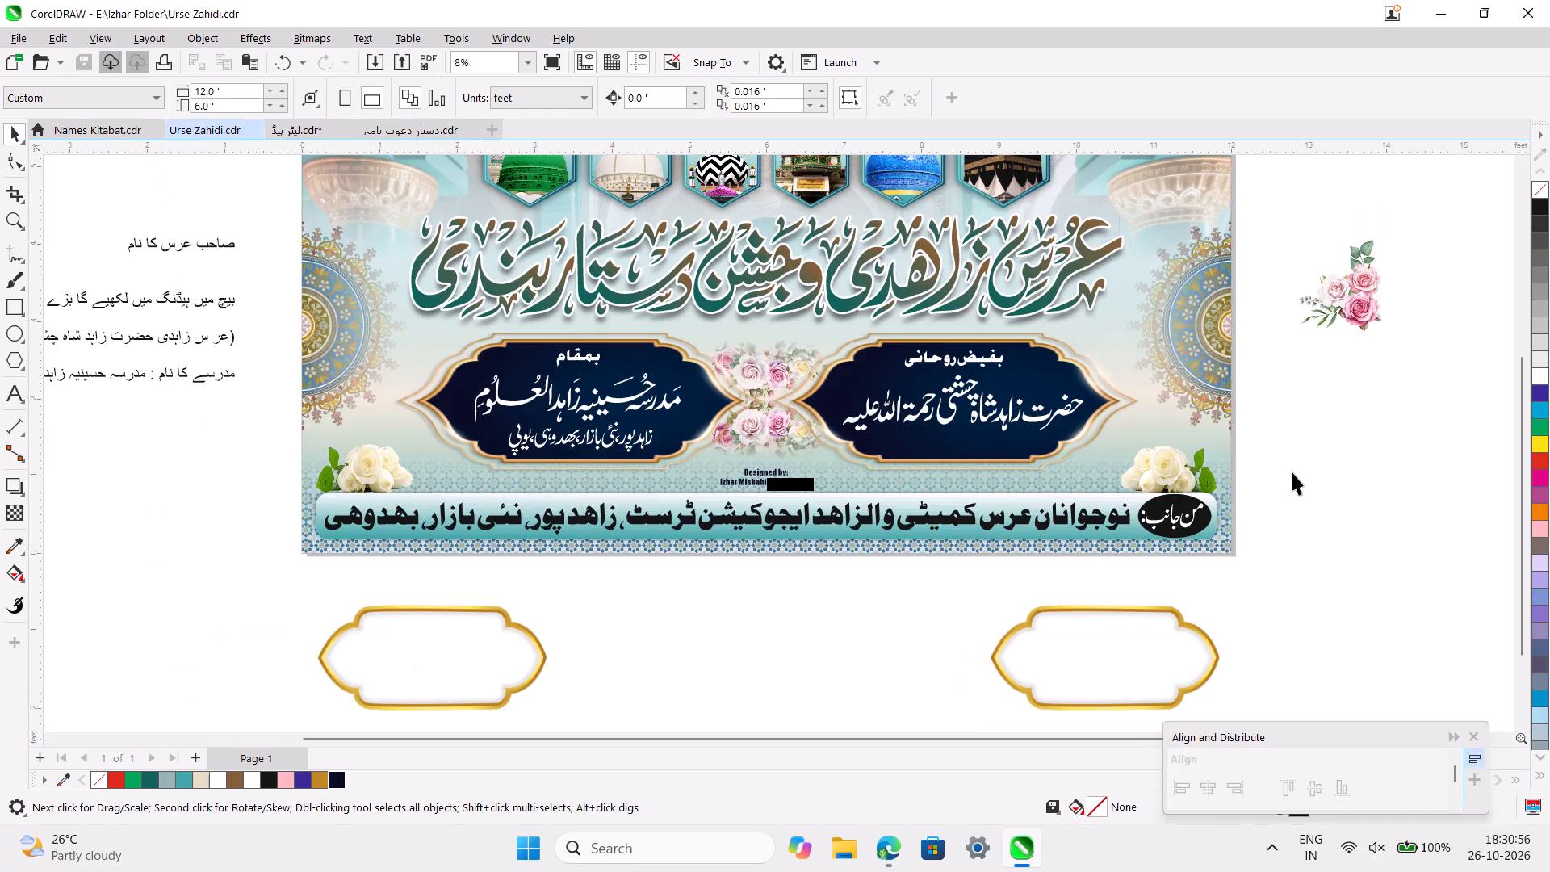
Join the designer credit's two lines into a single line, with a space after "Designed by:".
{"action": "left_click", "coordinate": [776, 482]}
{"action": "scroll", "coordinate": [776, 482], "scroll_direction": "up", "scroll_amount": 6, "text": "ctrl"}
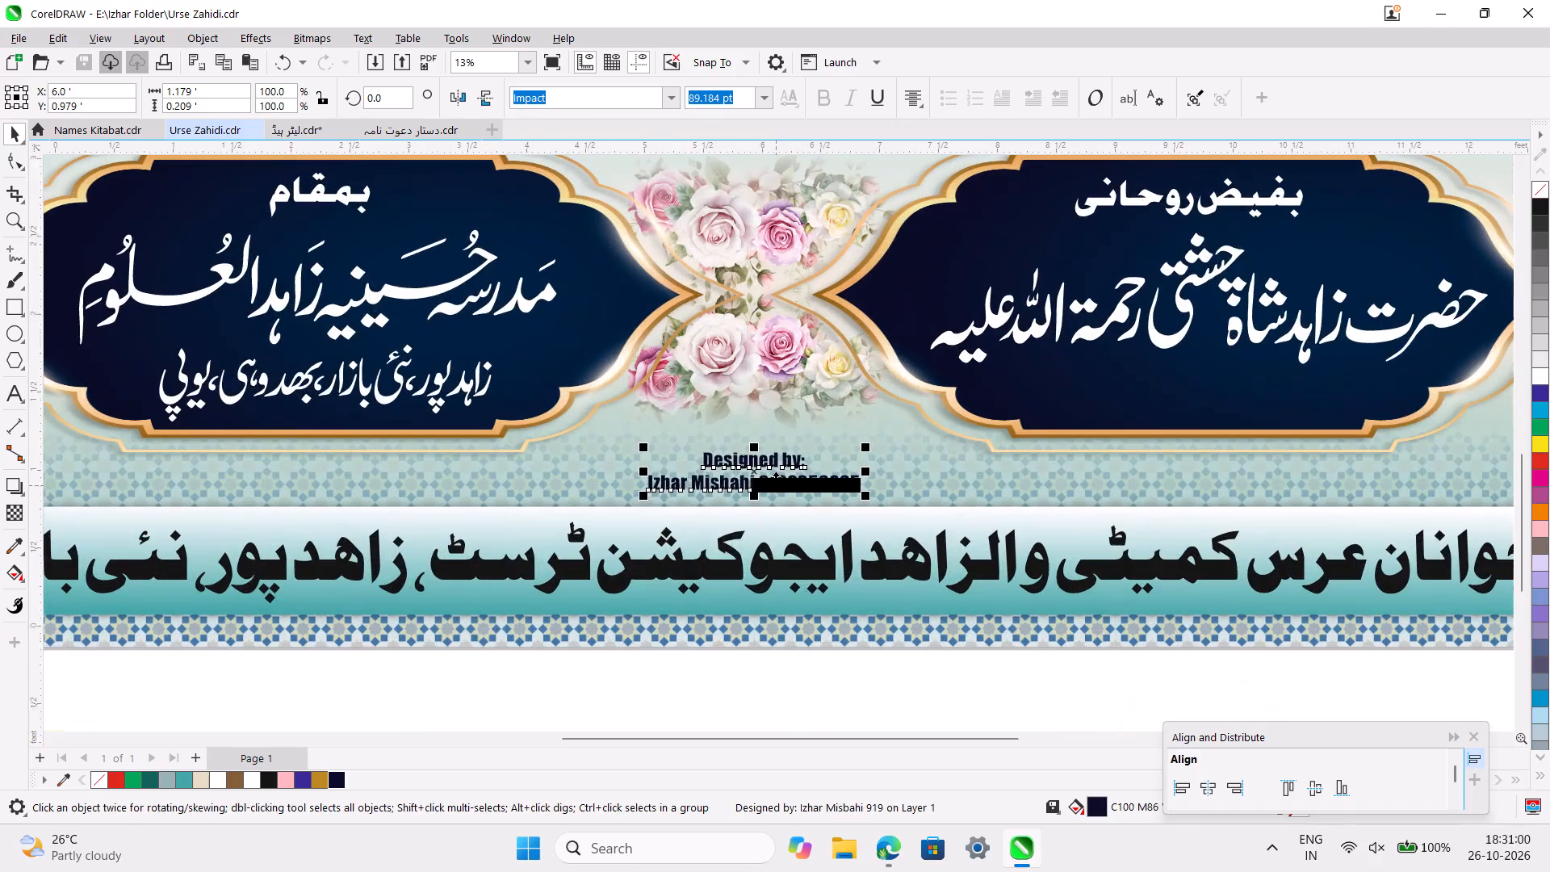
{"action": "double_click", "coordinate": [669, 489]}
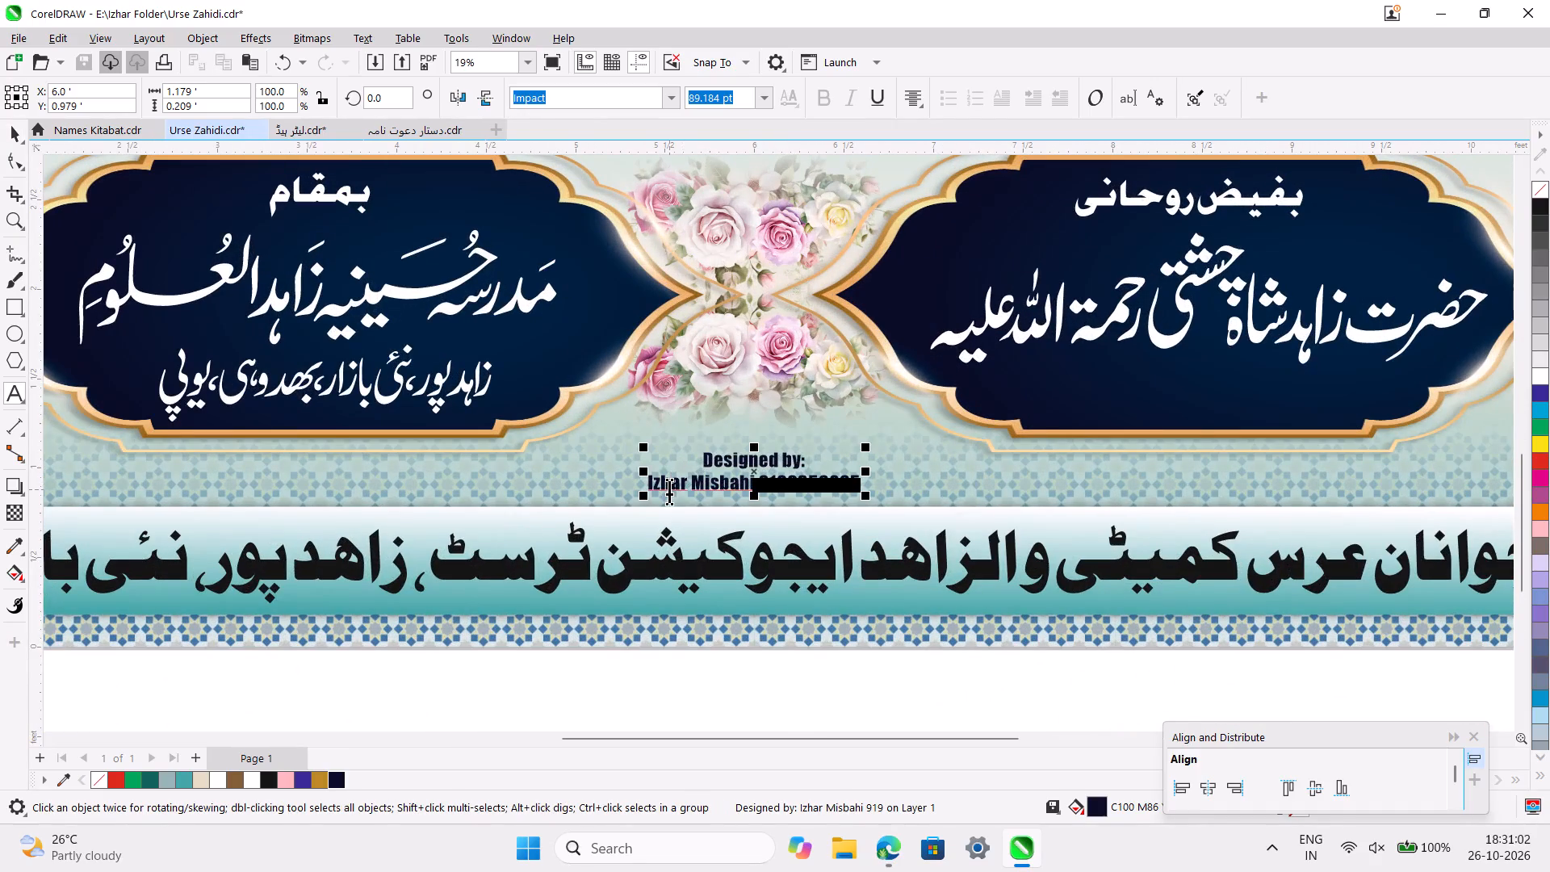
{"action": "left_click", "coordinate": [650, 481]}
{"action": "key", "text": "BackSpace"}
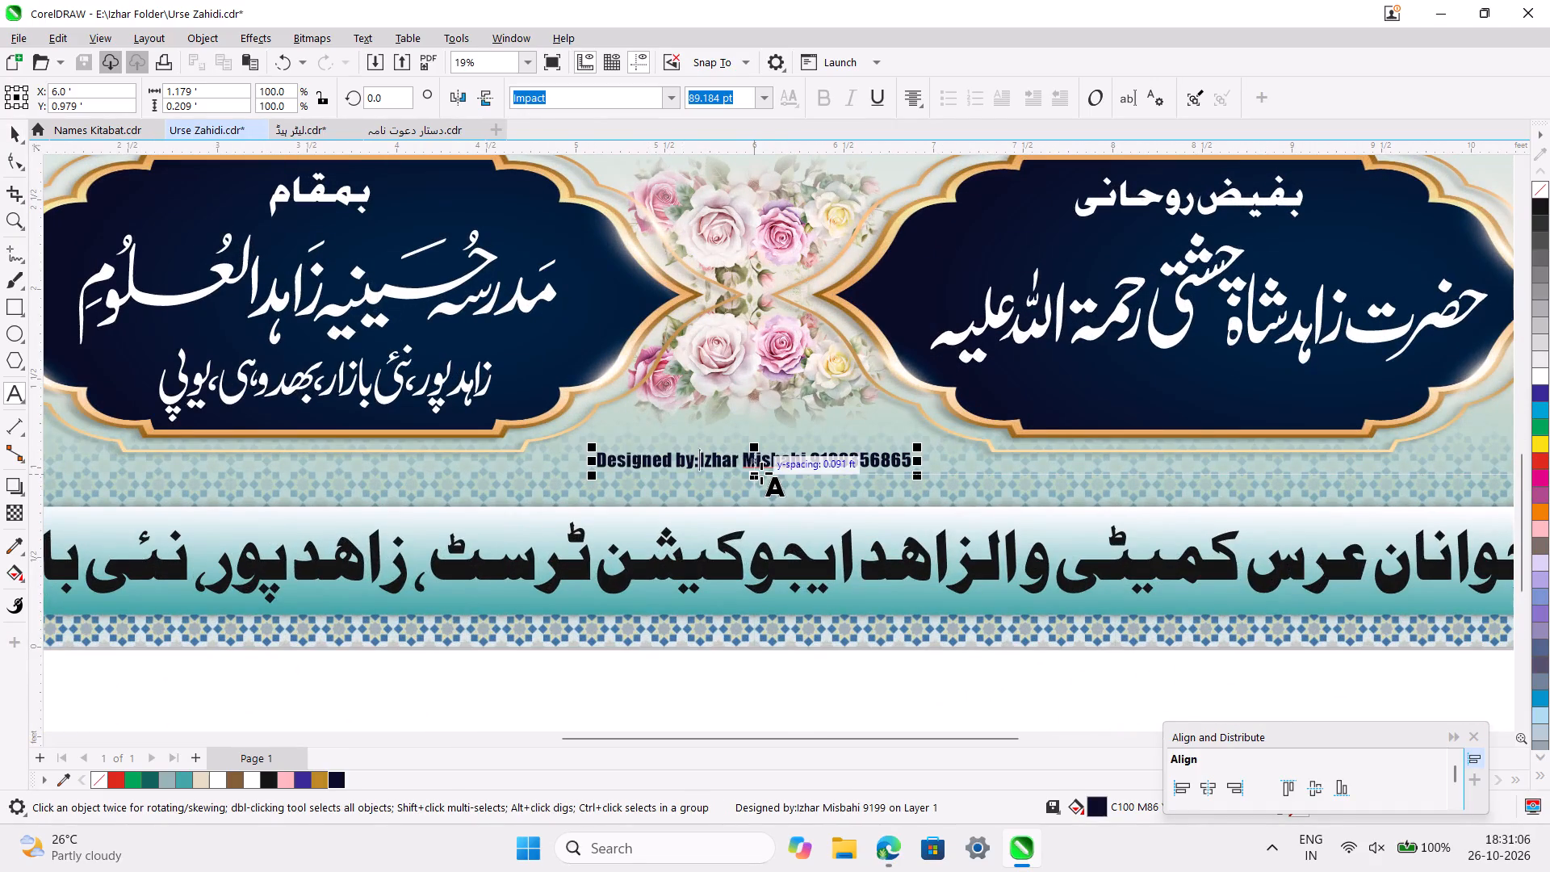
{"action": "key", "text": "space"}
{"action": "key", "text": "ctrl+space"}
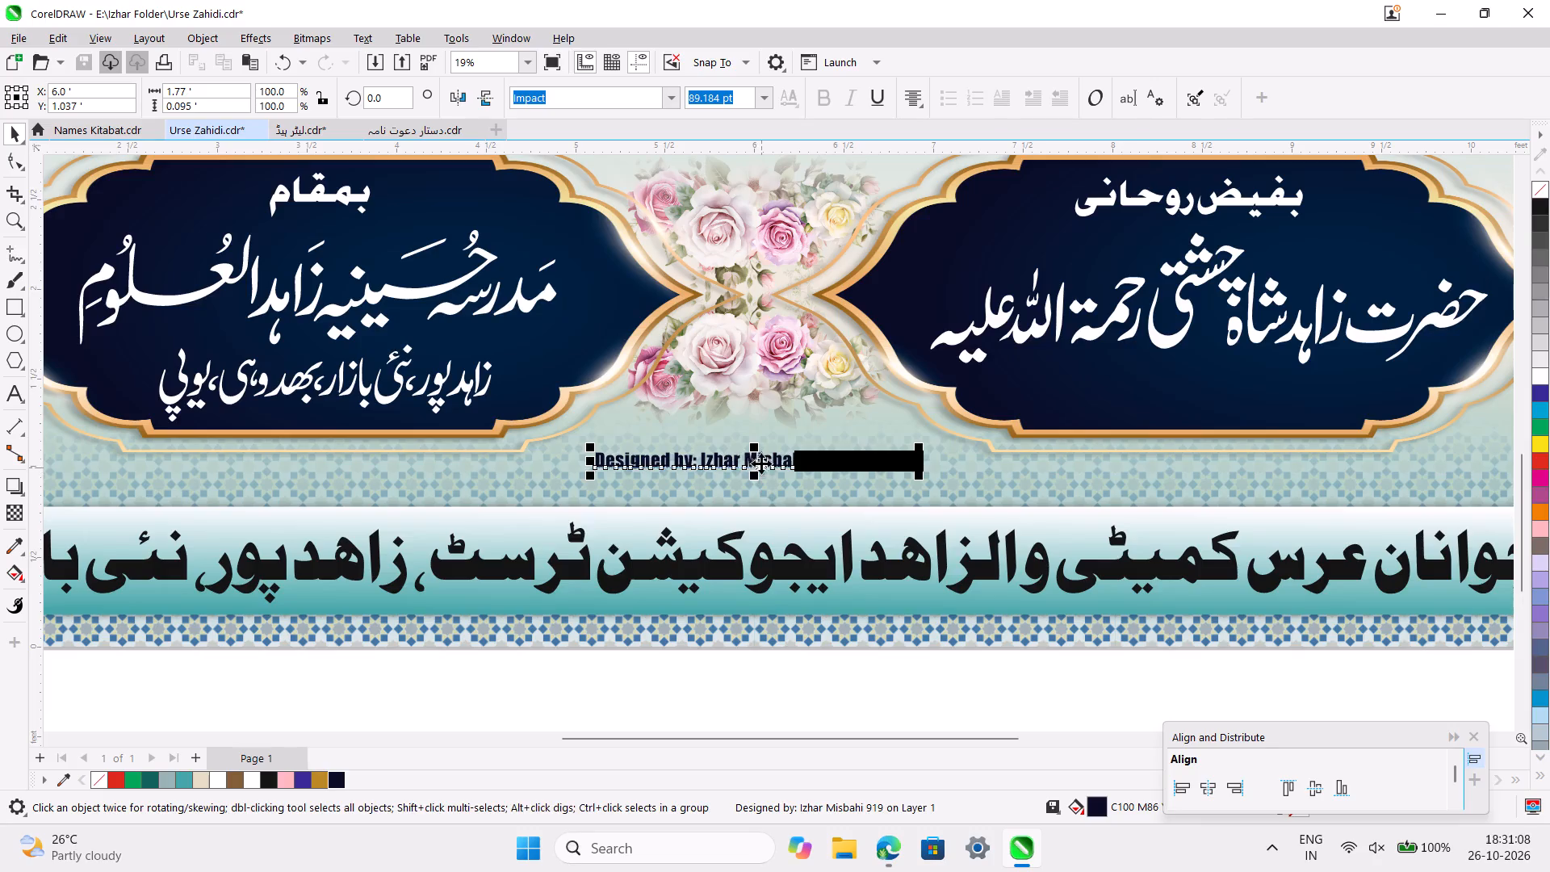
Move the designer credit onto the patterned border strip at the banner's bottom edge and centre it horizontally on the page.
{"action": "left_click_drag", "start_coordinate": [760, 465], "coordinate": [733, 629]}
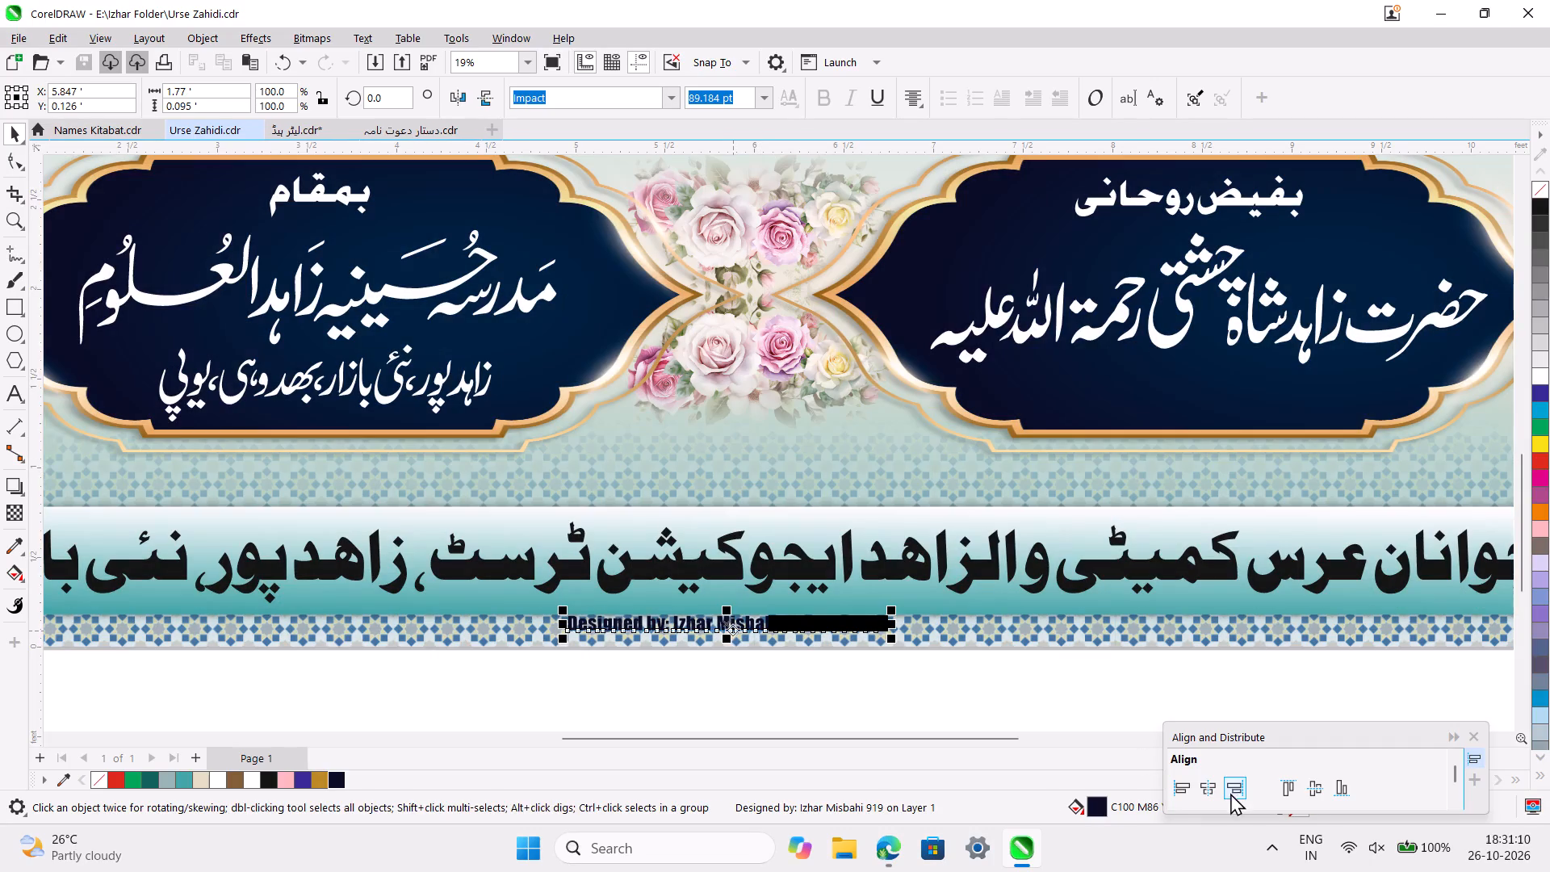
{"action": "left_click", "coordinate": [1217, 781]}
{"action": "left_click", "coordinate": [1016, 681]}
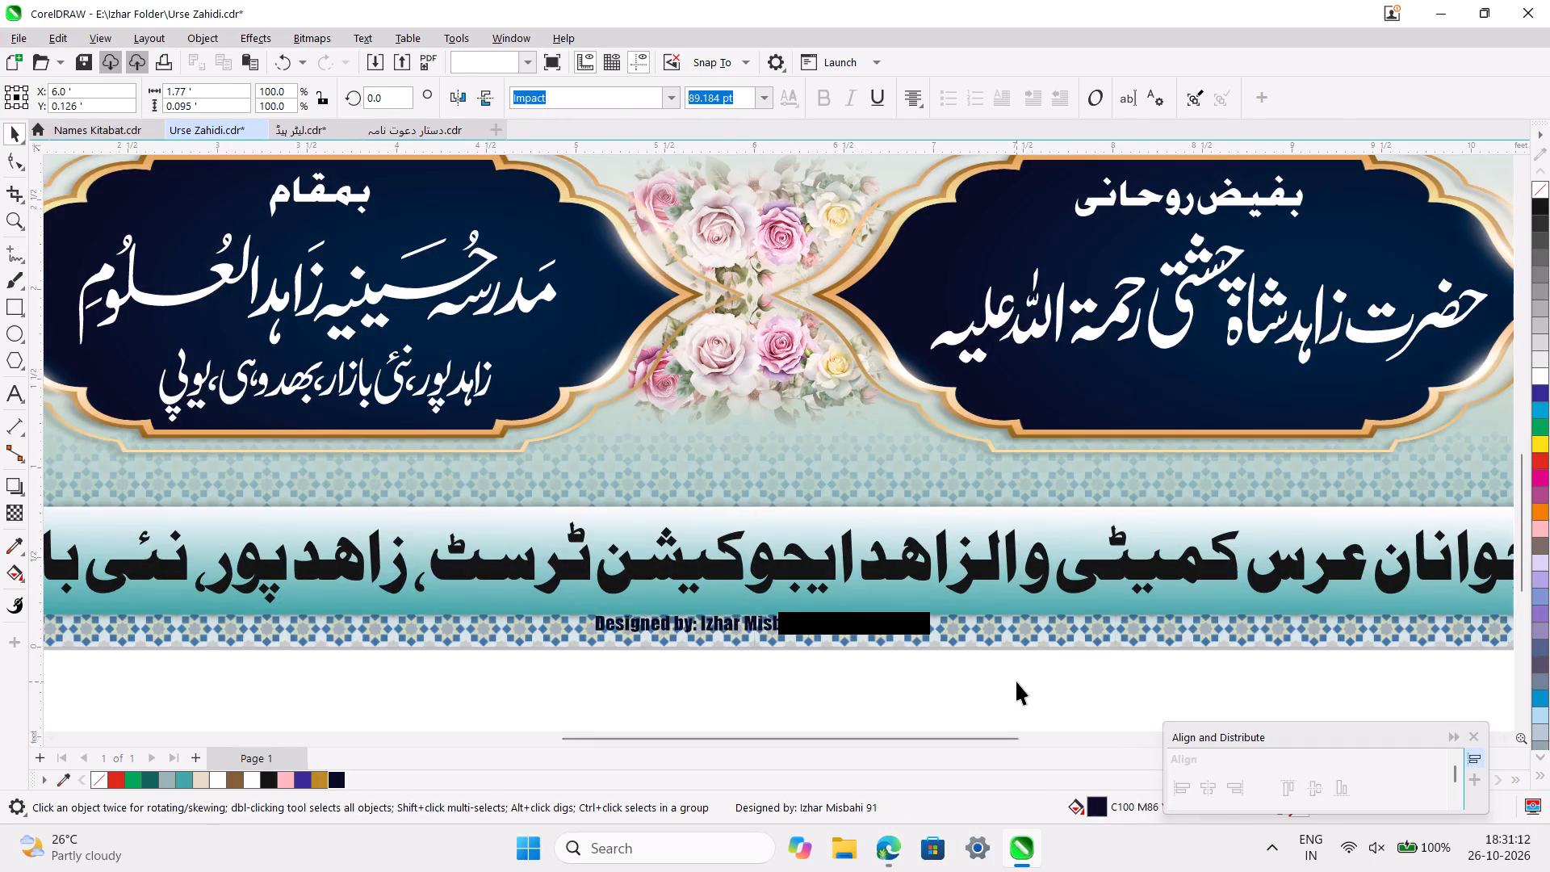
Duplicate the teal gradient footer bar, shrink the copy to about 3.93 by 0.2 ft, and move it to the designer credit as a backing.
{"action": "scroll", "coordinate": [1016, 681], "scroll_direction": "down", "scroll_amount": 4, "text": "ctrl"}
{"action": "scroll", "coordinate": [793, 694], "scroll_direction": "down", "scroll_amount": 2}
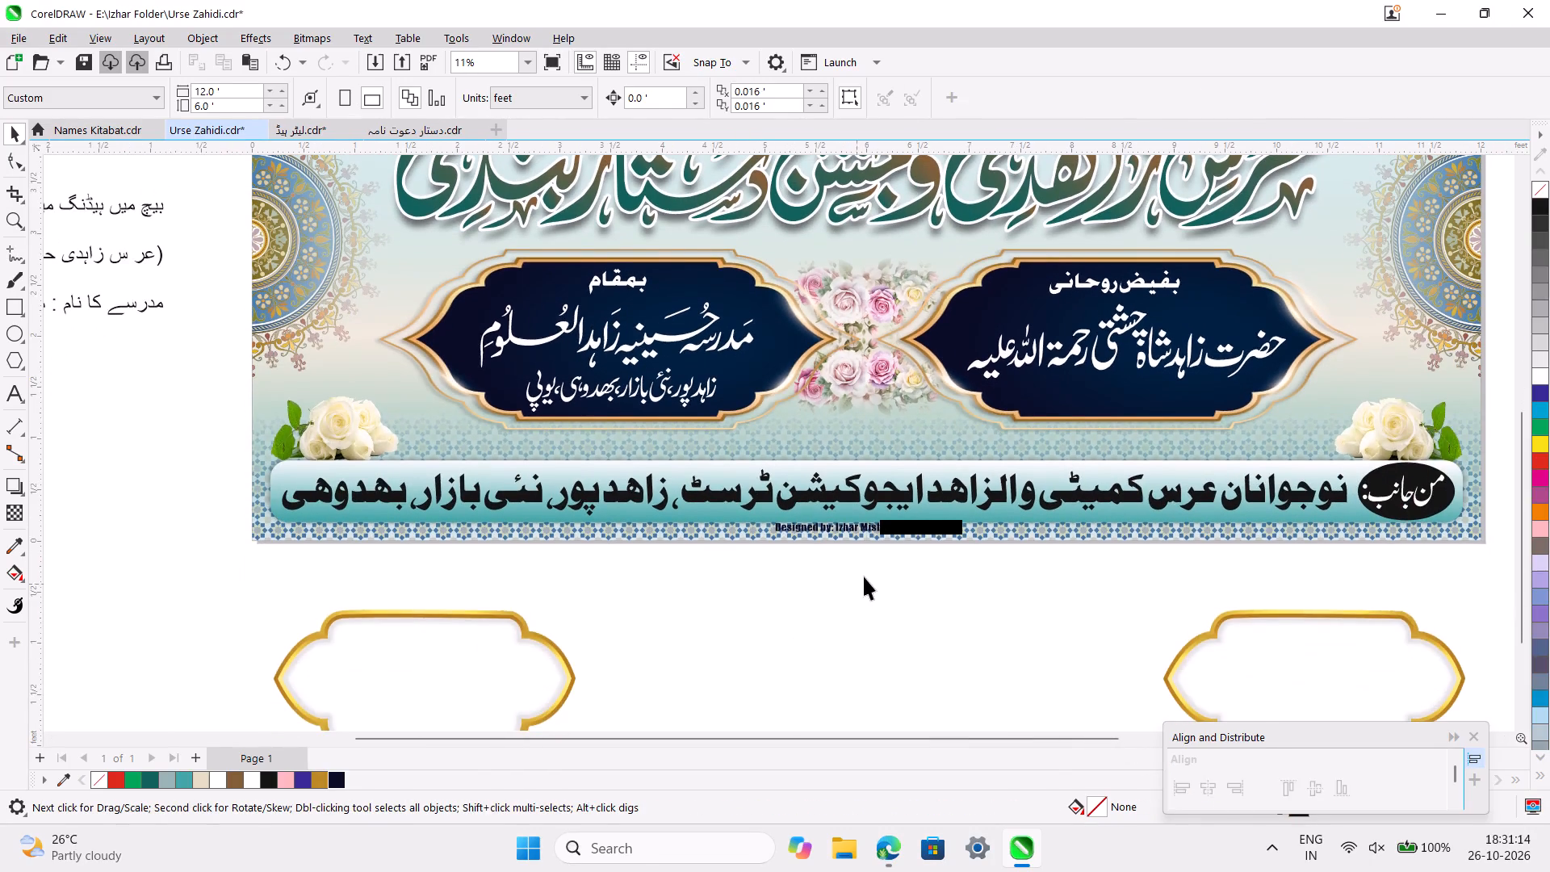
{"action": "scroll", "coordinate": [867, 574], "scroll_direction": "up", "scroll_amount": 5, "text": "ctrl"}
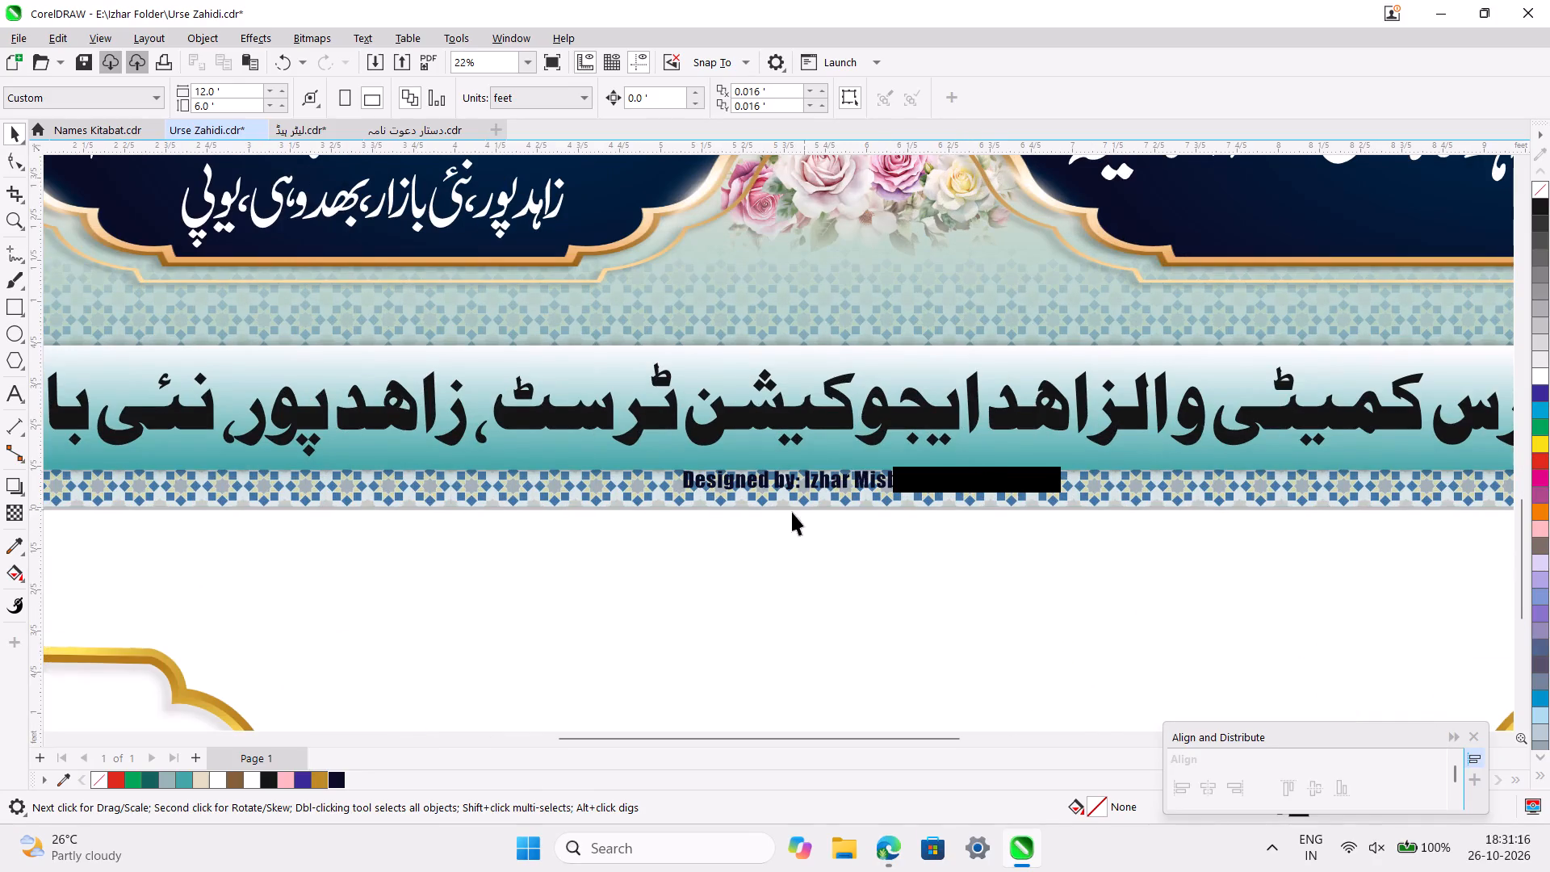
{"action": "scroll", "coordinate": [730, 544], "scroll_direction": "down", "scroll_amount": 4, "text": "ctrl"}
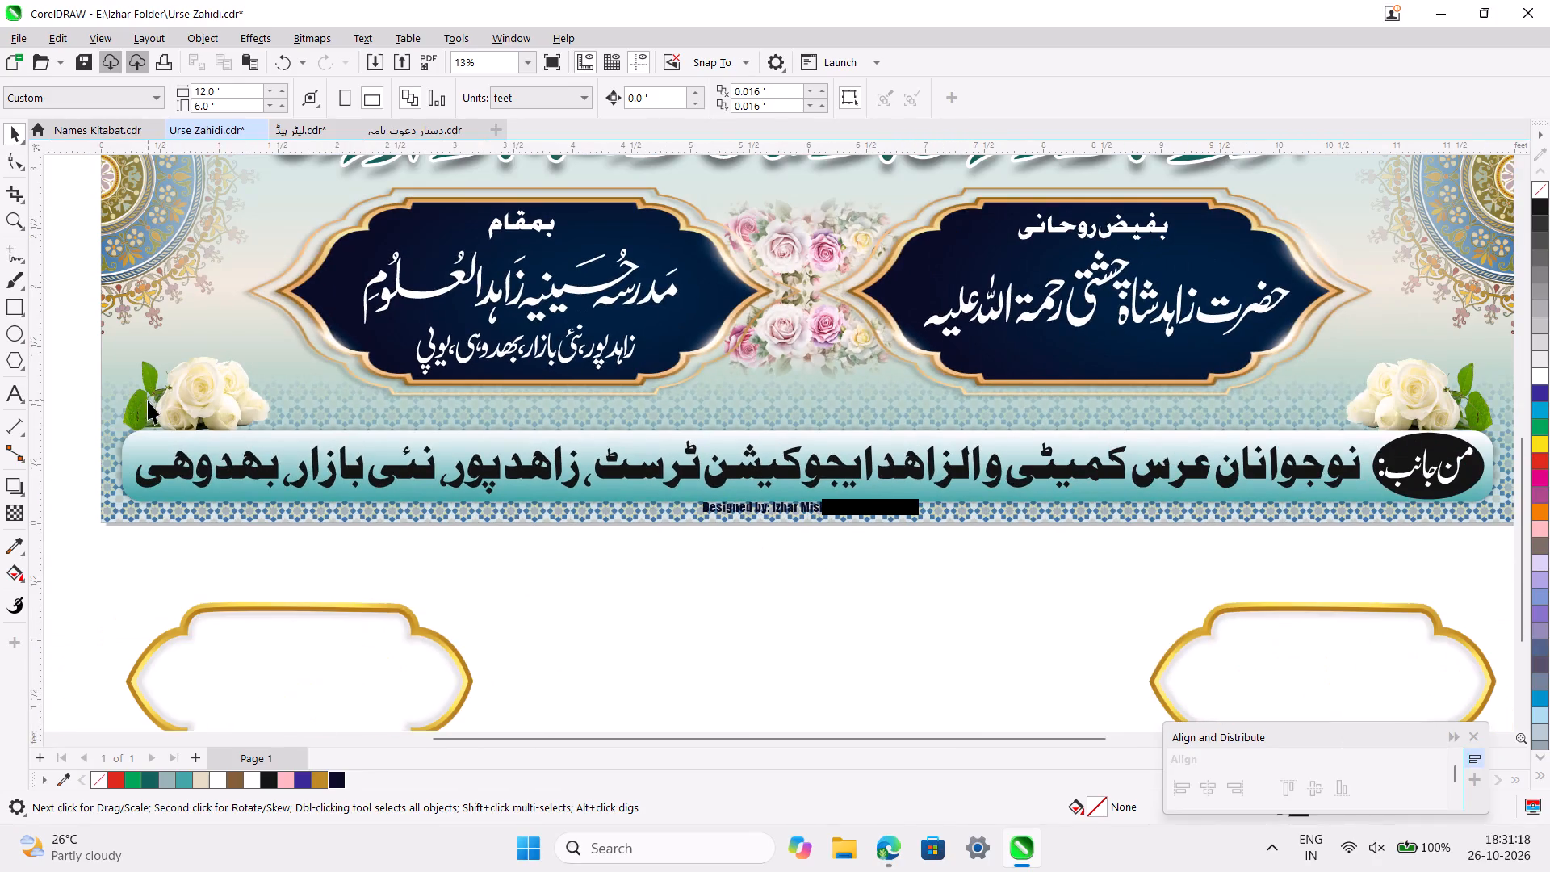
{"action": "scroll", "coordinate": [651, 399], "scroll_direction": "down", "scroll_amount": 3, "text": "ctrl"}
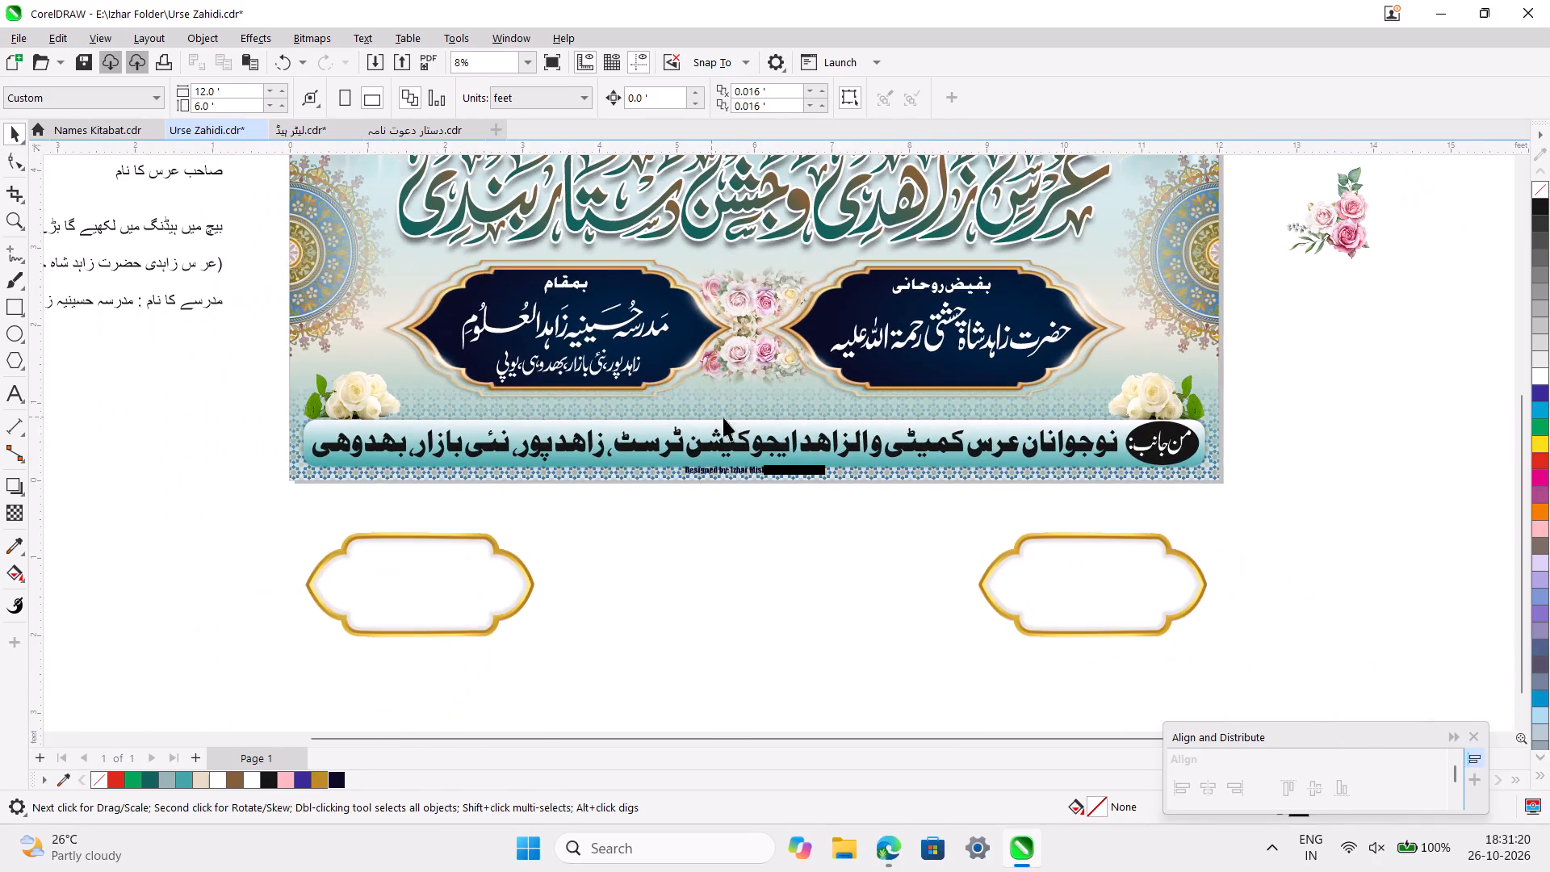
{"action": "left_click", "coordinate": [765, 426]}
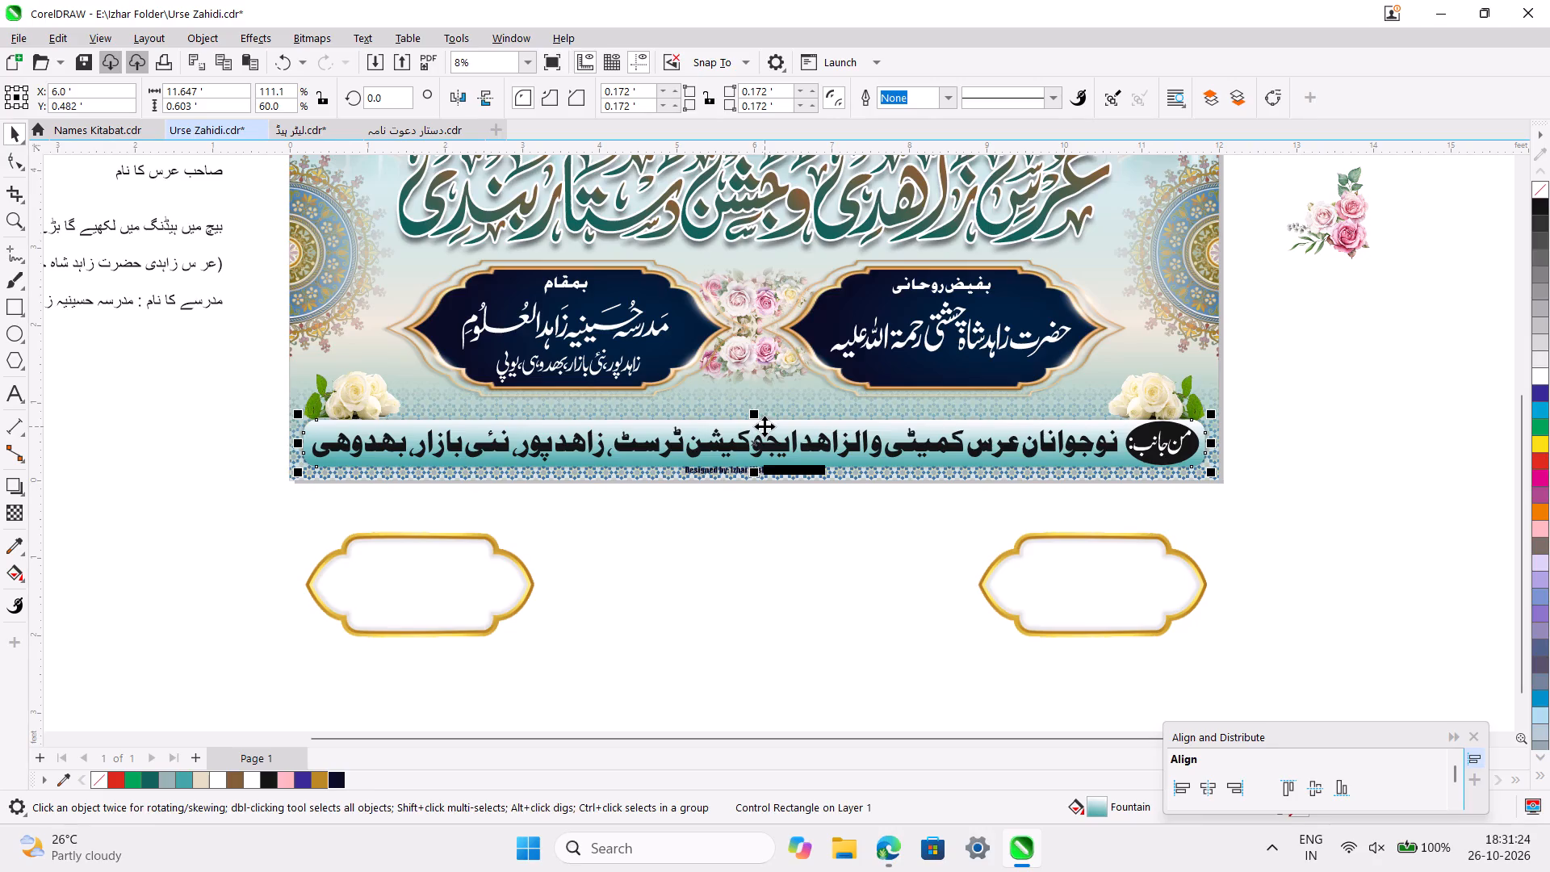
{"action": "key", "text": "ctrl+d"}
{"action": "left_click_drag", "start_coordinate": [765, 426], "coordinate": [756, 500]}
{"action": "left_click_drag", "start_coordinate": [1205, 489], "coordinate": [1133, 503]}
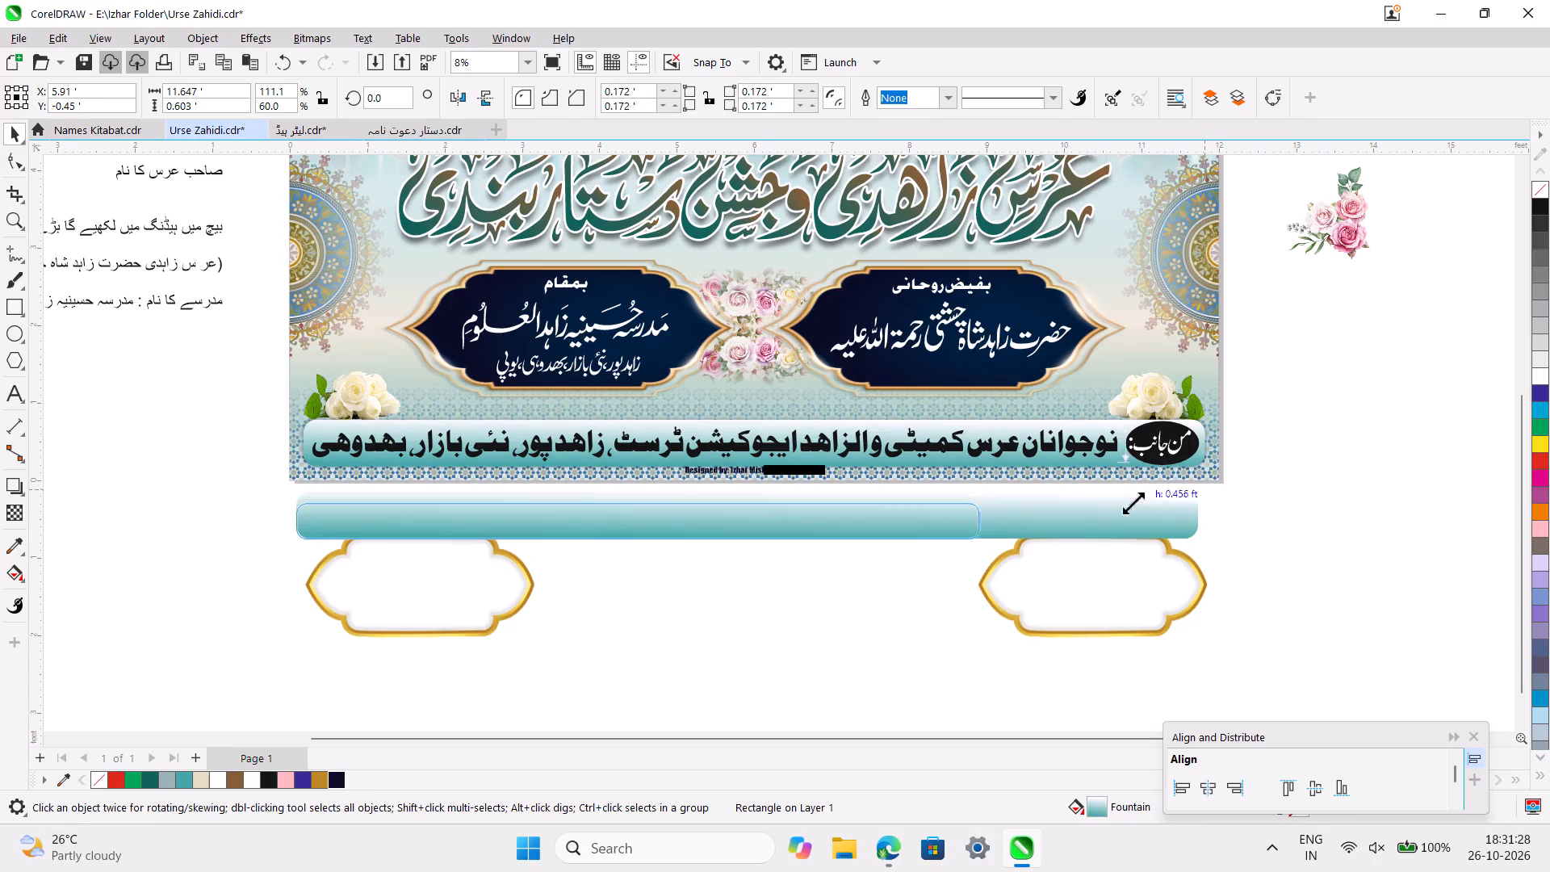
{"action": "left_click_drag", "start_coordinate": [1133, 503], "coordinate": [610, 522]}
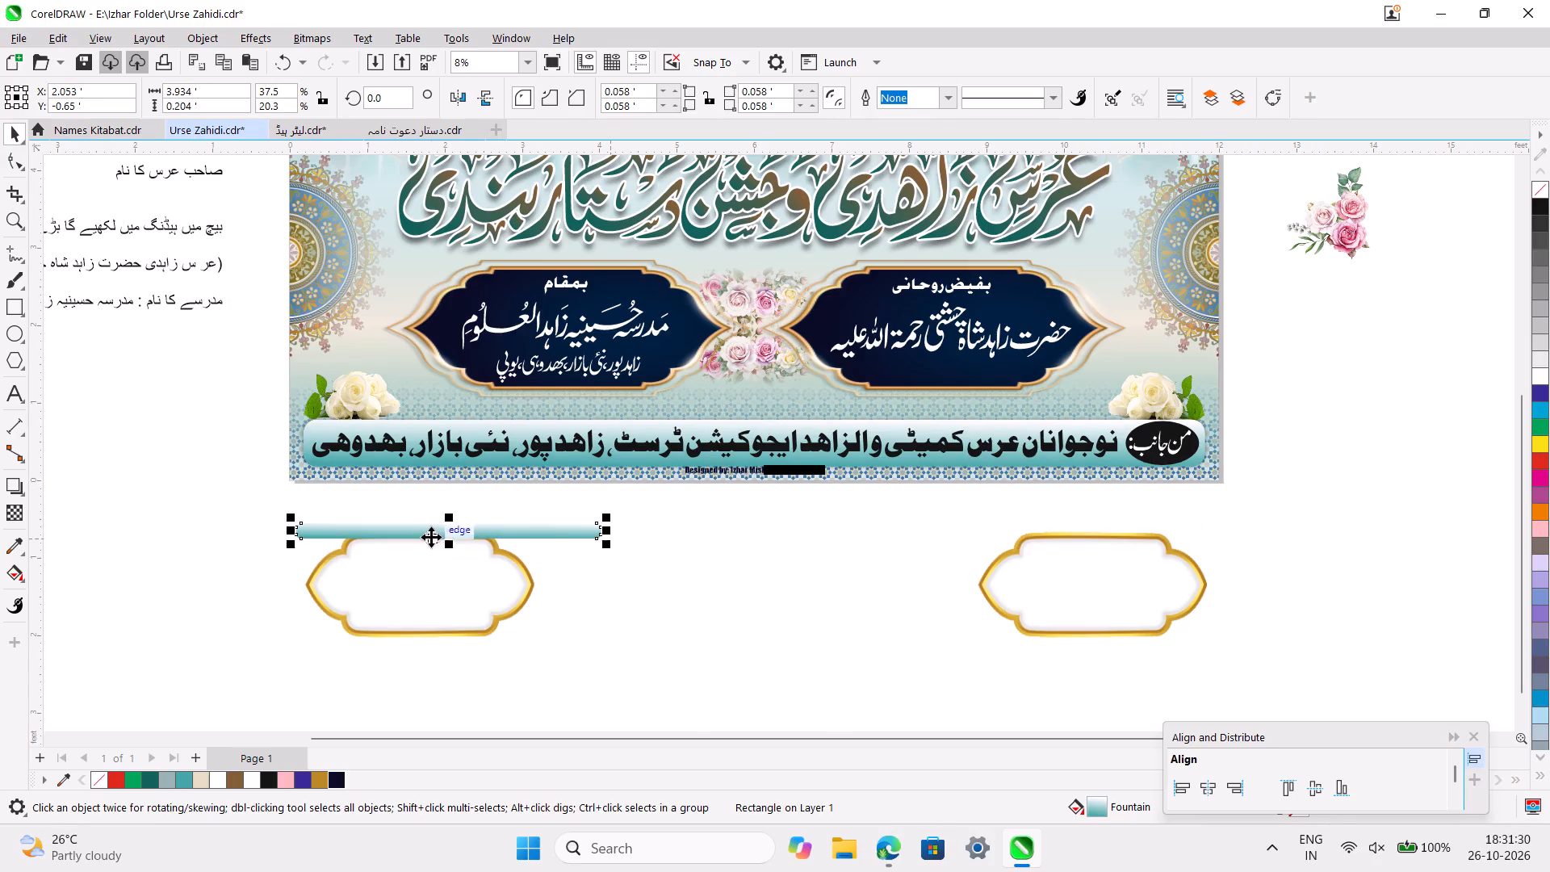
{"action": "left_click_drag", "start_coordinate": [438, 533], "coordinate": [695, 491]}
{"action": "scroll", "coordinate": [695, 491], "scroll_direction": "up", "scroll_amount": 4, "text": "ctrl"}
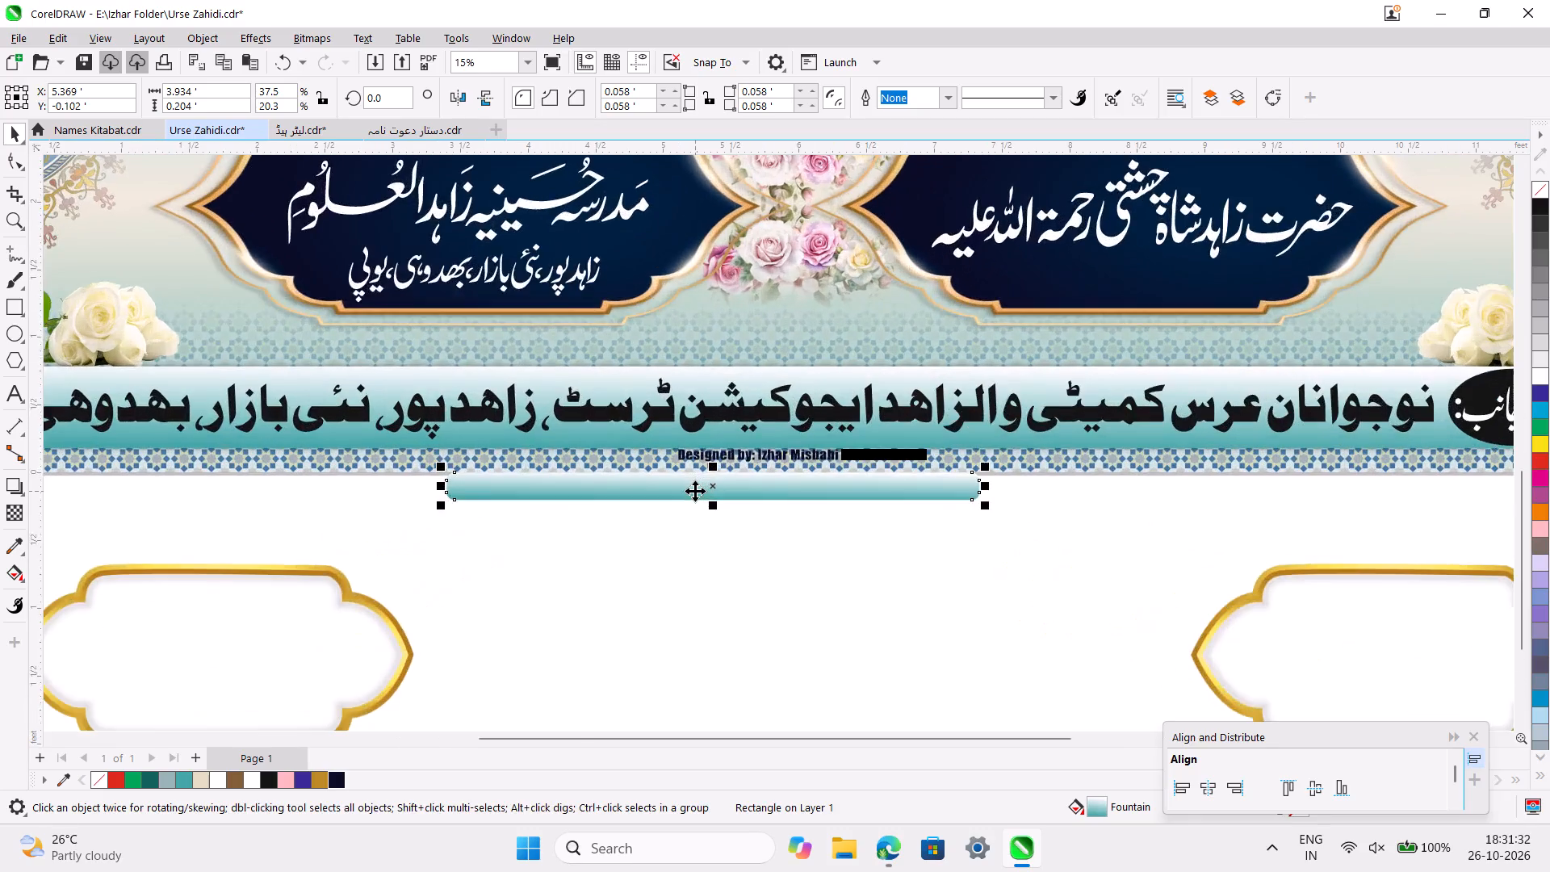
Shrink the teal gradient backing bar below the designer credit proportionally to about 2.55 by 0.13 ft.
{"action": "scroll", "coordinate": [695, 491], "scroll_direction": "up", "scroll_amount": 4, "text": "ctrl"}
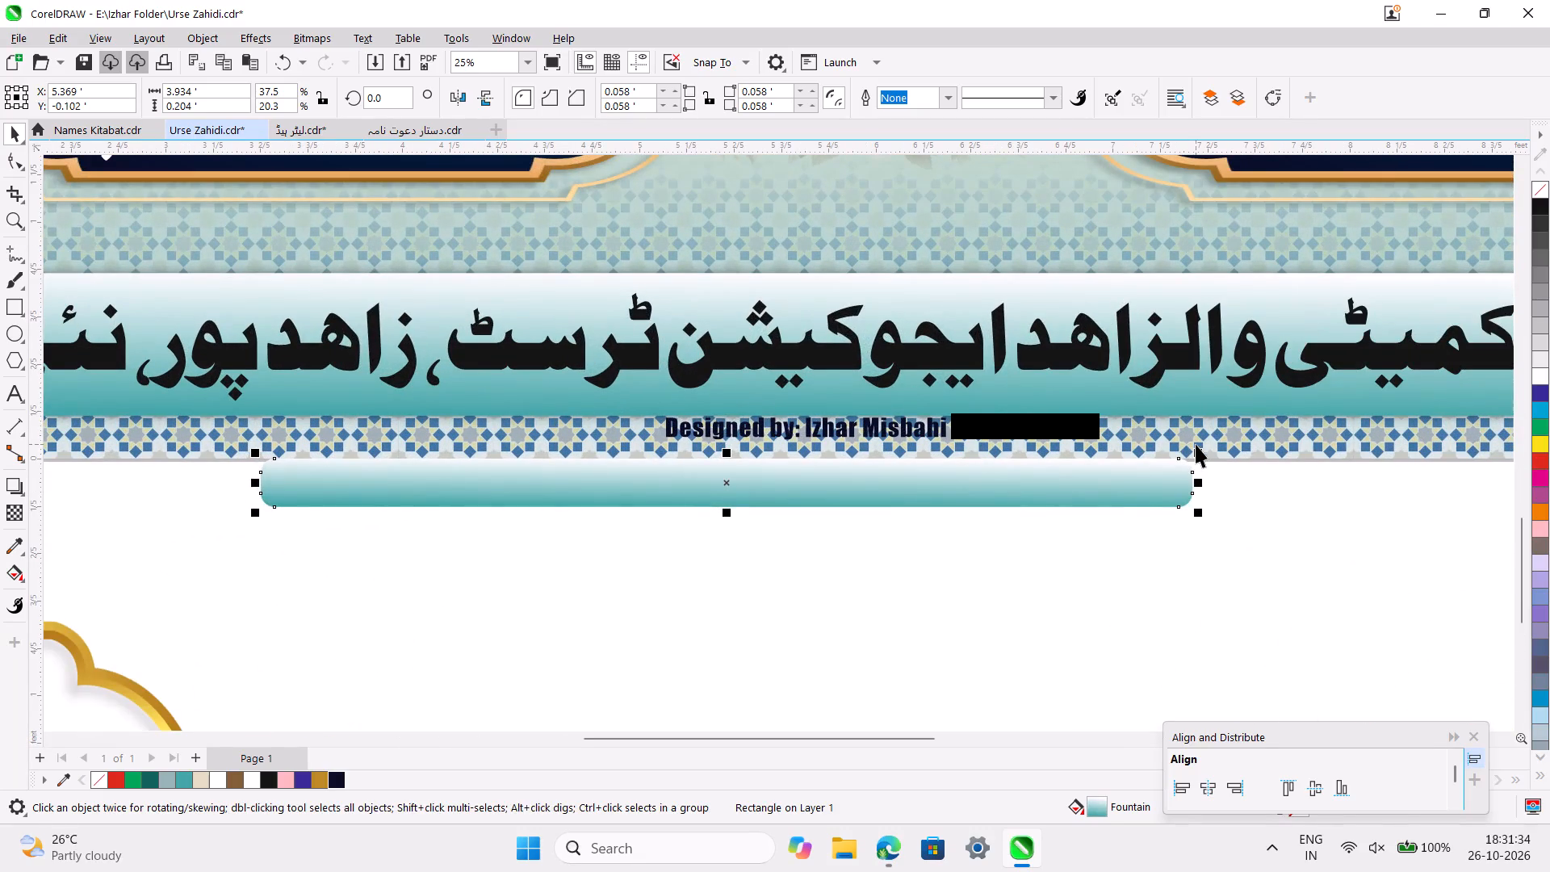
{"action": "left_click_drag", "start_coordinate": [1204, 451], "coordinate": [1091, 401]}
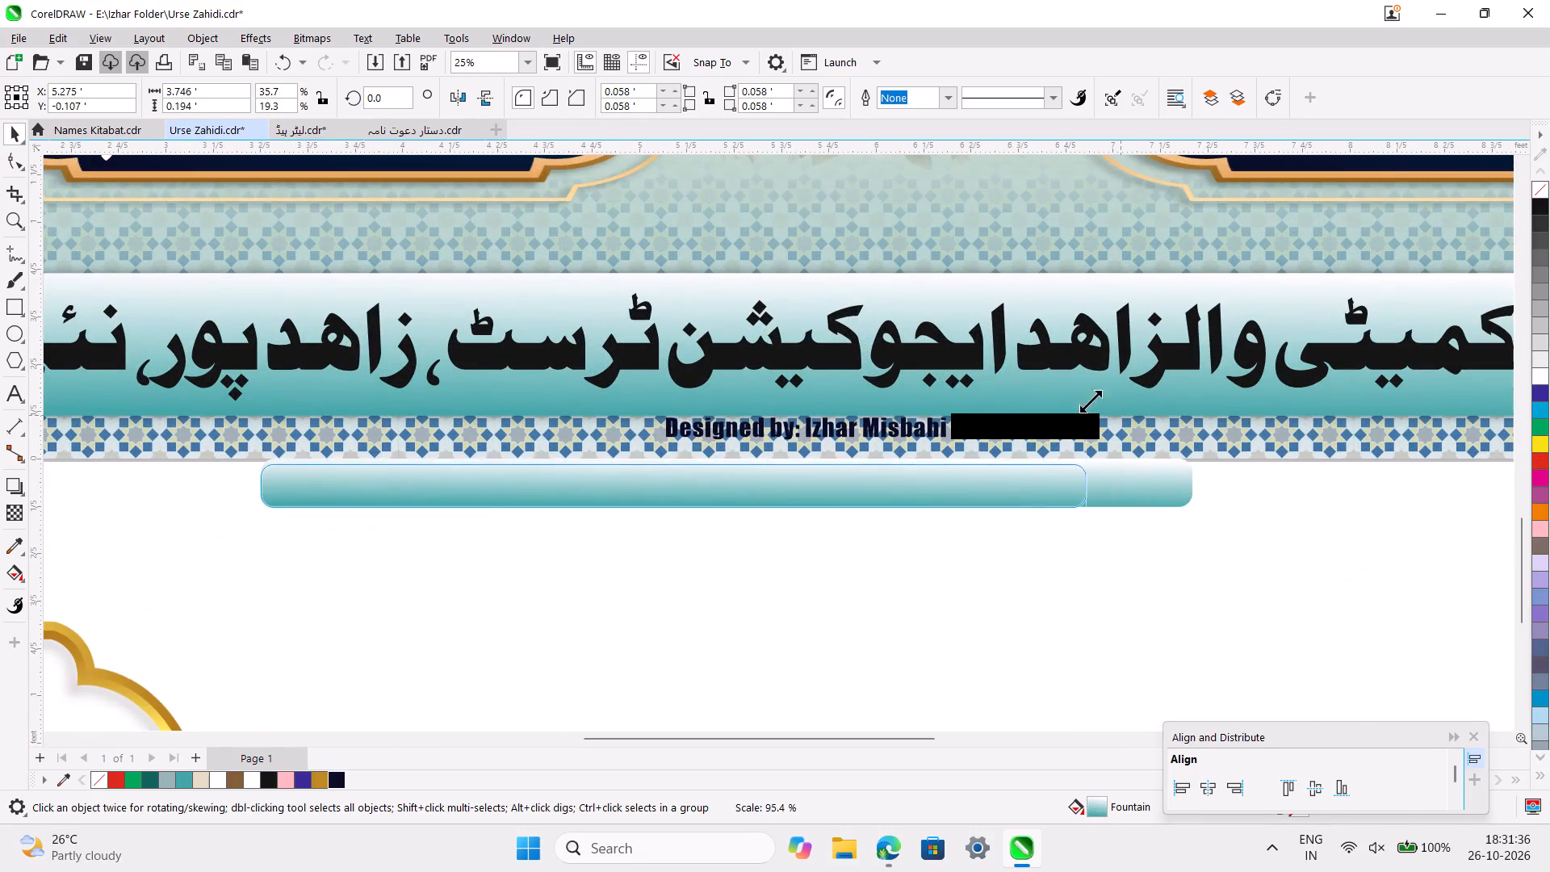
{"action": "left_click_drag", "start_coordinate": [1091, 401], "coordinate": [877, 369]}
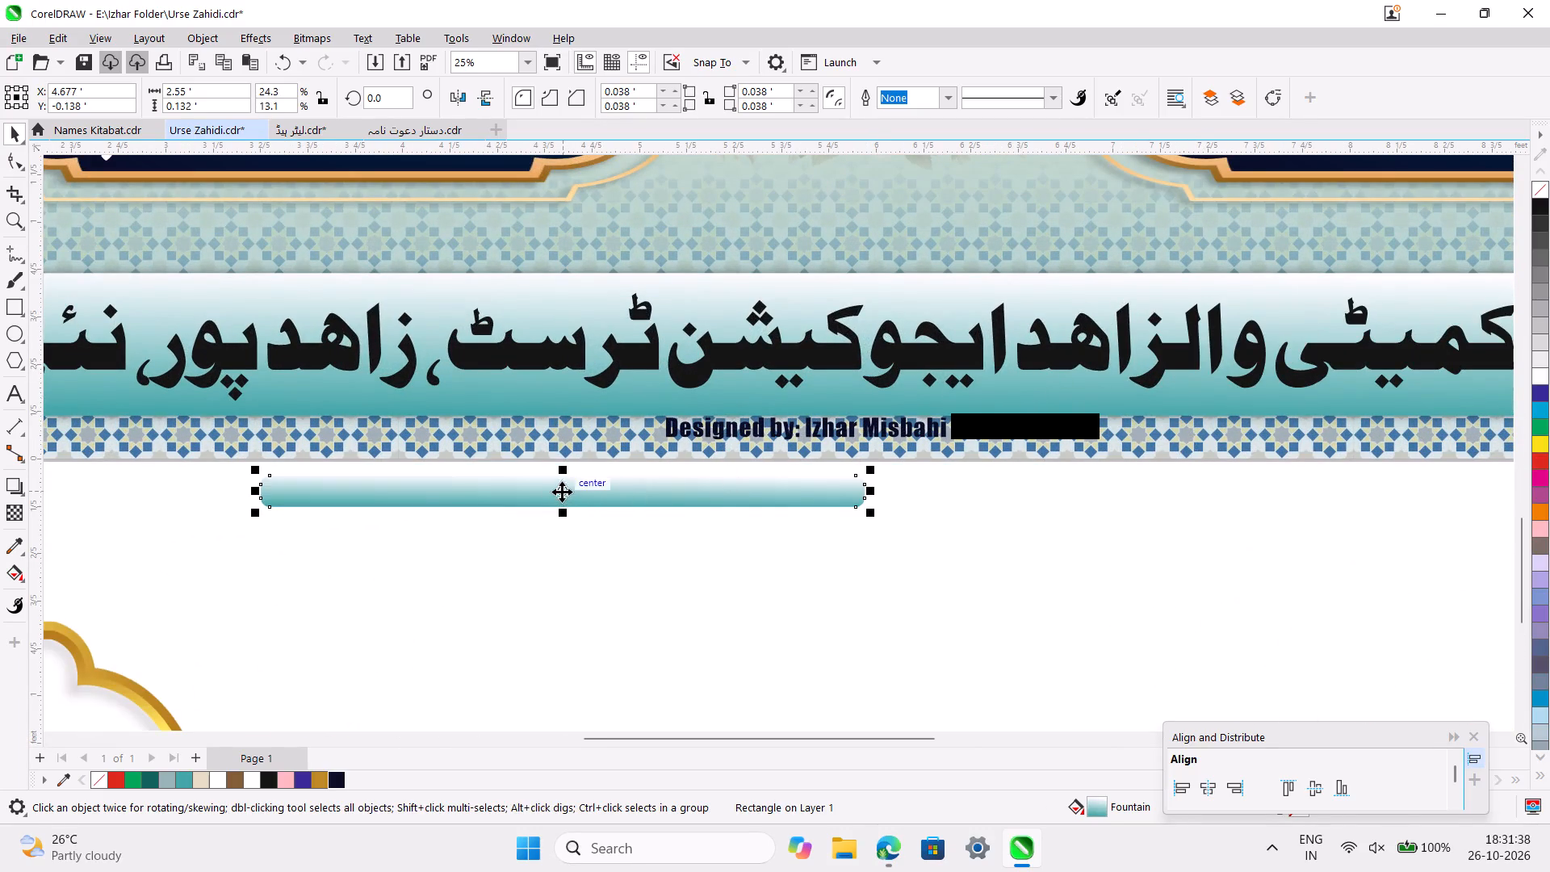
Move the gradient backing bar behind the designer credit on the border strip and centre it horizontally on the page.
{"action": "left_click_drag", "start_coordinate": [563, 492], "coordinate": [858, 425]}
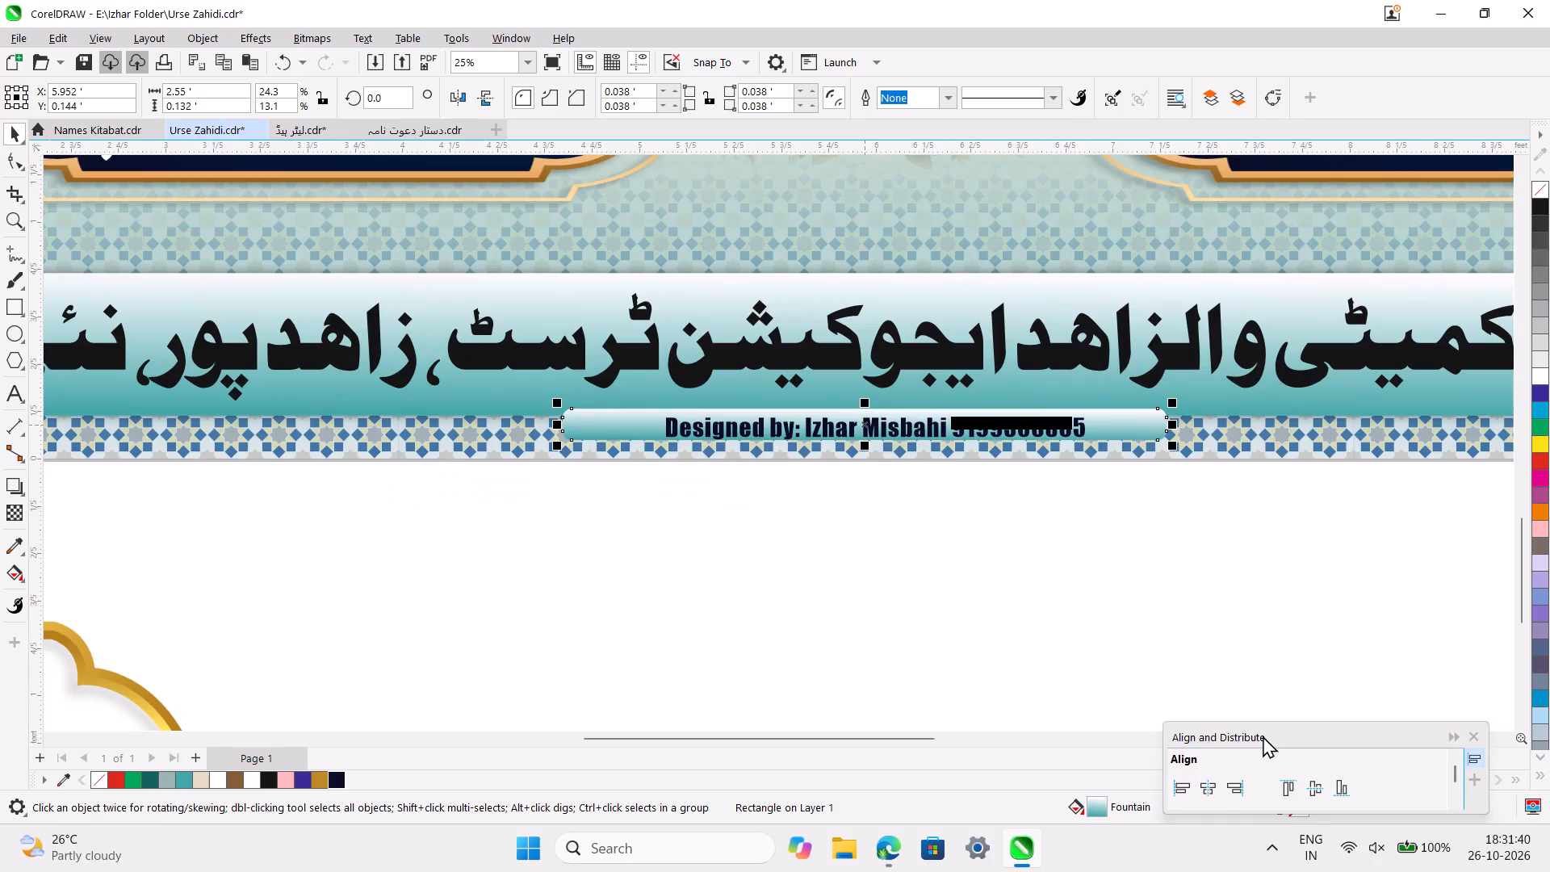
{"action": "left_click", "coordinate": [1214, 779]}
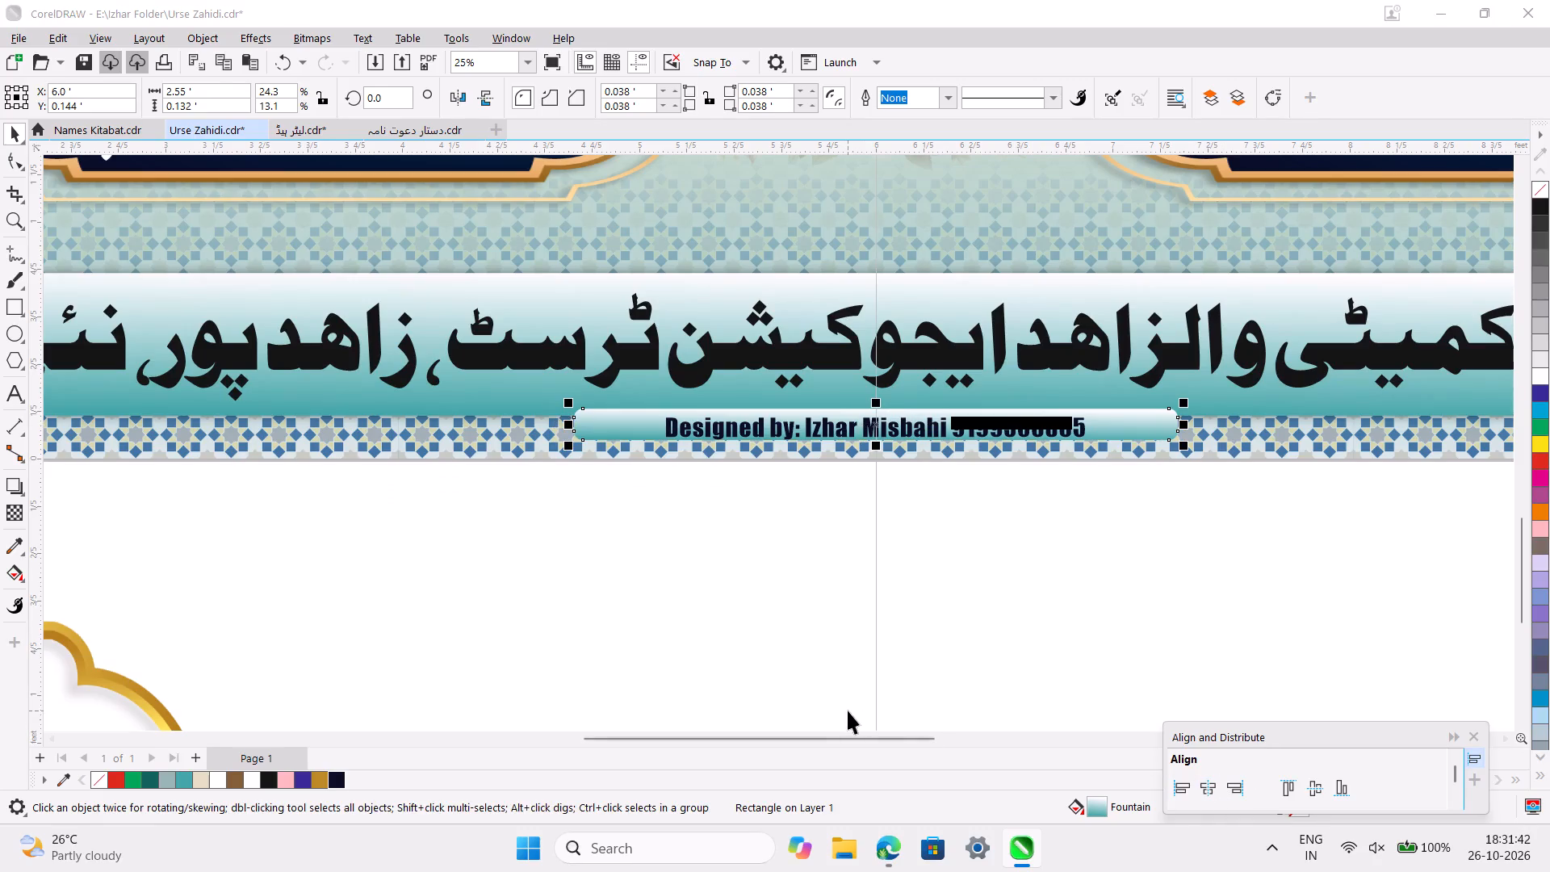
{"action": "left_click", "coordinate": [848, 711]}
Align the gradient backing bar with the designer credit text, matching both their horizontal and vertical centres.
{"action": "left_click", "coordinate": [1109, 430]}
{"action": "scroll", "coordinate": [1109, 430], "scroll_direction": "up", "scroll_amount": 3, "text": "ctrl"}
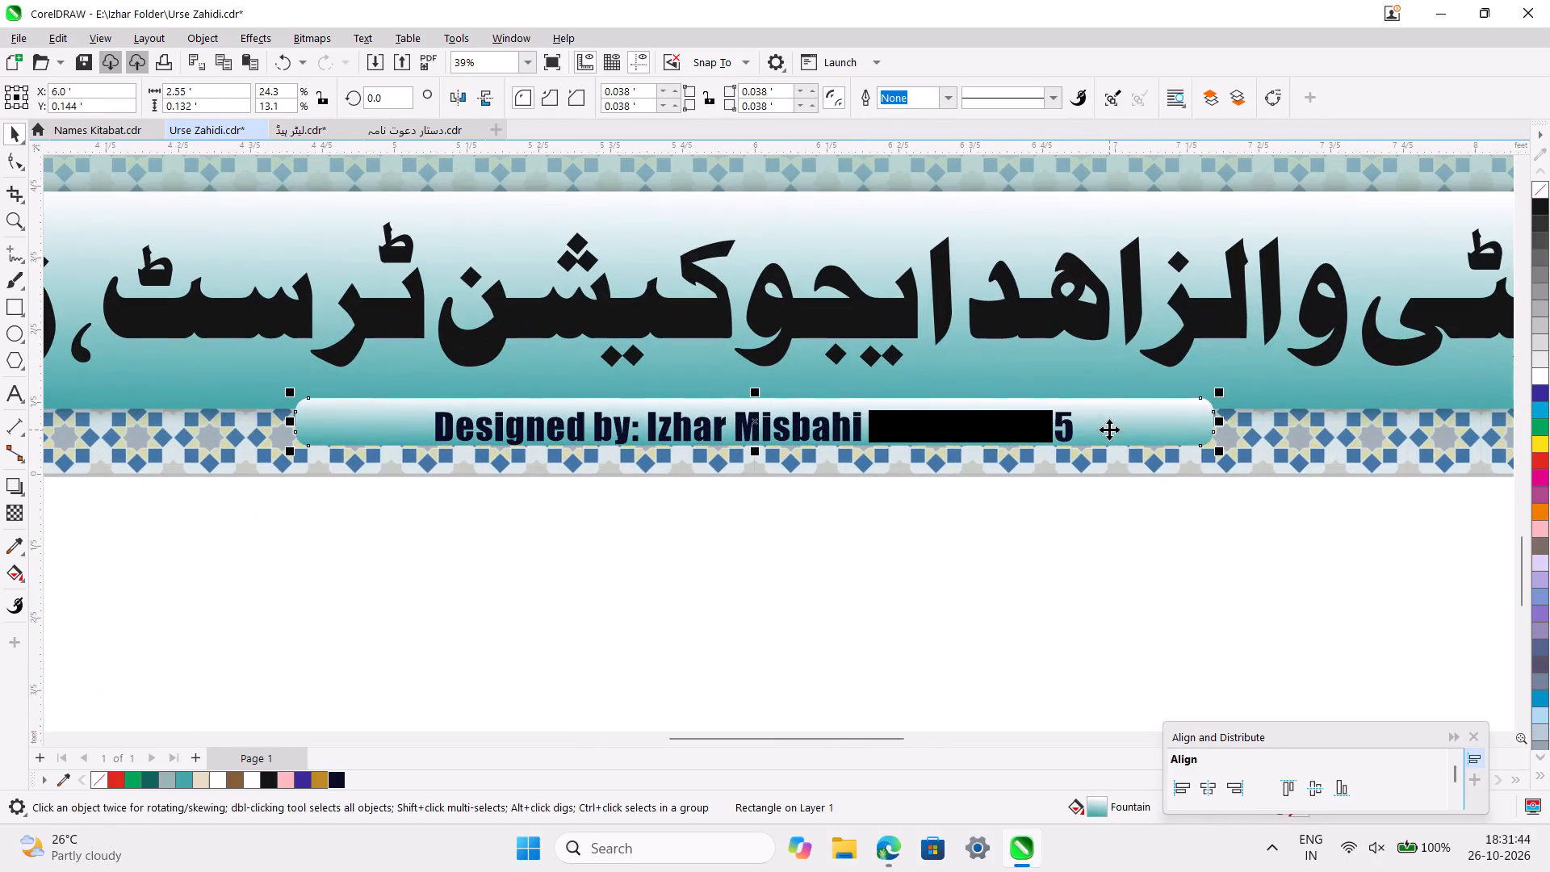
{"action": "left_click", "coordinate": [987, 429], "text": "shift"}
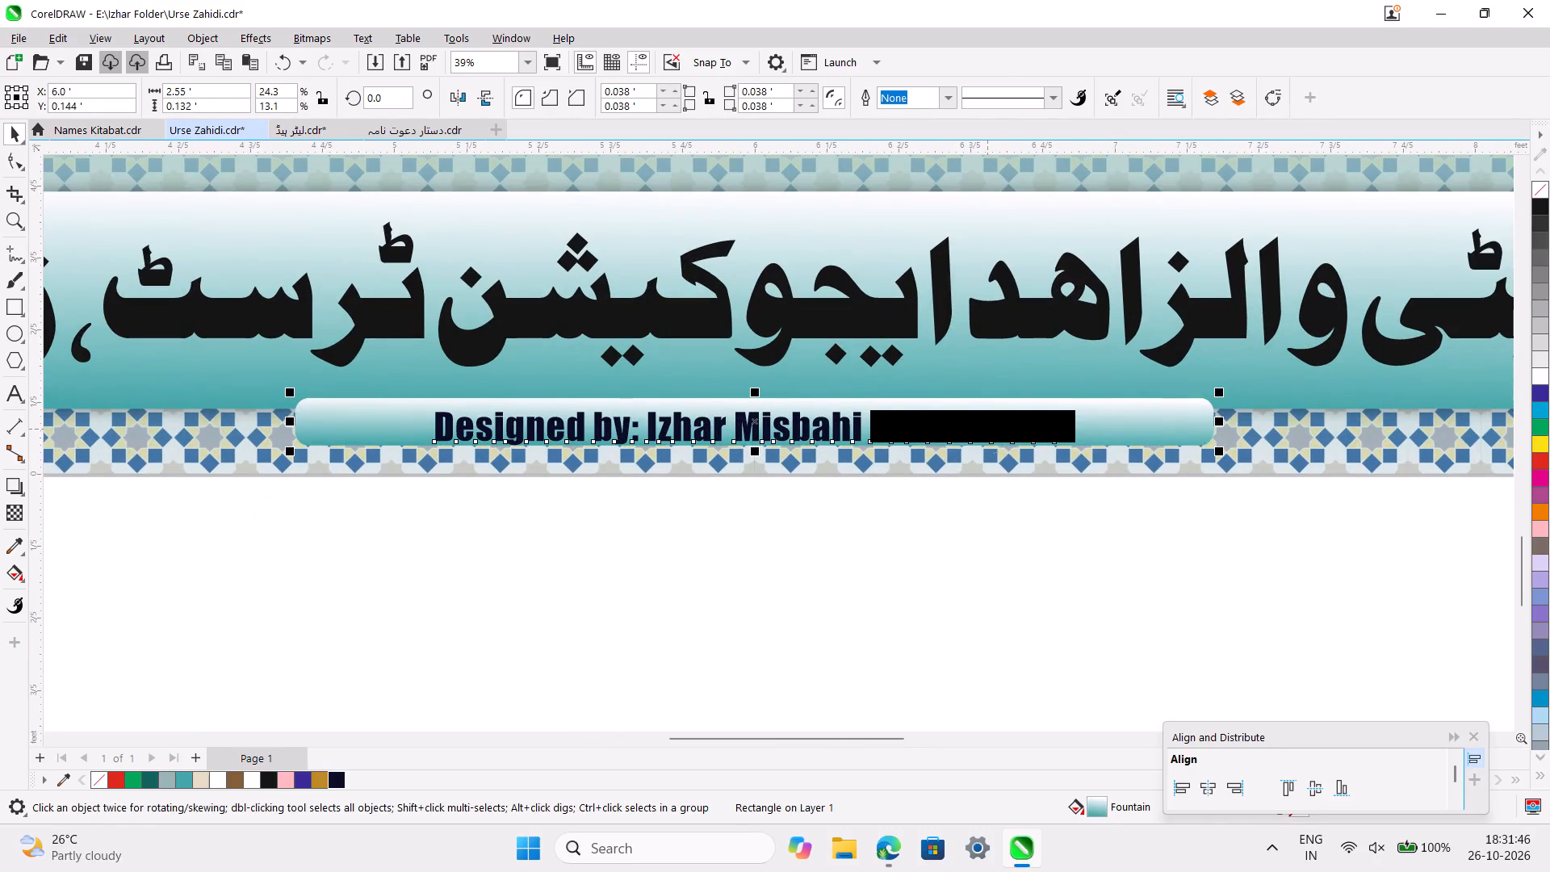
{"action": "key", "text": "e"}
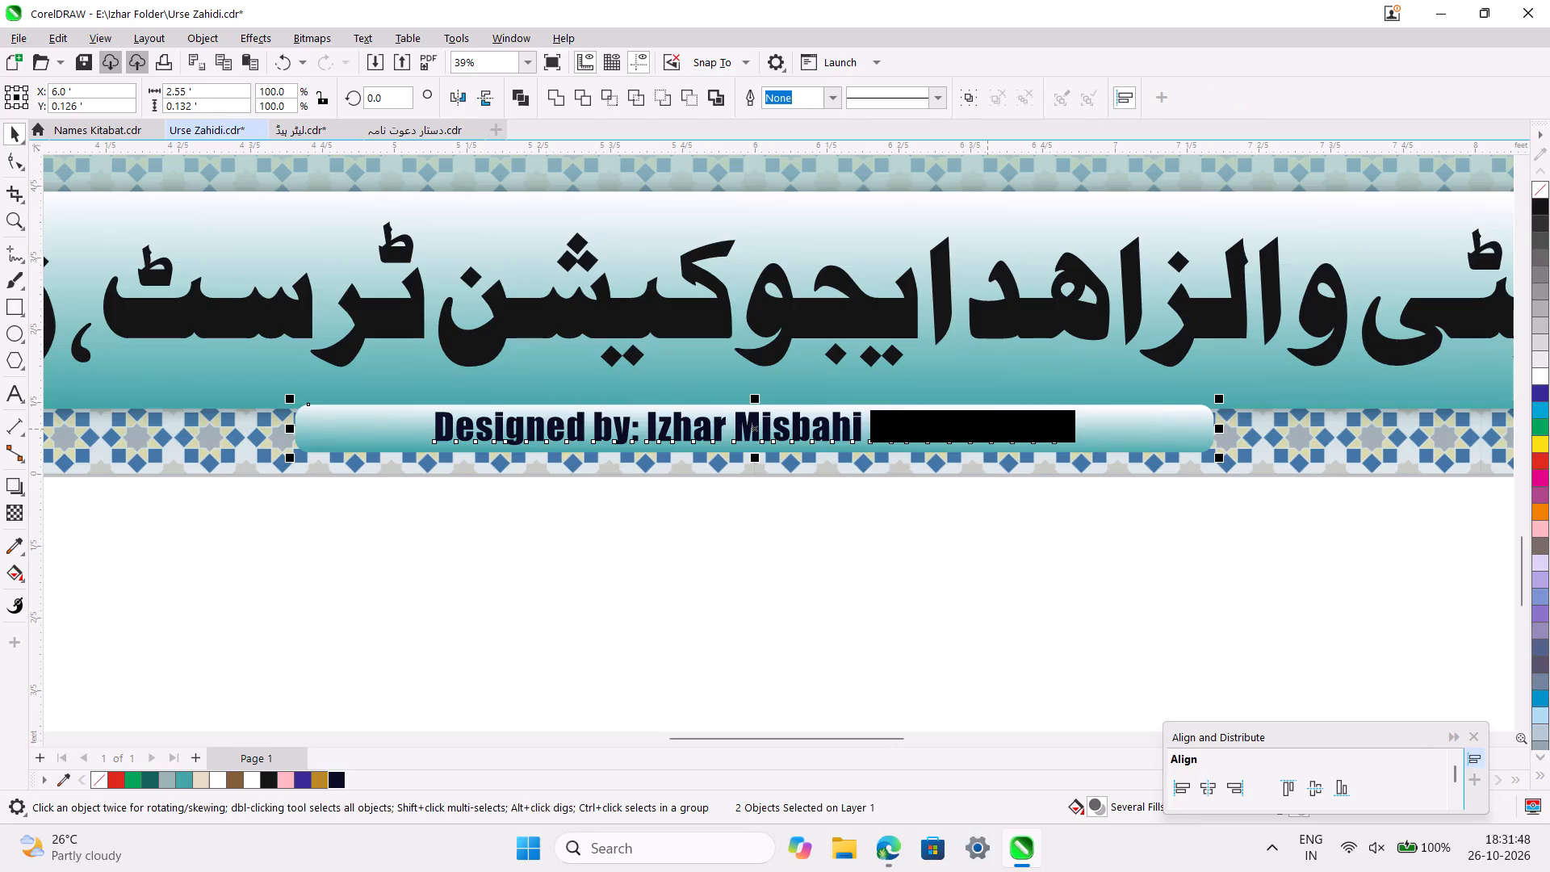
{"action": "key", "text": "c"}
{"action": "left_click", "coordinate": [909, 551]}
Narrow the gradient backing bar evenly from both ends so it fits closely around the designer credit text.
{"action": "scroll", "coordinate": [909, 551], "scroll_direction": "down", "scroll_amount": 12, "text": "ctrl"}
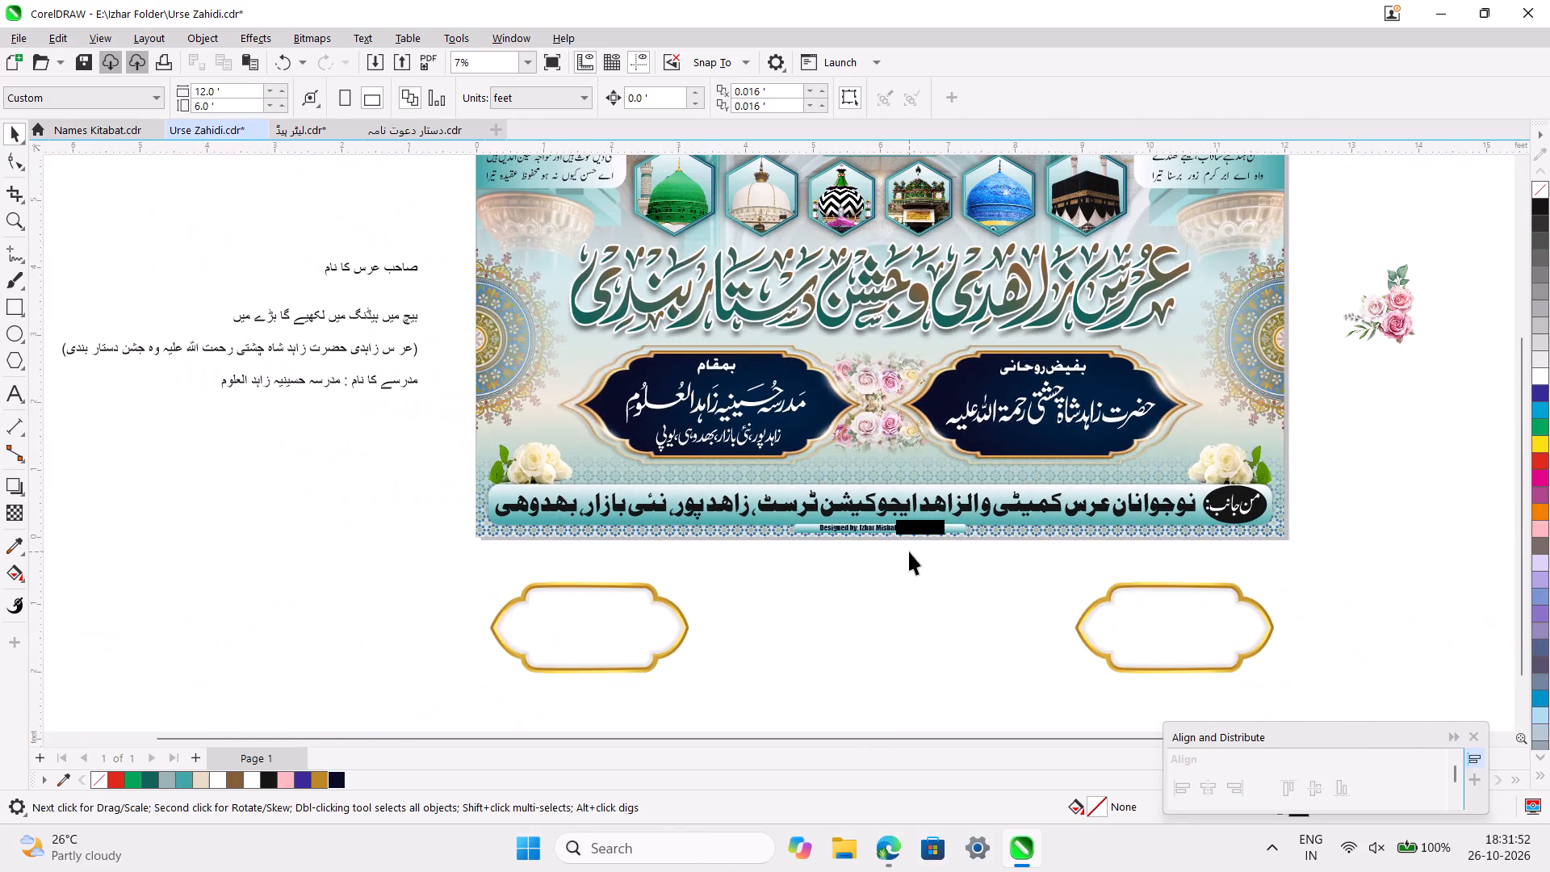
{"action": "left_click", "coordinate": [945, 617]}
{"action": "scroll", "coordinate": [907, 587], "scroll_direction": "up", "scroll_amount": 3, "text": "ctrl"}
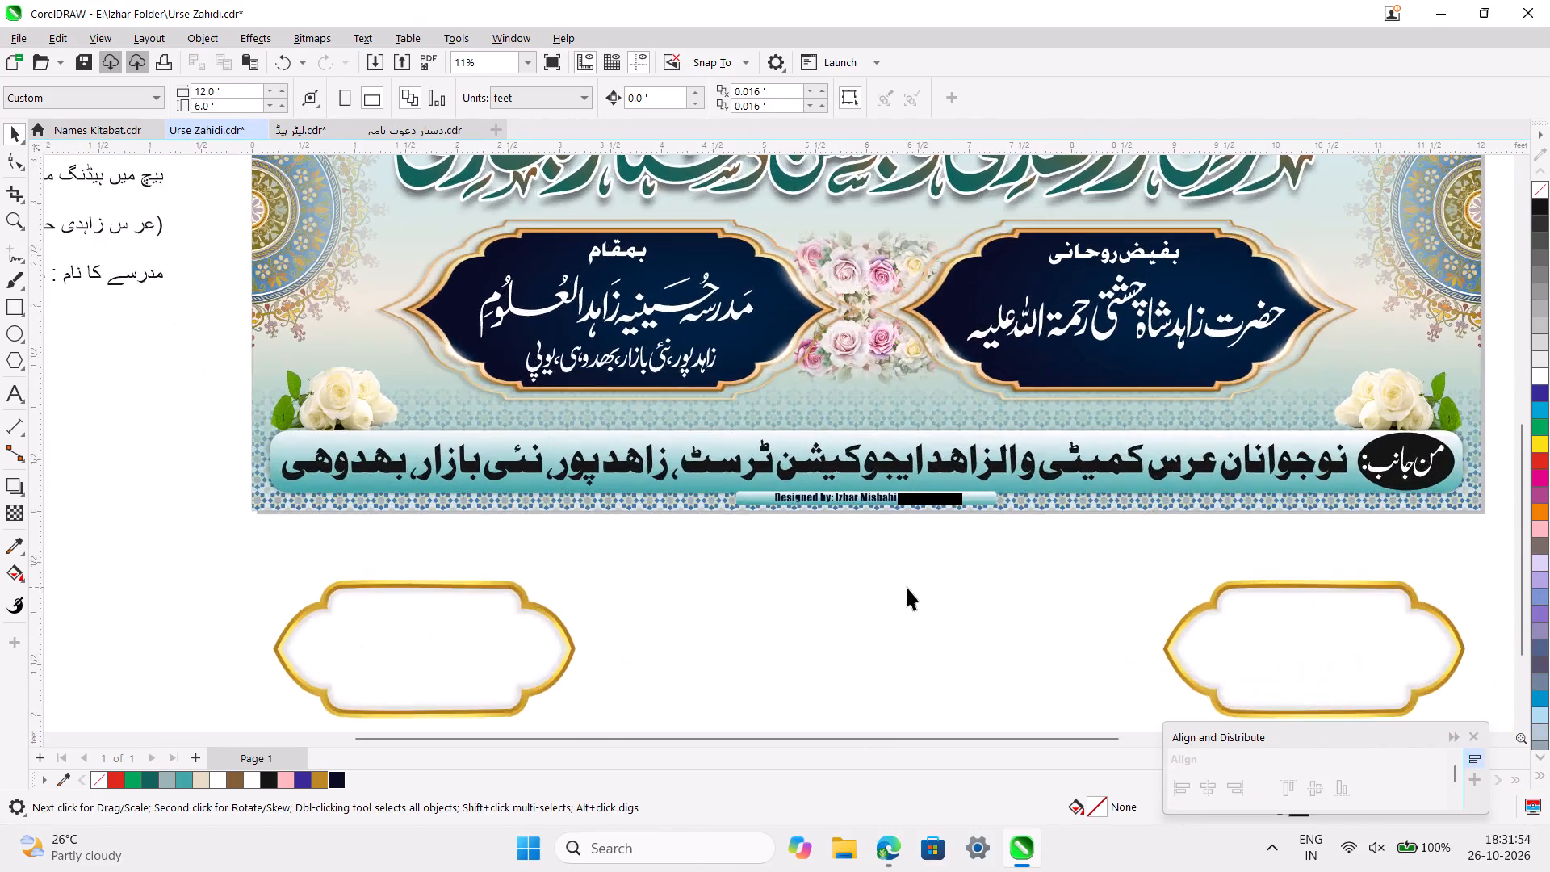
{"action": "scroll", "coordinate": [907, 587], "scroll_direction": "up", "scroll_amount": 6, "text": "ctrl"}
{"action": "scroll", "coordinate": [907, 587], "scroll_direction": "up", "scroll_amount": 1}
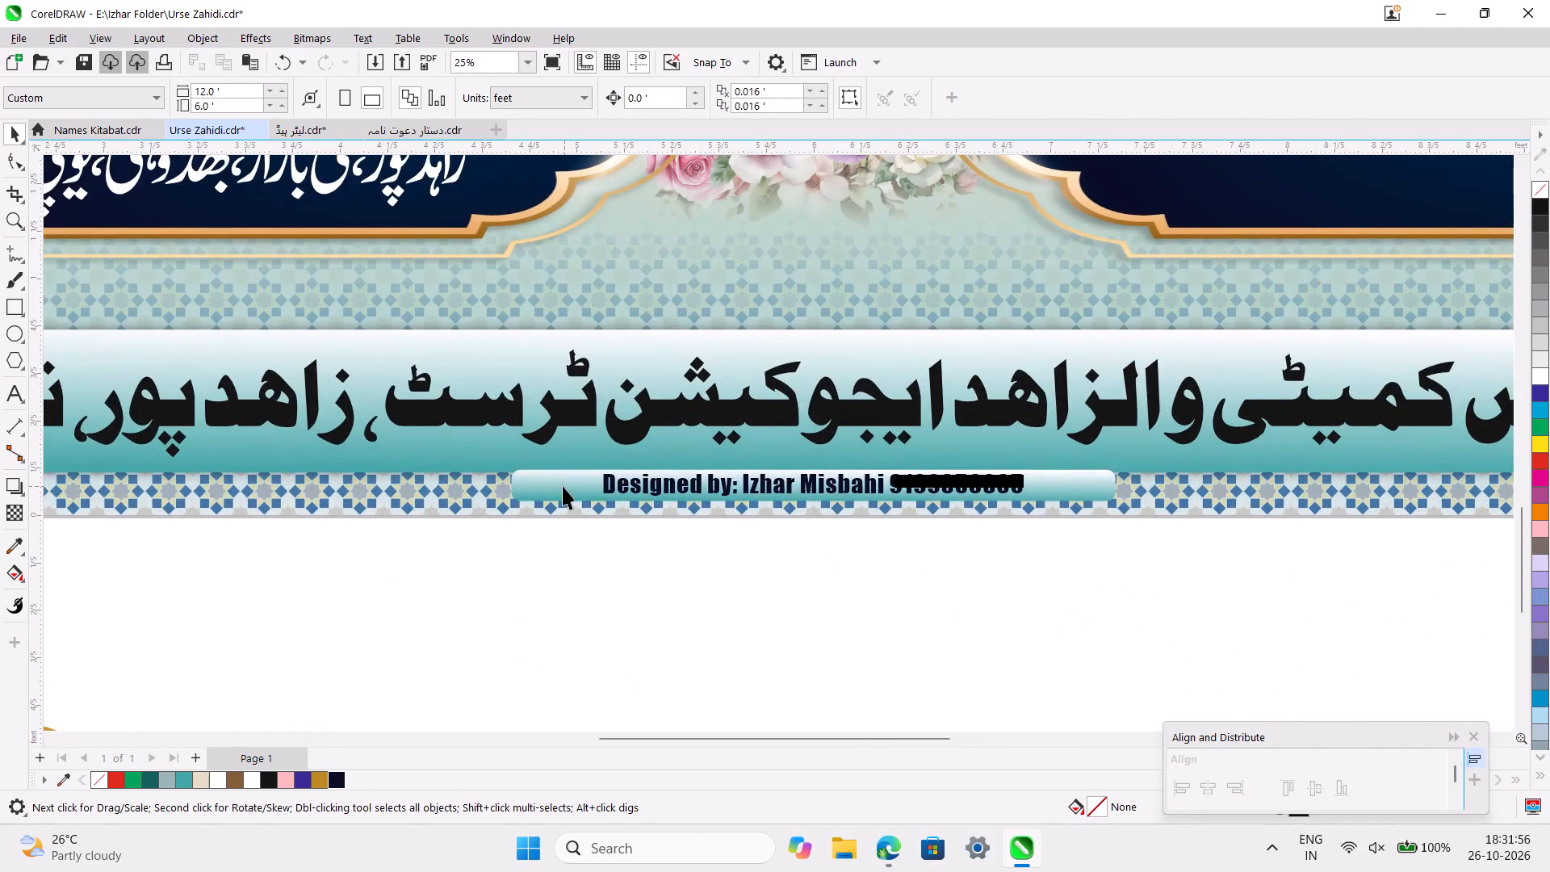
{"action": "left_click", "coordinate": [555, 488]}
{"action": "scroll", "coordinate": [555, 488], "scroll_direction": "up", "scroll_amount": 3, "text": "ctrl"}
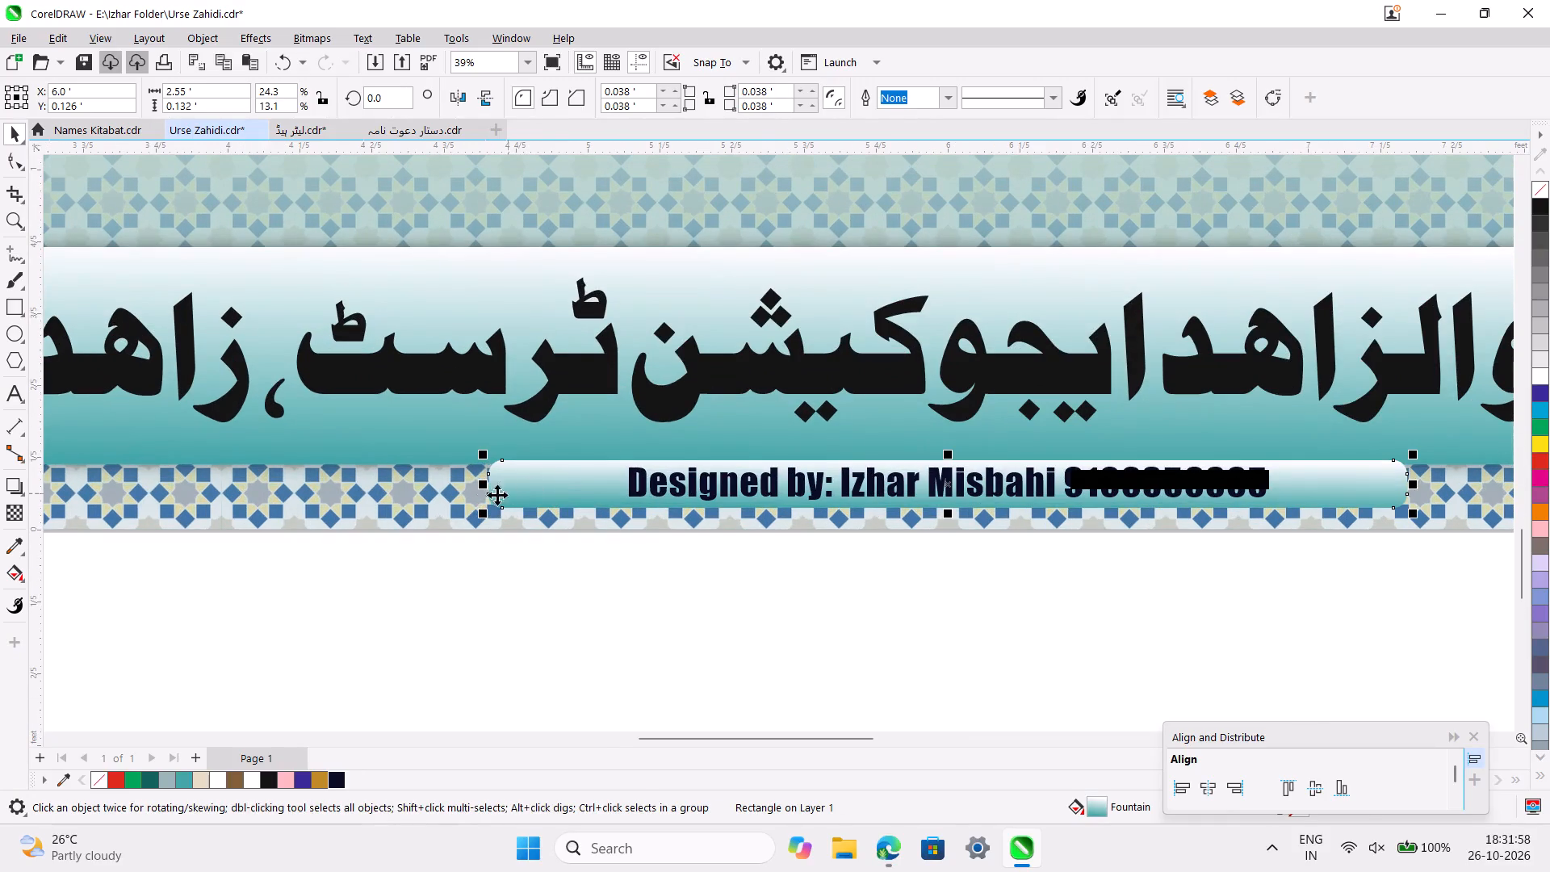
{"action": "left_click_drag", "start_coordinate": [480, 487], "coordinate": [505, 484], "text": "shift"}
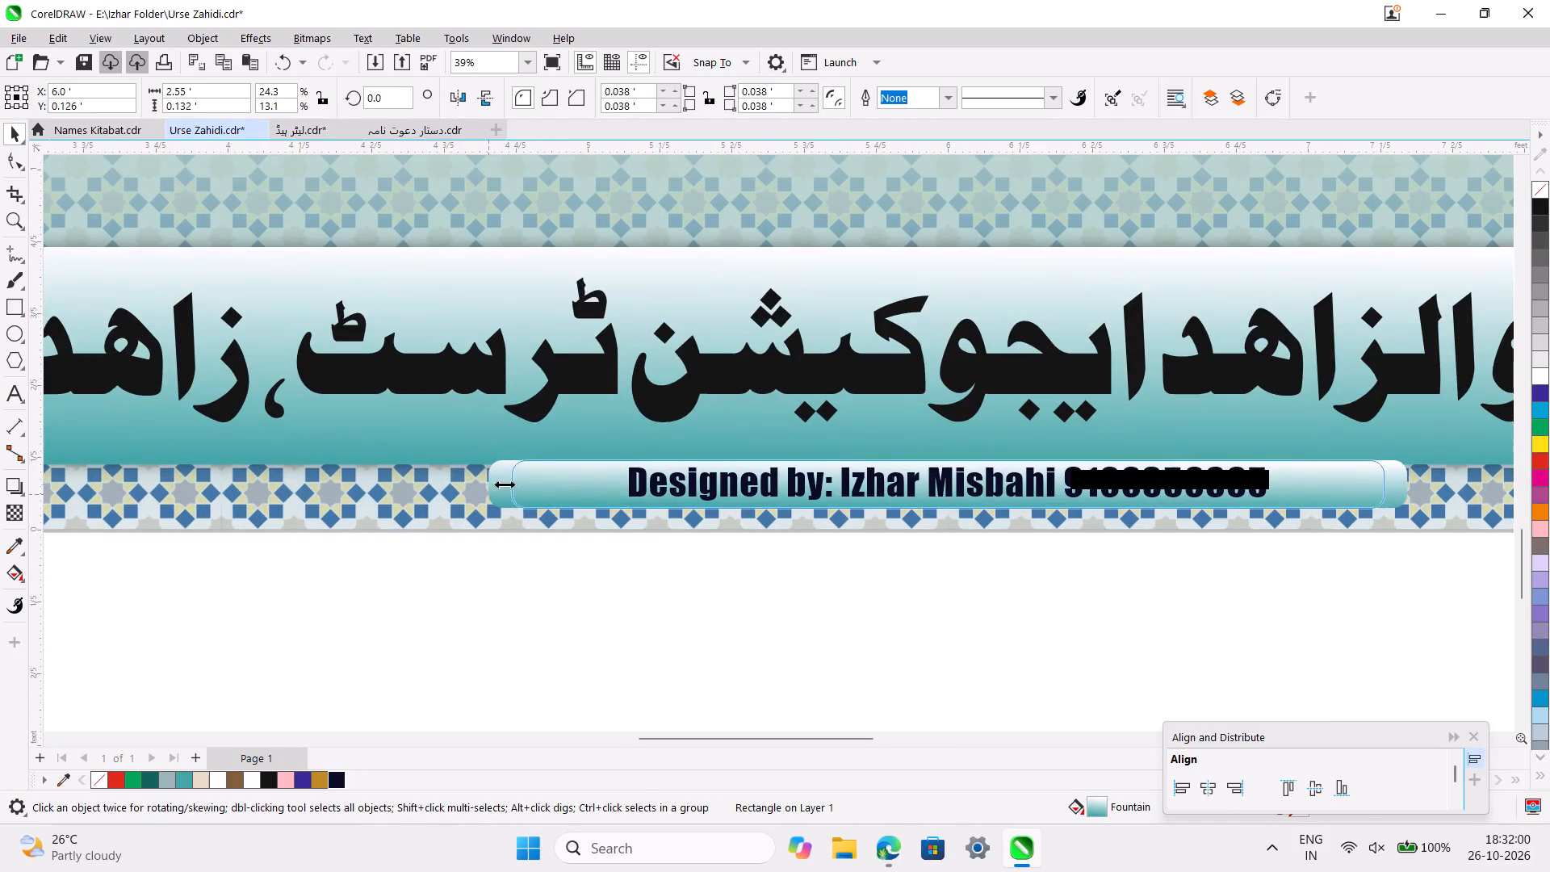
{"action": "left_click_drag", "start_coordinate": [505, 484], "coordinate": [604, 481], "text": "shift"}
{"action": "left_click", "coordinate": [850, 603]}
Save the banner document.
{"action": "scroll", "coordinate": [850, 603], "scroll_direction": "down", "scroll_amount": 6, "text": "ctrl"}
{"action": "key", "text": "ctrl+s"}
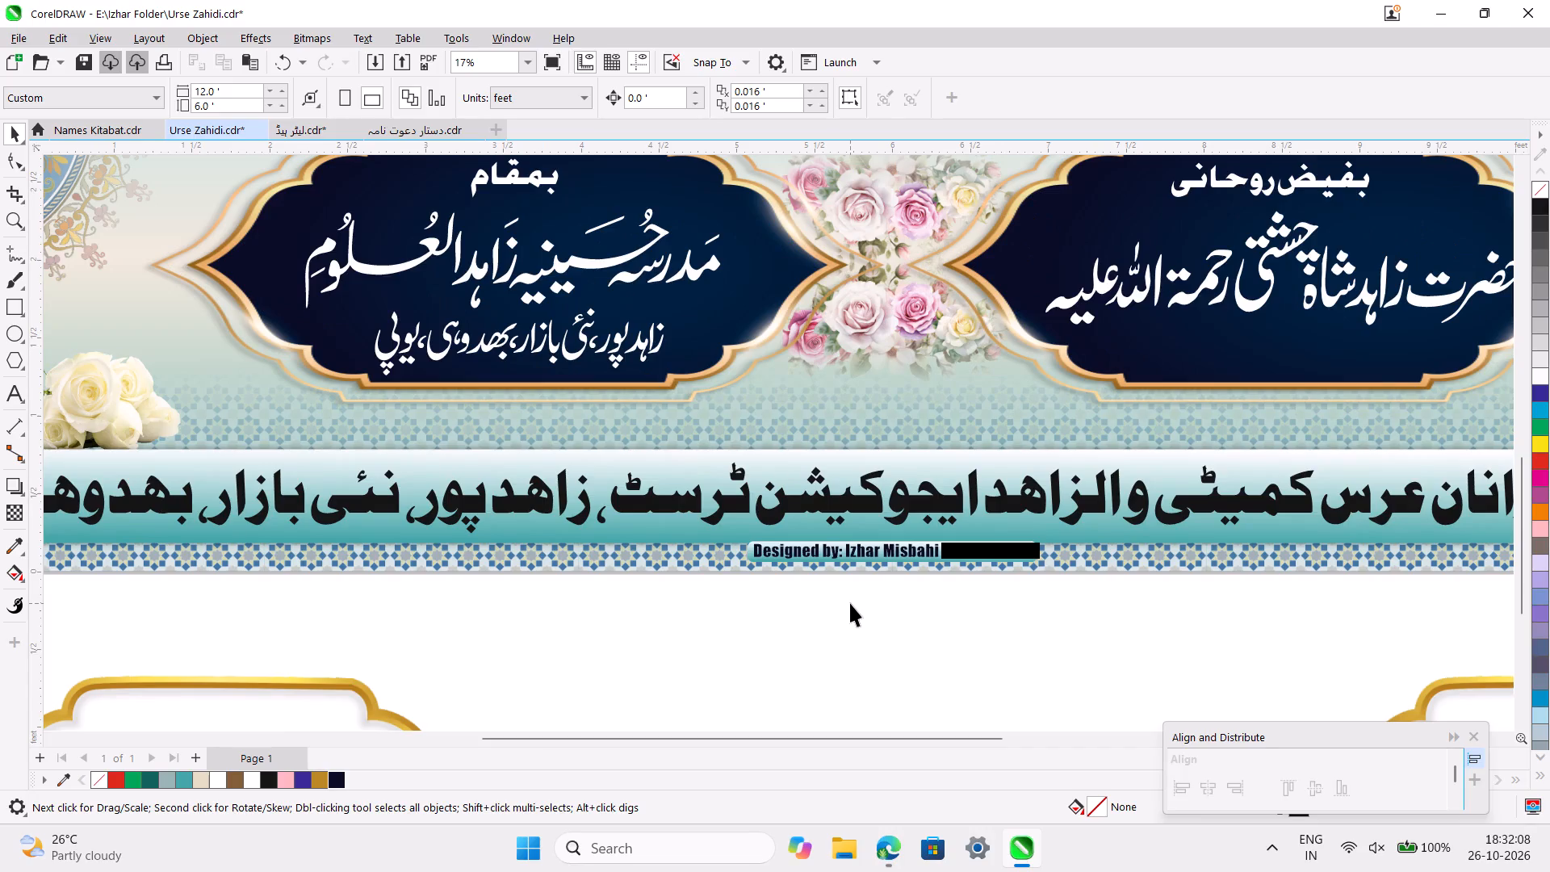
Review the whole banner and examine closely how the designer credit sits on its teal backing bar.
{"action": "scroll", "coordinate": [850, 603], "scroll_direction": "down", "scroll_amount": 6, "text": "ctrl"}
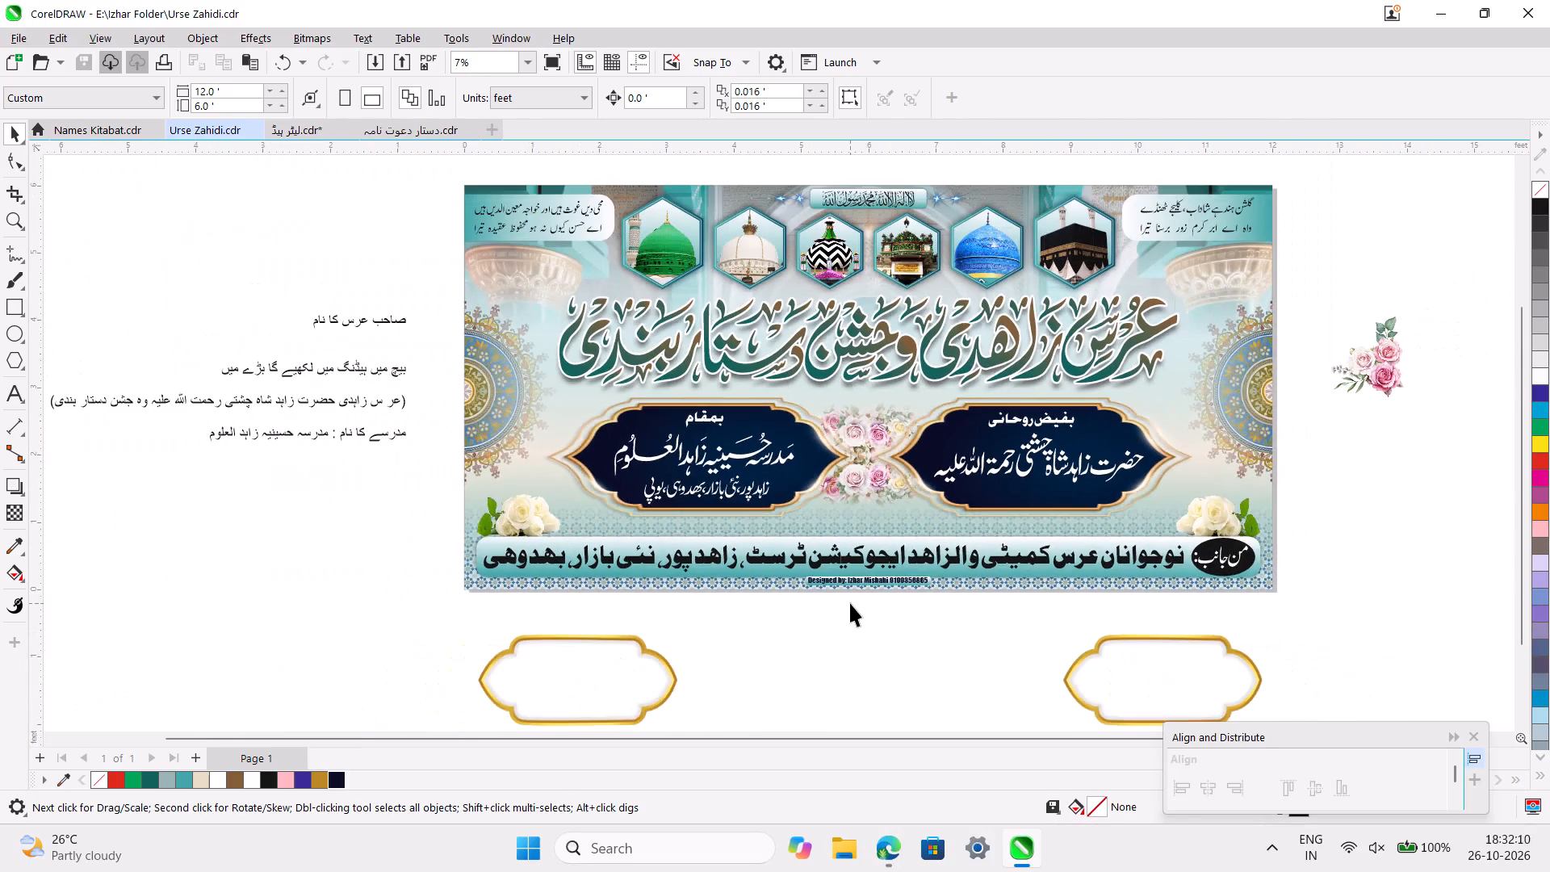
{"action": "scroll", "coordinate": [850, 603], "scroll_direction": "down", "scroll_amount": 3, "text": "ctrl"}
{"action": "scroll", "coordinate": [850, 603], "scroll_direction": "up", "scroll_amount": 5, "text": "ctrl"}
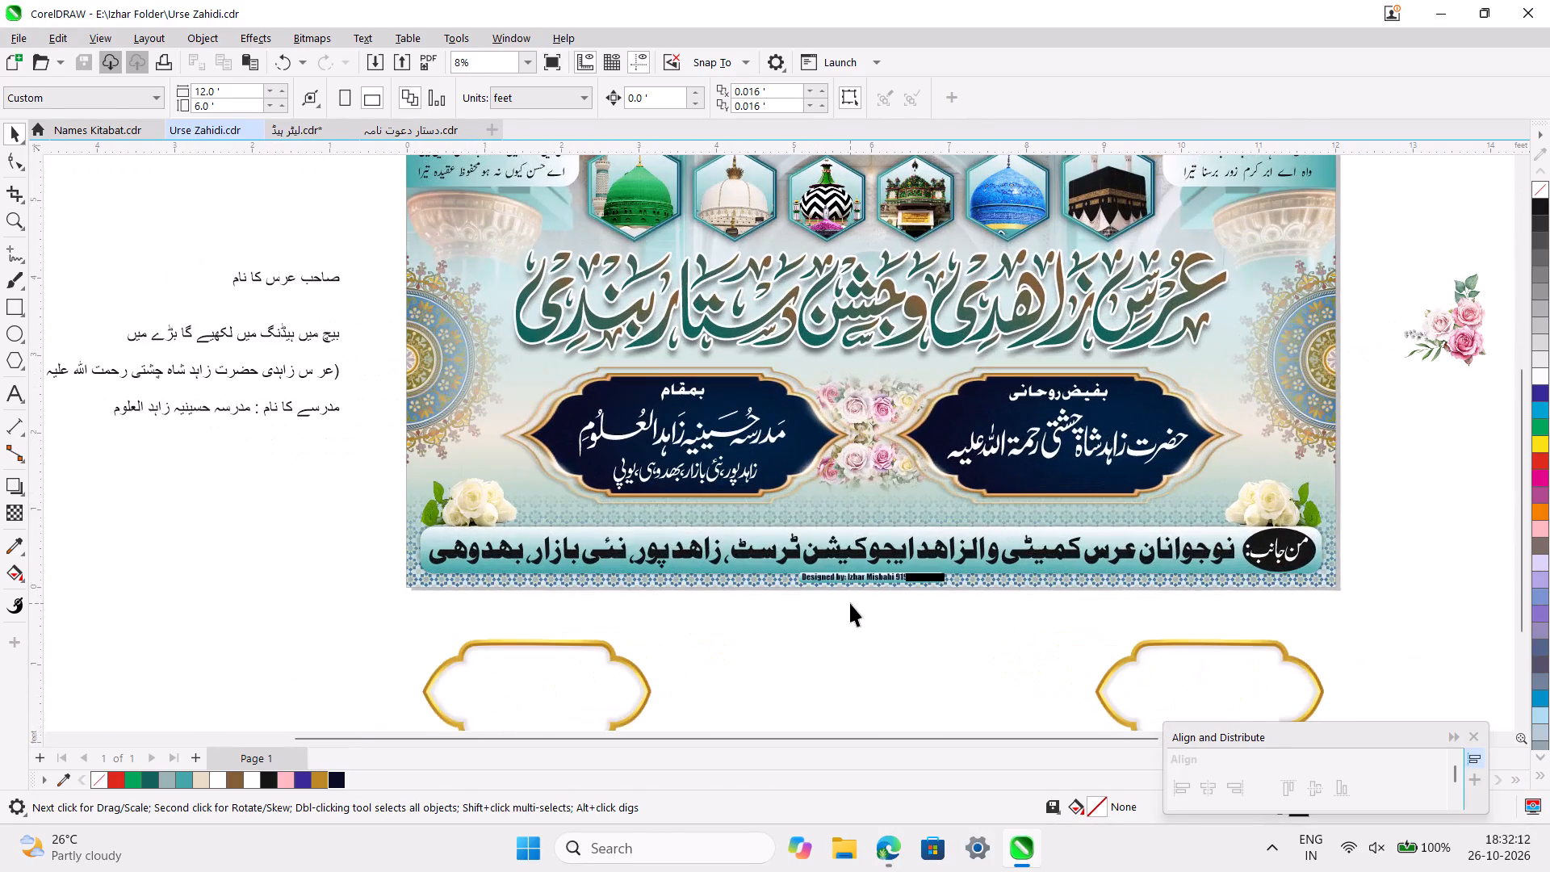
{"action": "scroll", "coordinate": [850, 603], "scroll_direction": "up", "scroll_amount": 6, "text": "ctrl"}
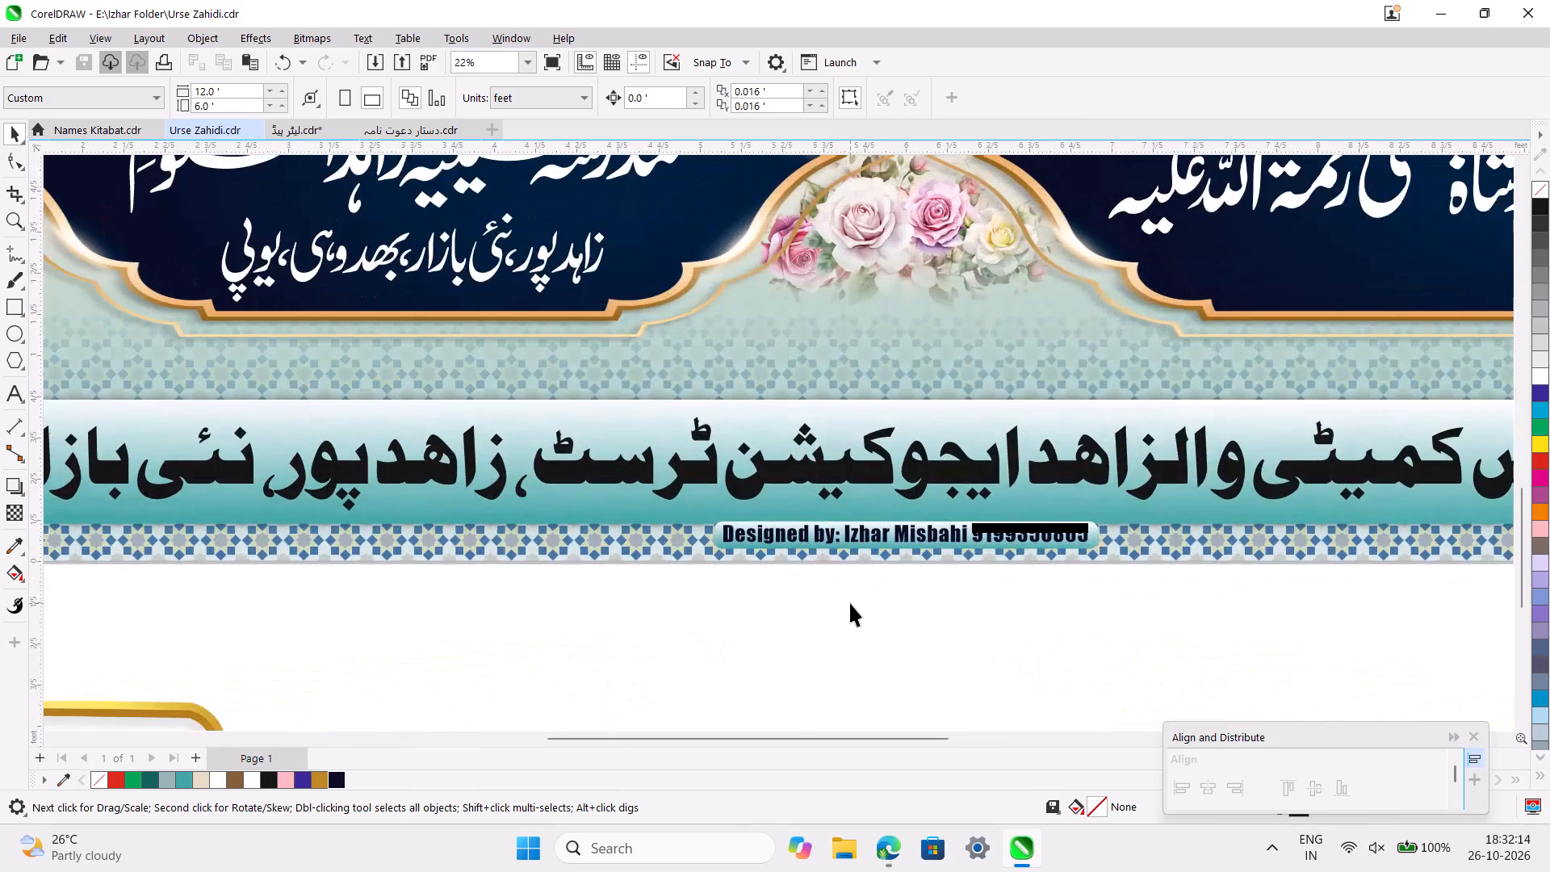
{"action": "scroll", "coordinate": [850, 603], "scroll_direction": "up", "scroll_amount": 3, "text": "ctrl"}
{"action": "scroll", "coordinate": [850, 603], "scroll_direction": "up", "scroll_amount": 1}
{"action": "scroll", "coordinate": [966, 596], "scroll_direction": "up", "scroll_amount": 1, "text": "ctrl"}
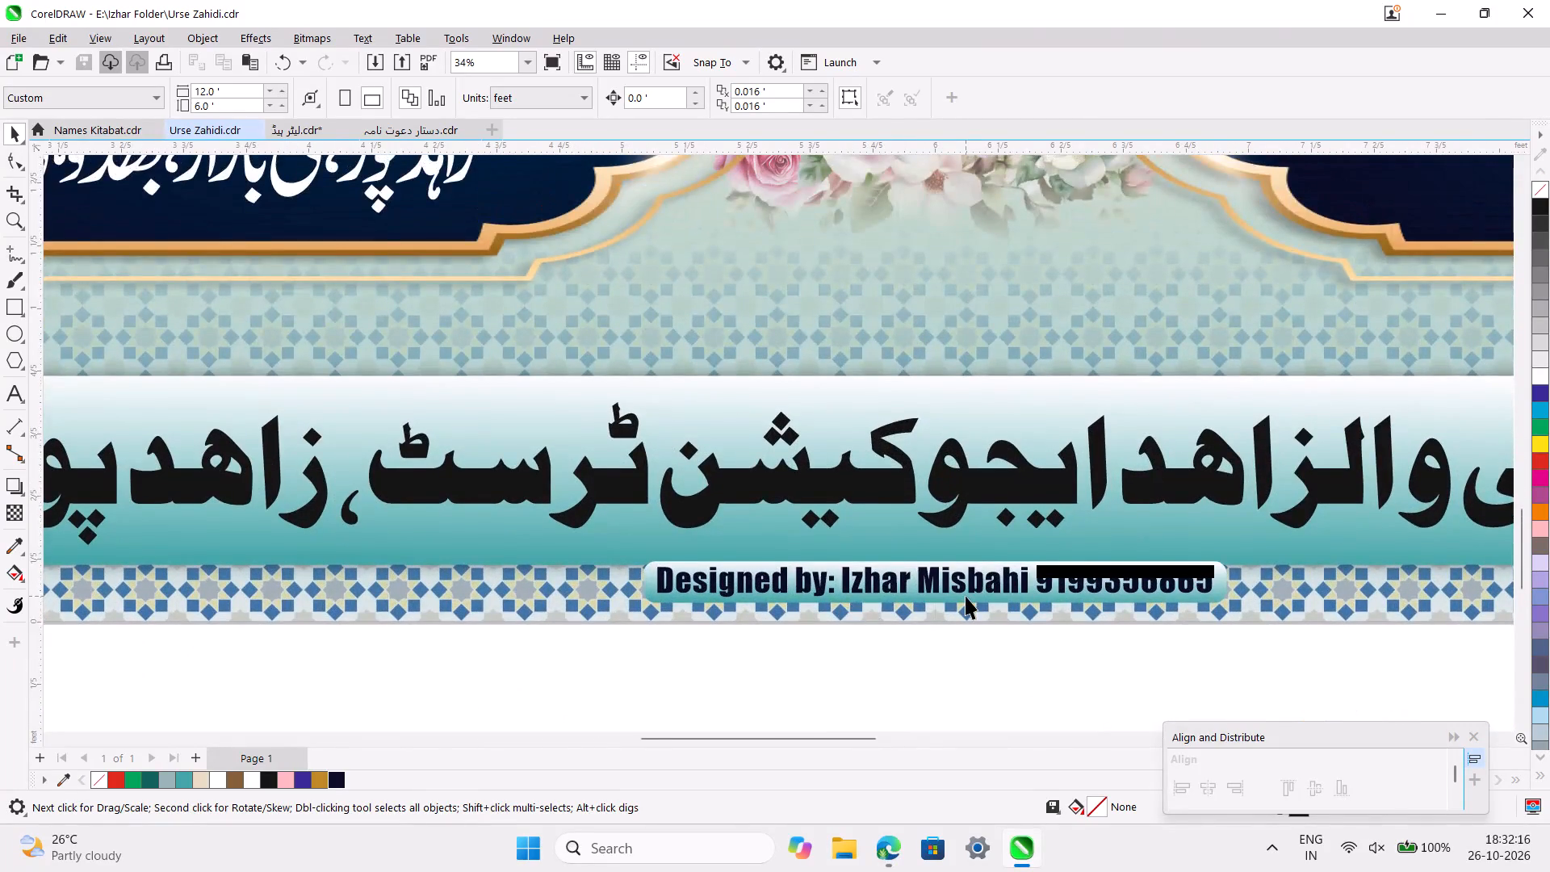
{"action": "scroll", "coordinate": [966, 596], "scroll_direction": "up", "scroll_amount": 4, "text": "ctrl"}
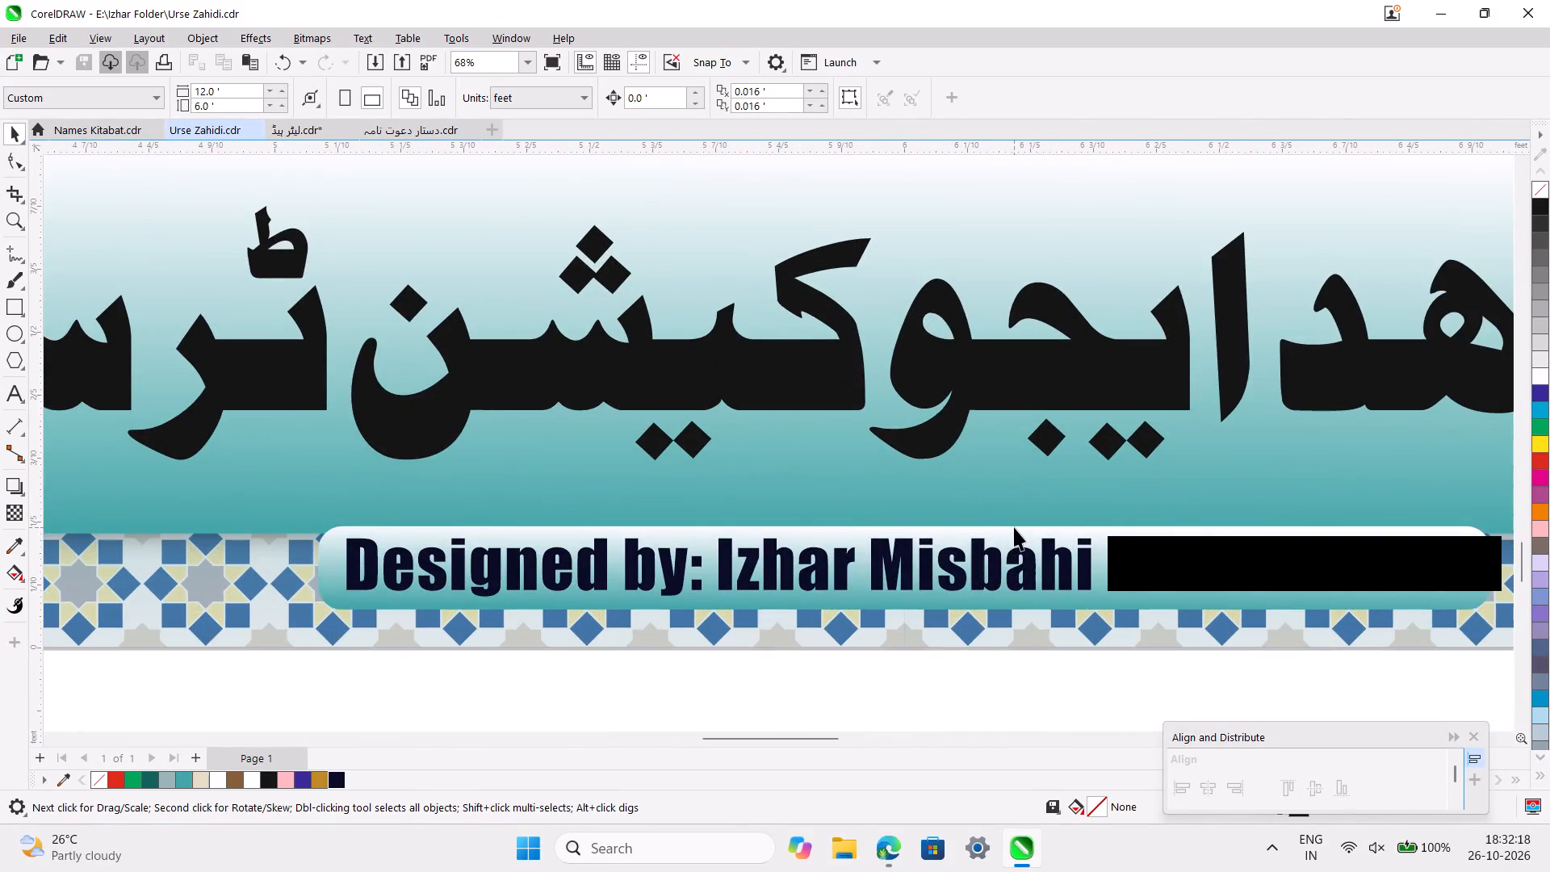
Change the teal end colour of the credit backing bar's gradient to the document palette's brown, #845F38.
{"action": "left_click", "coordinate": [1014, 529]}
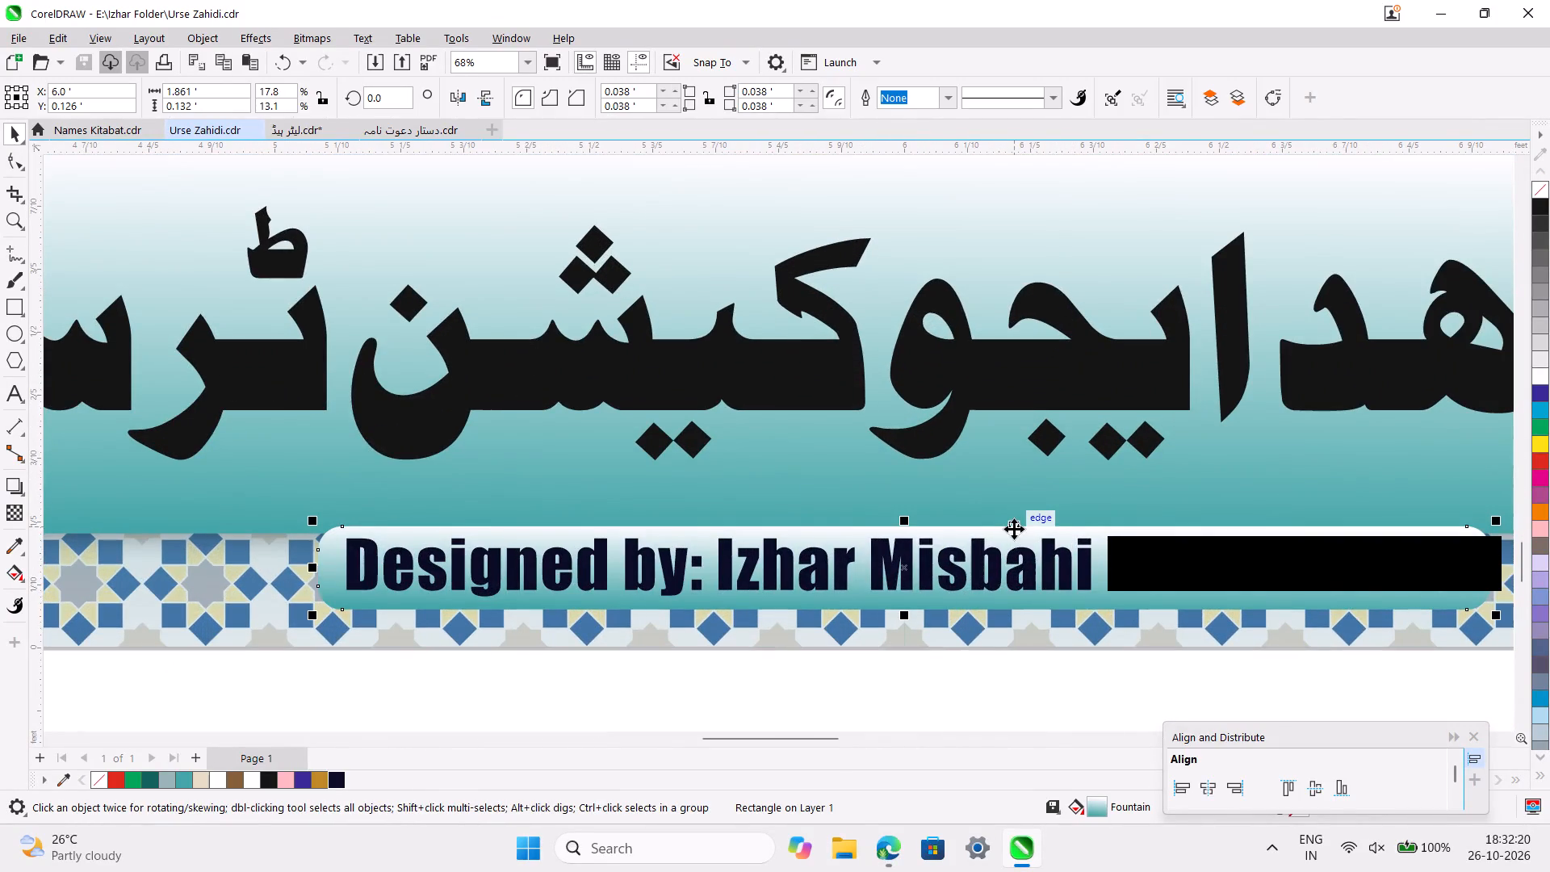
{"action": "double_click", "coordinate": [1087, 807]}
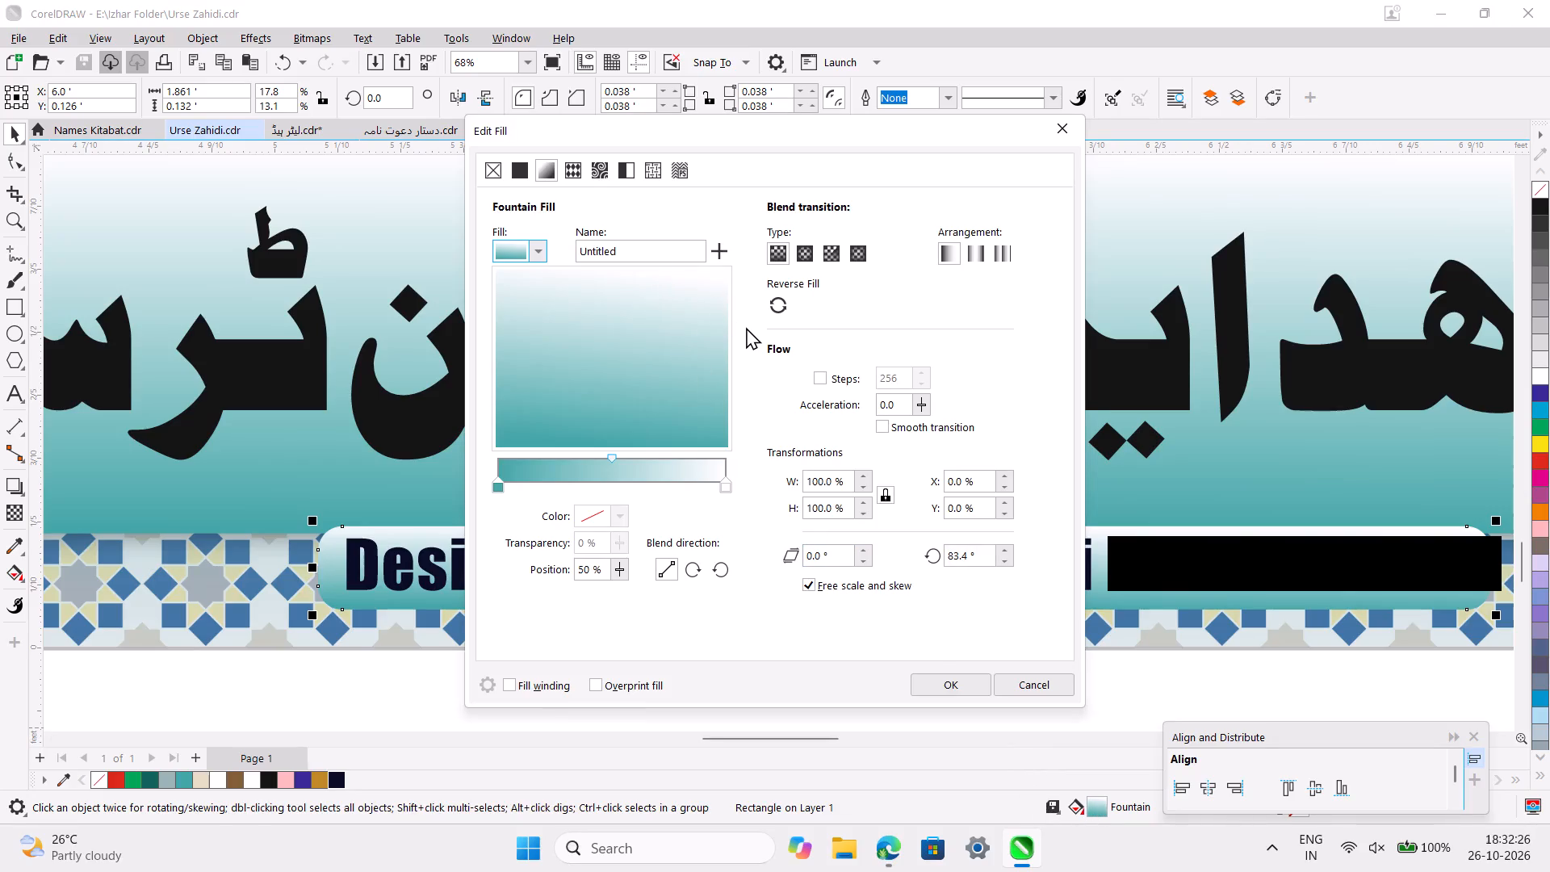
{"action": "left_click", "coordinate": [496, 488]}
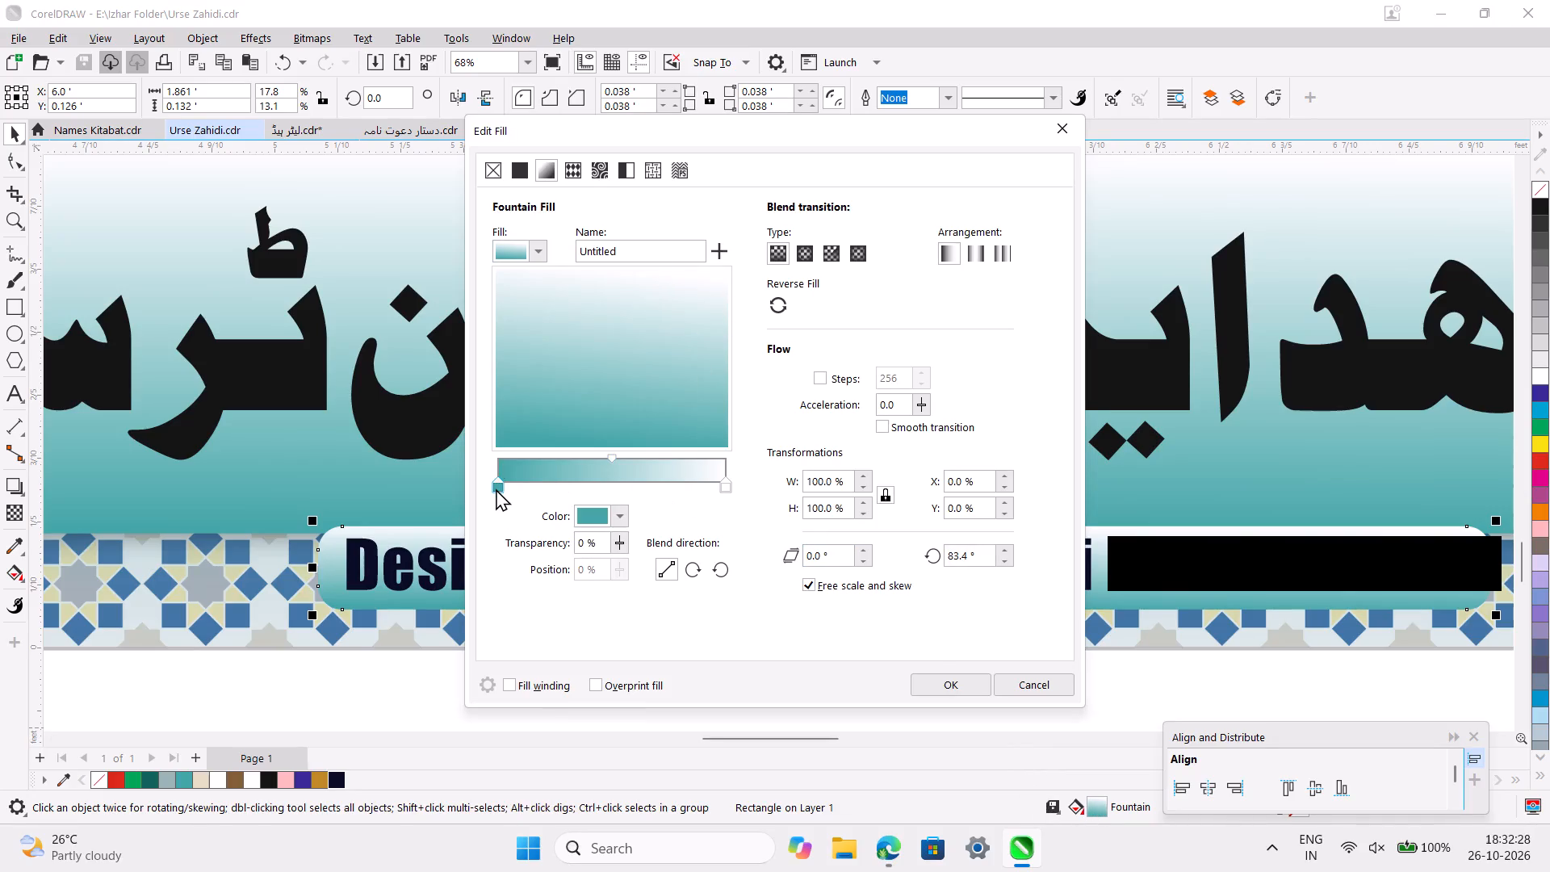
{"action": "left_click", "coordinate": [592, 513]}
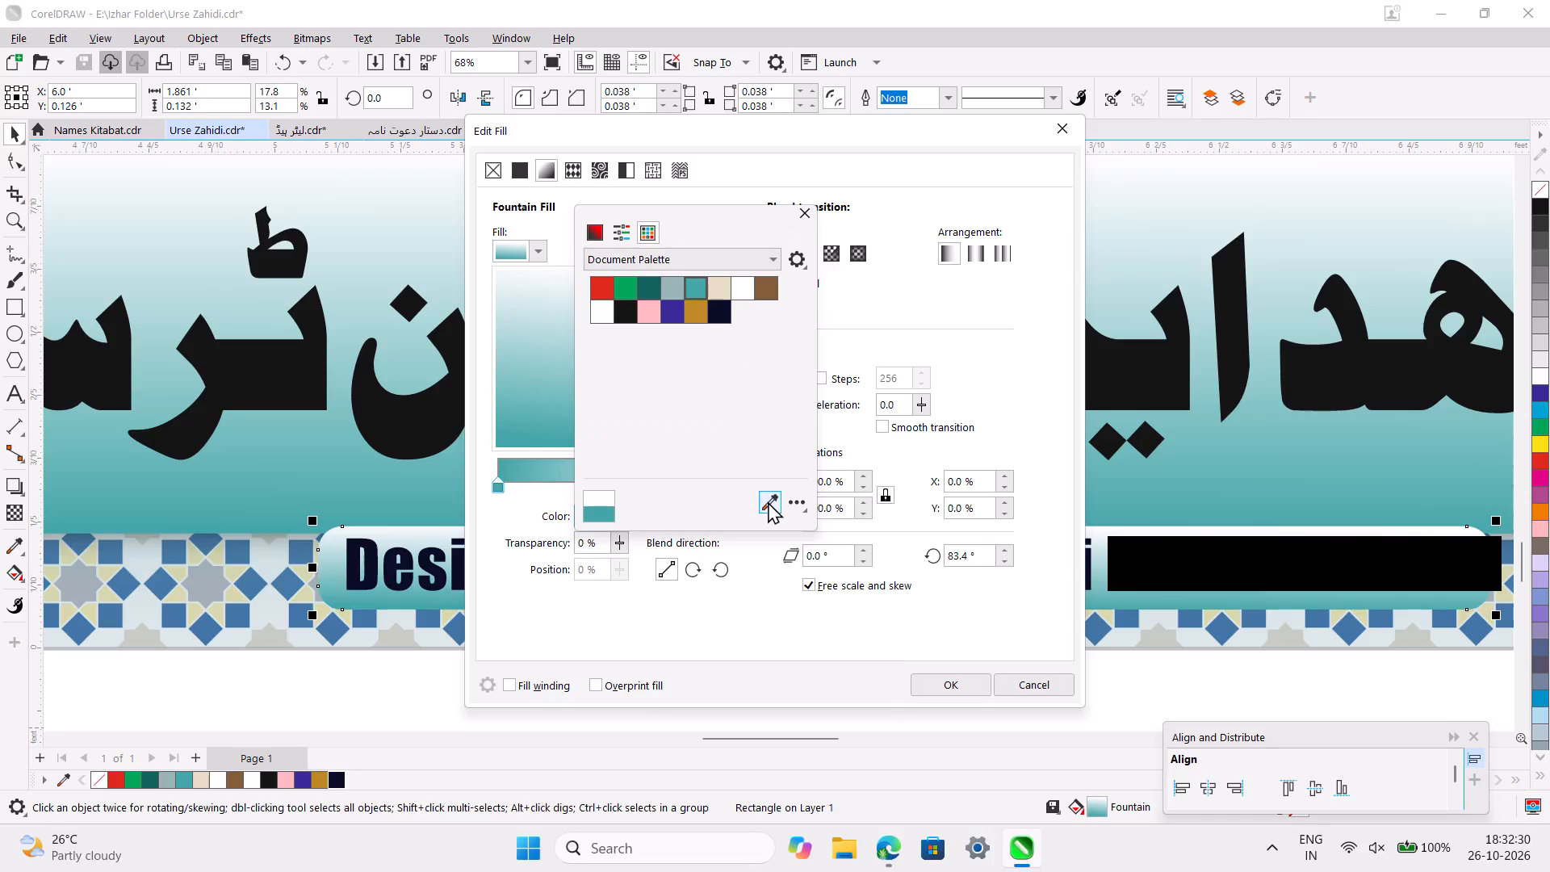
{"action": "left_click", "coordinate": [768, 501]}
{"action": "left_click", "coordinate": [765, 288]}
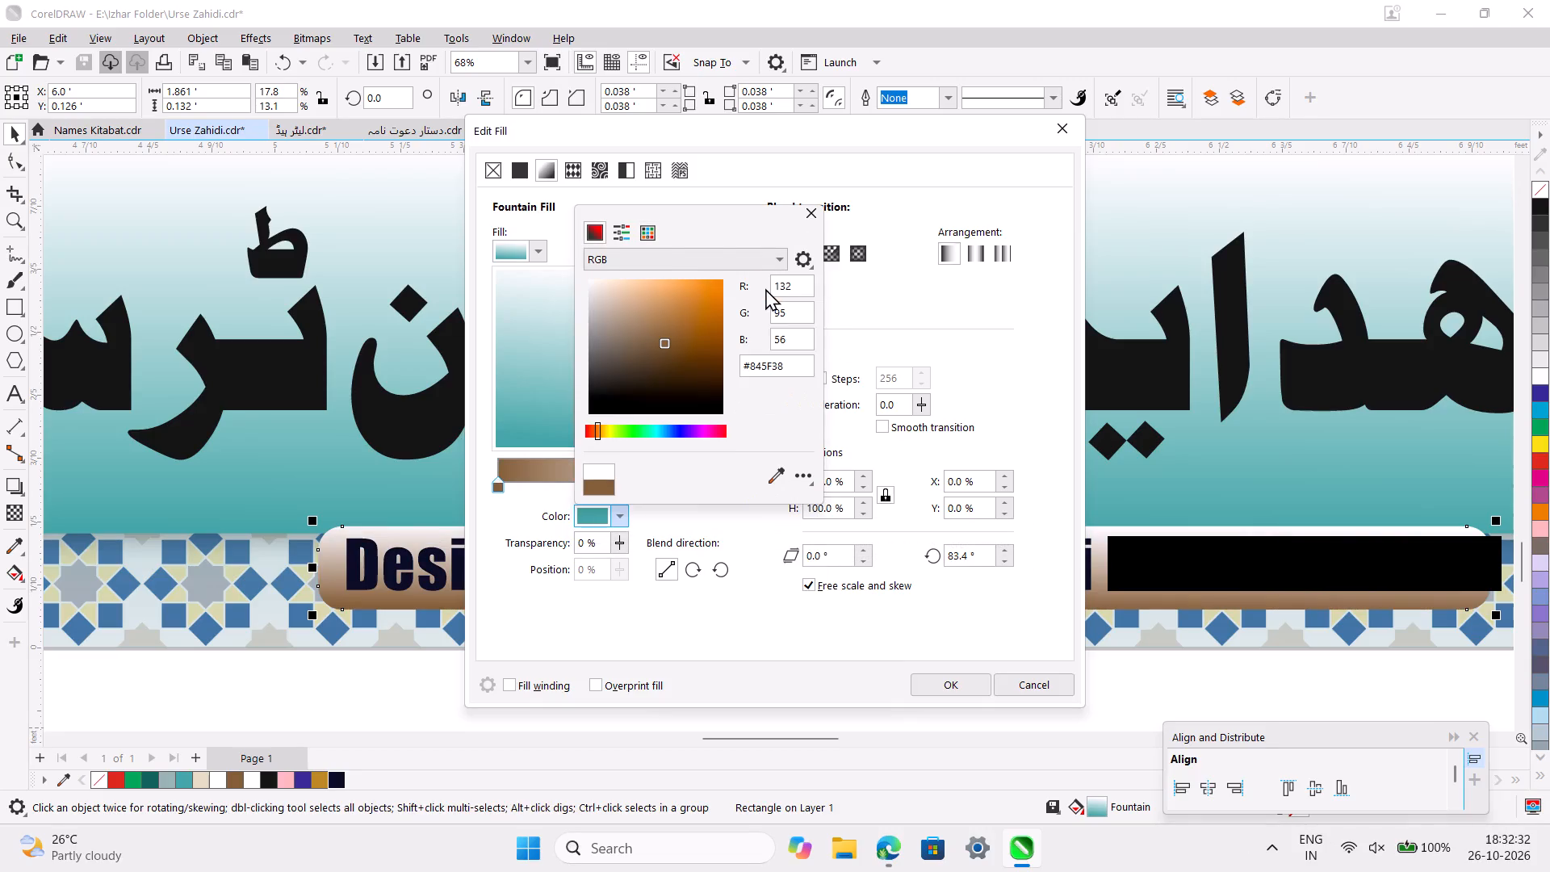
{"action": "left_click", "coordinate": [1052, 128]}
{"action": "left_click", "coordinate": [949, 681]}
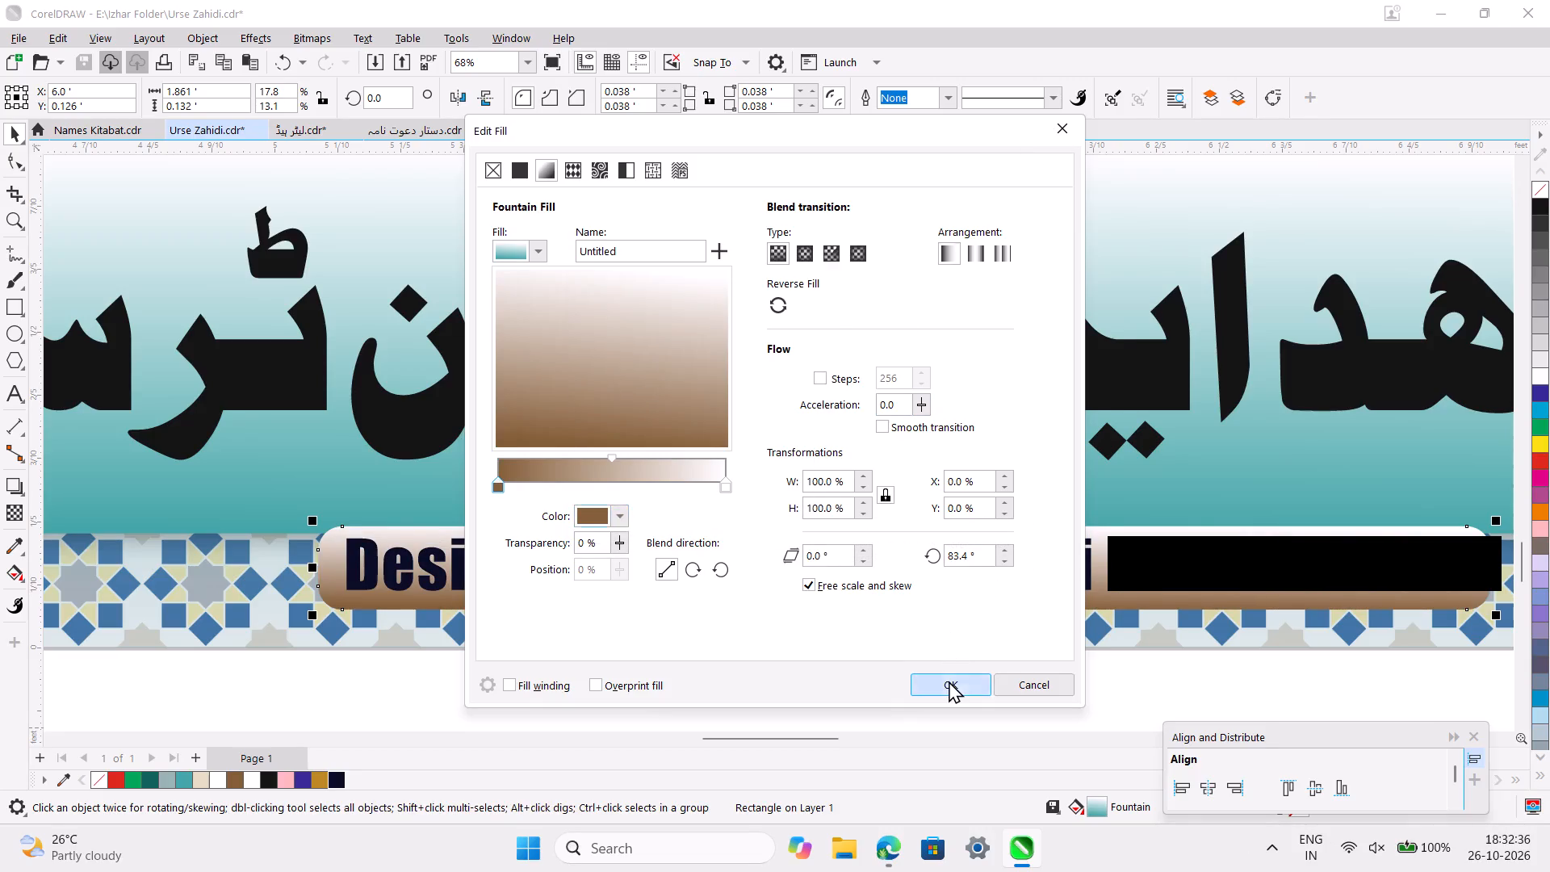
{"action": "scroll", "coordinate": [1001, 756], "scroll_direction": "down", "scroll_amount": 12, "text": "ctrl"}
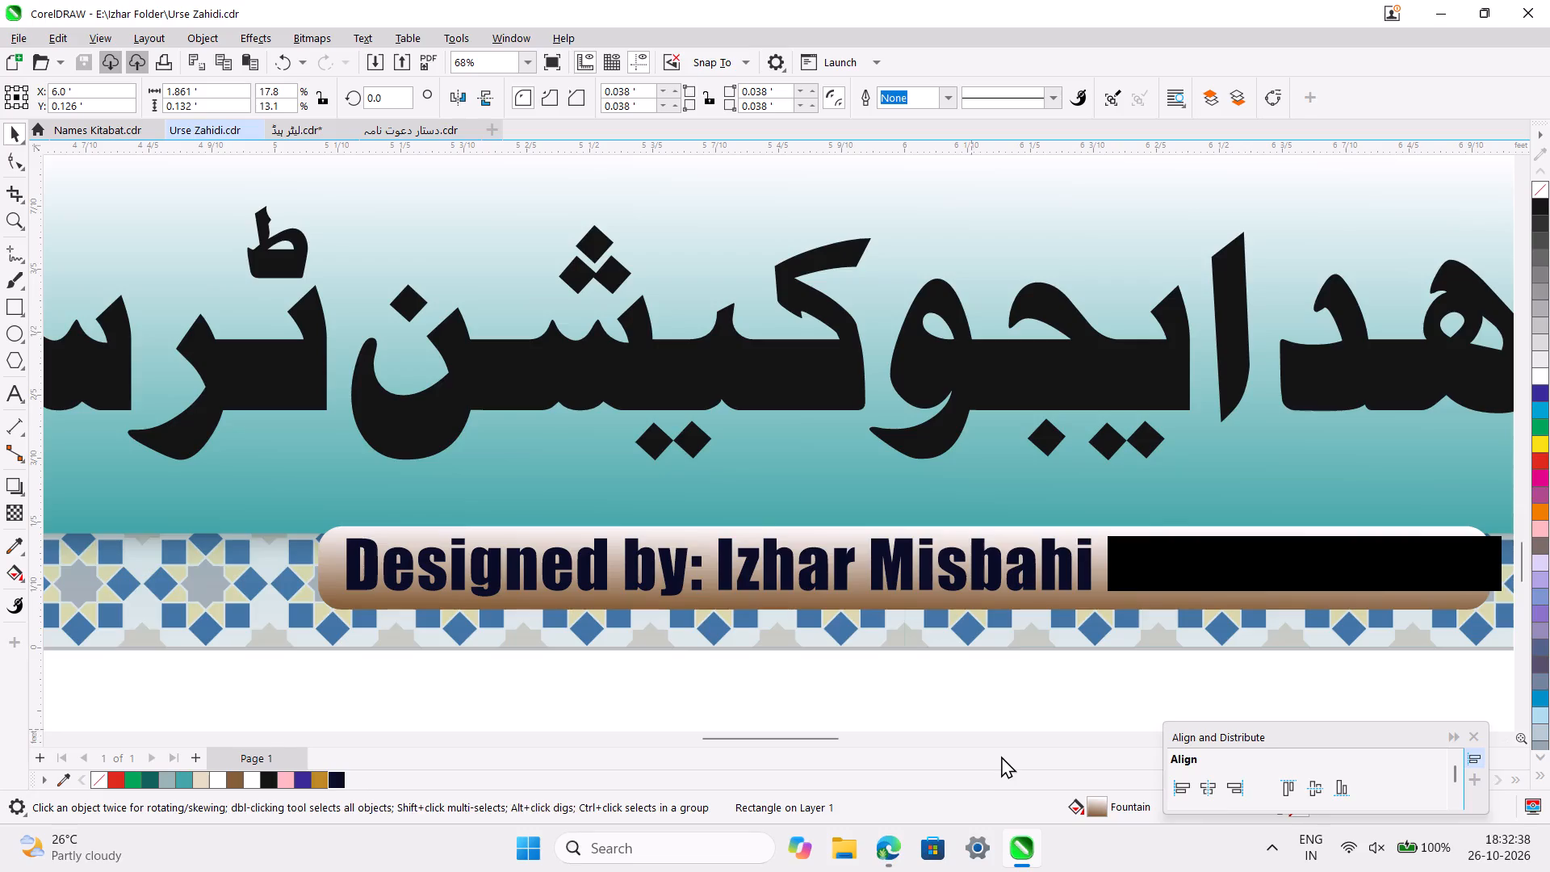
{"action": "scroll", "coordinate": [961, 578], "scroll_direction": "down", "scroll_amount": 6, "text": "ctrl"}
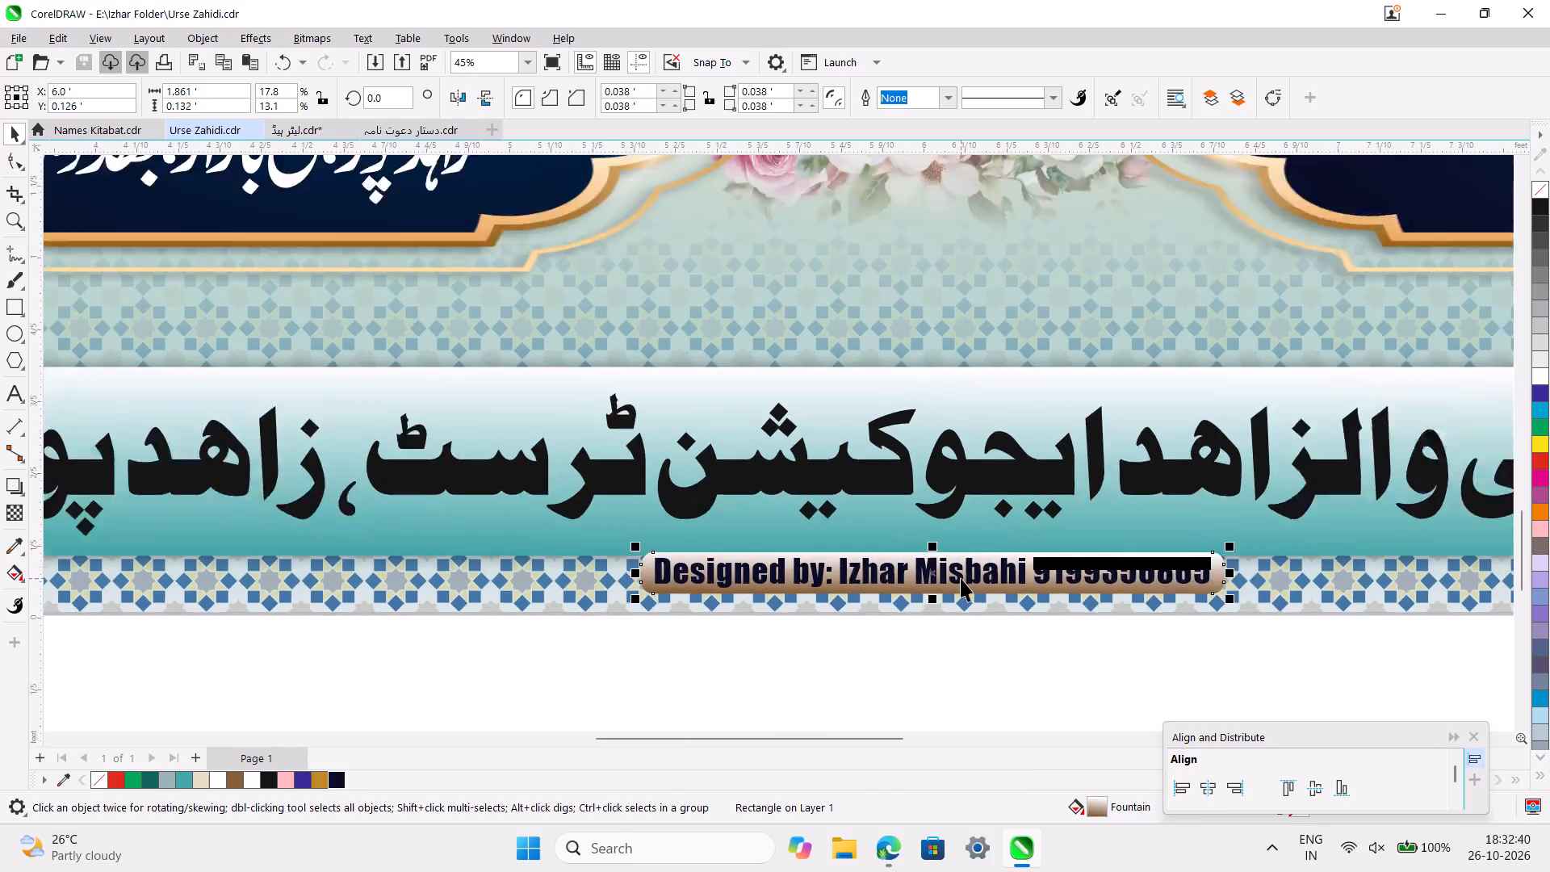
{"action": "scroll", "coordinate": [961, 578], "scroll_direction": "down", "scroll_amount": 5, "text": "ctrl"}
{"action": "left_click", "coordinate": [987, 661]}
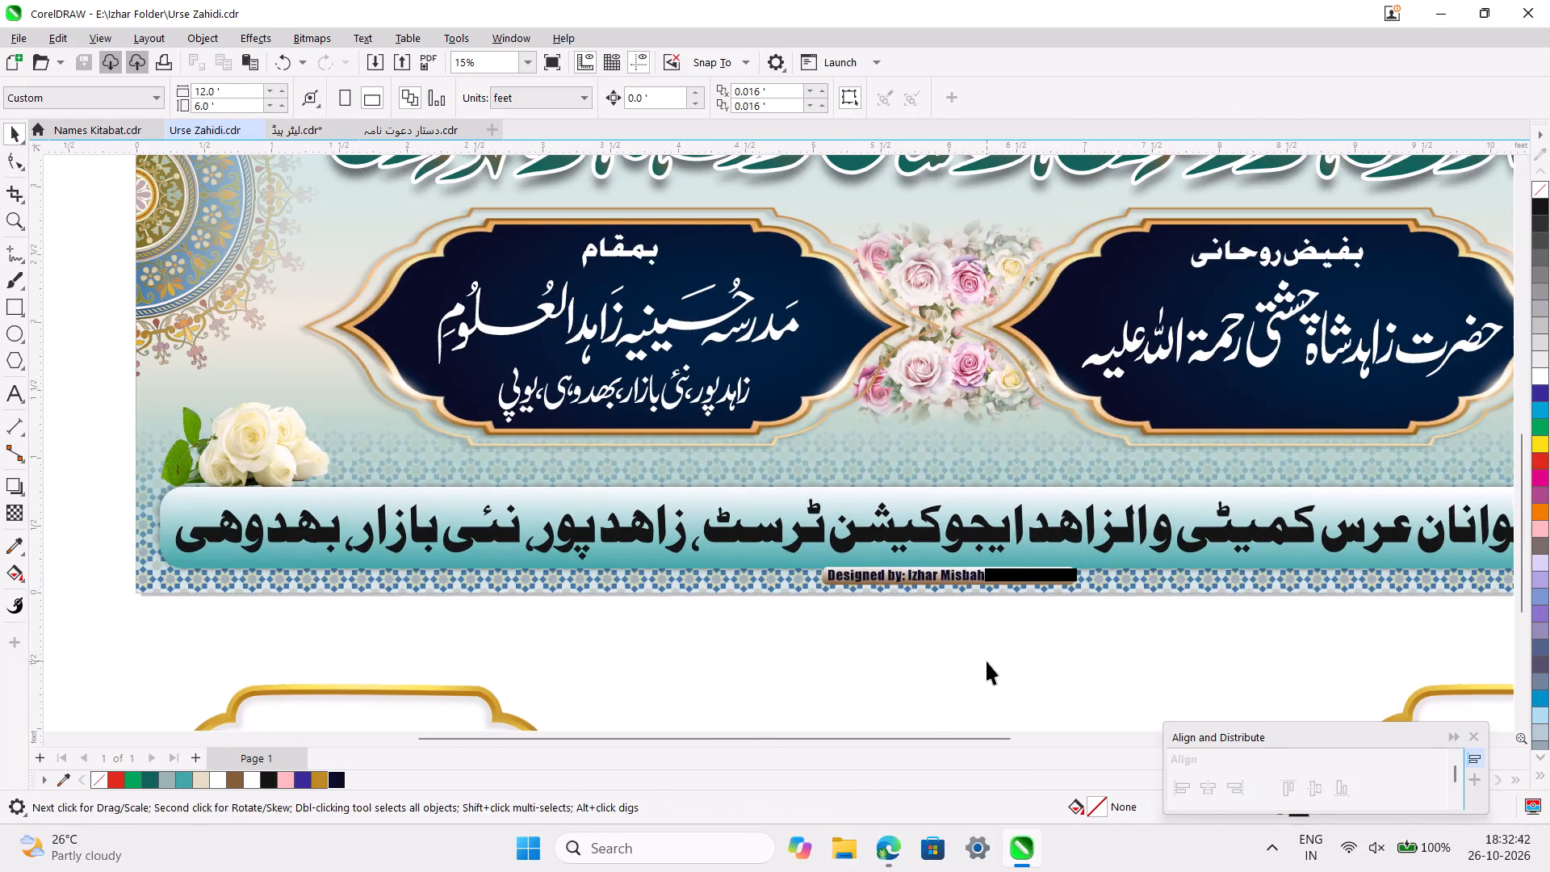
{"action": "key", "text": "ctrl+s"}
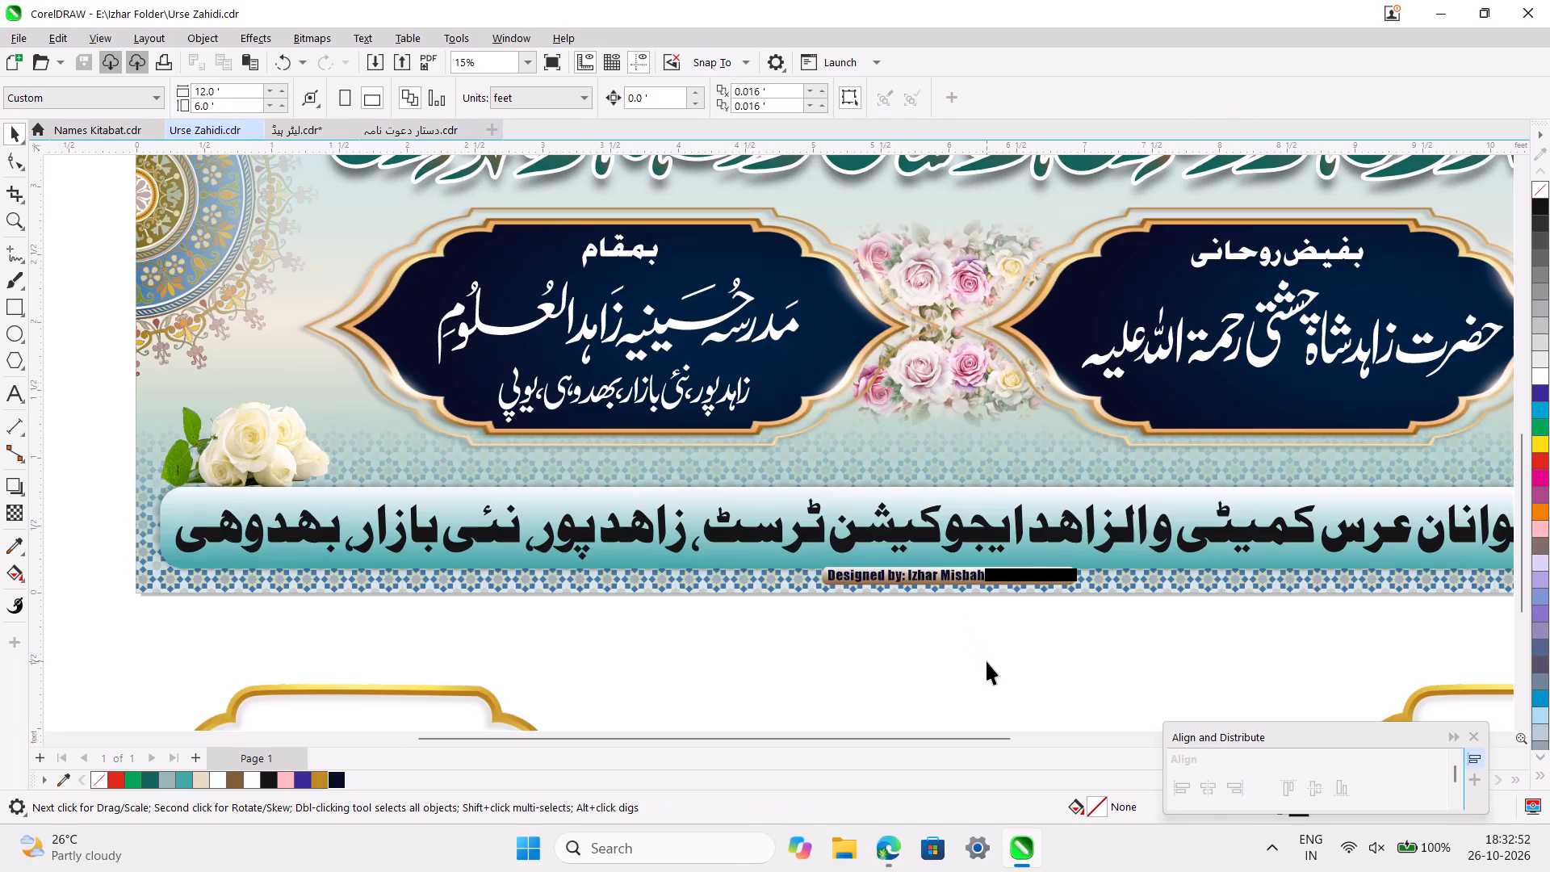
Centre the designer credit text horizontally on the page again and save the banner document.
{"action": "scroll", "coordinate": [972, 648], "scroll_direction": "up", "scroll_amount": 3, "text": "ctrl"}
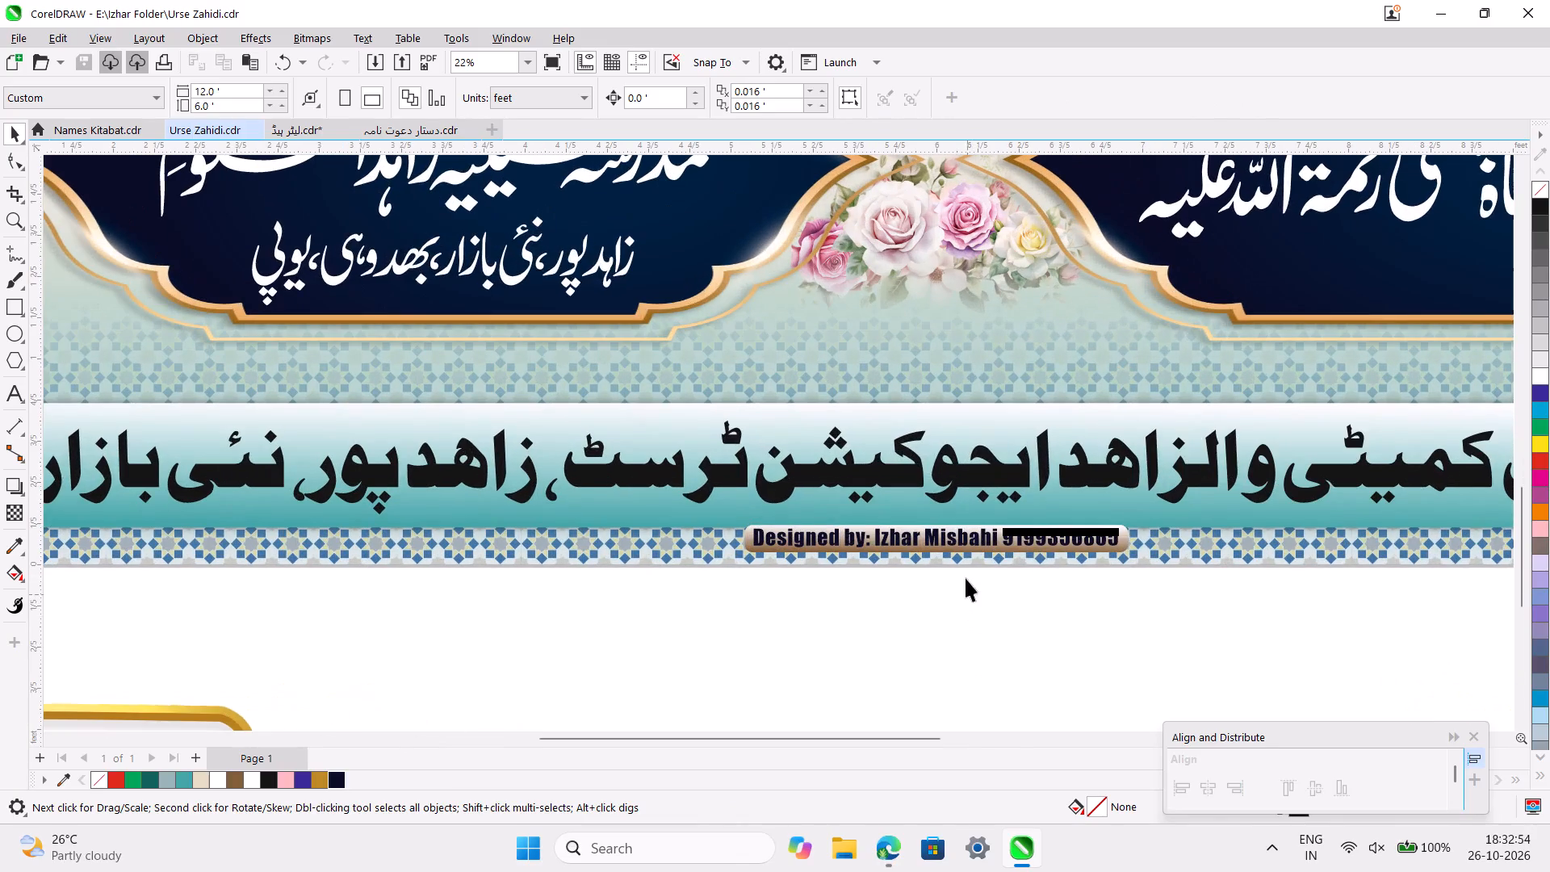
{"action": "left_click", "coordinate": [964, 539]}
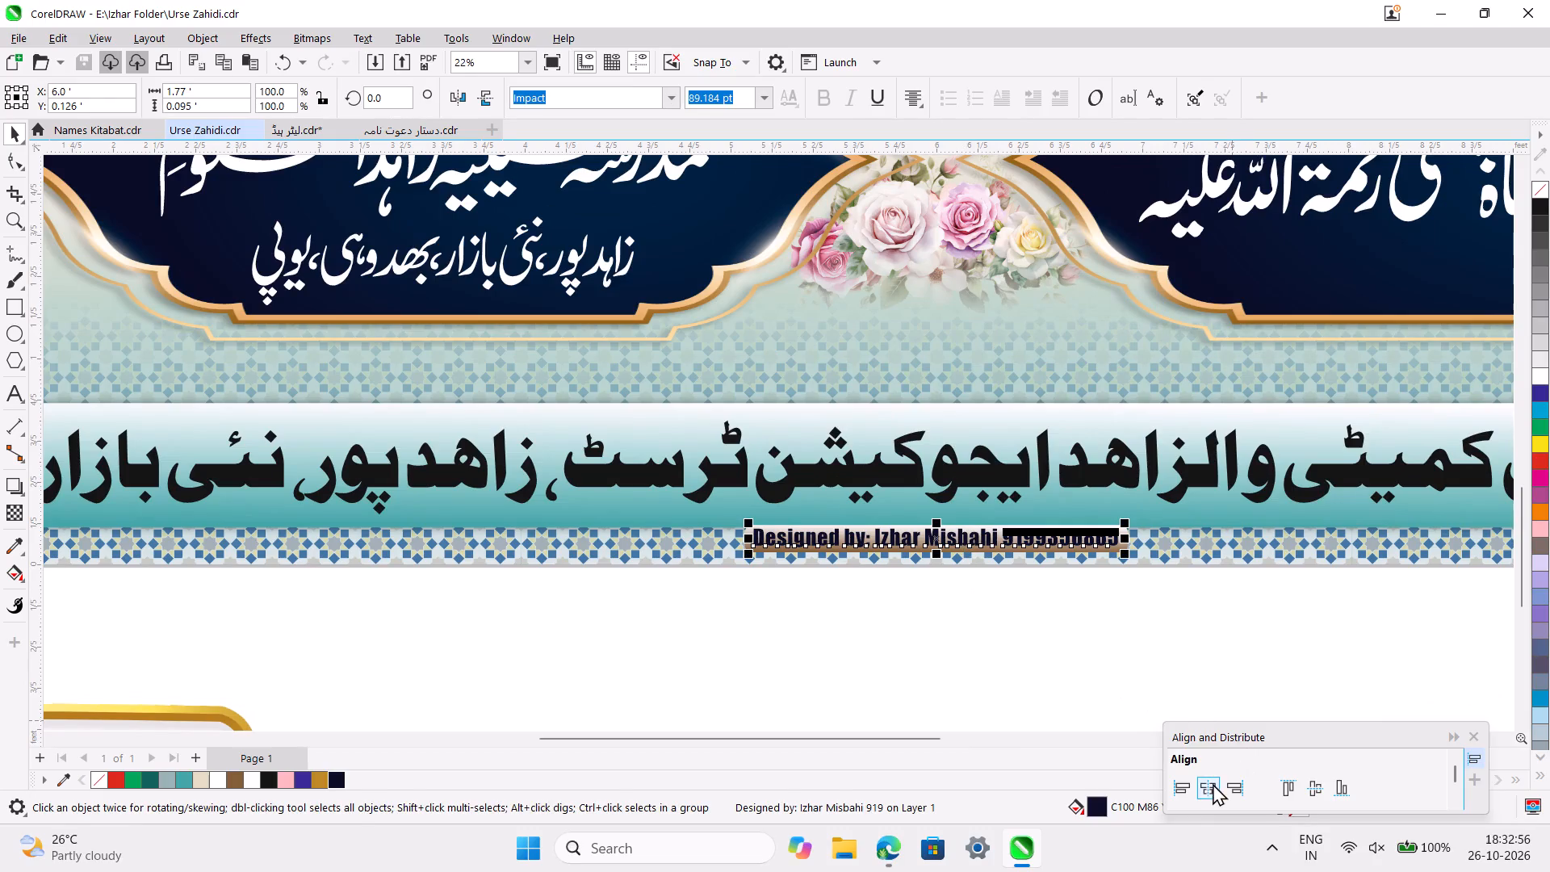
{"action": "left_click", "coordinate": [1209, 786]}
{"action": "left_click", "coordinate": [1103, 698]}
{"action": "scroll", "coordinate": [1103, 698], "scroll_direction": "down", "scroll_amount": 8, "text": "ctrl"}
{"action": "scroll", "coordinate": [1103, 698], "scroll_direction": "down", "scroll_amount": 1}
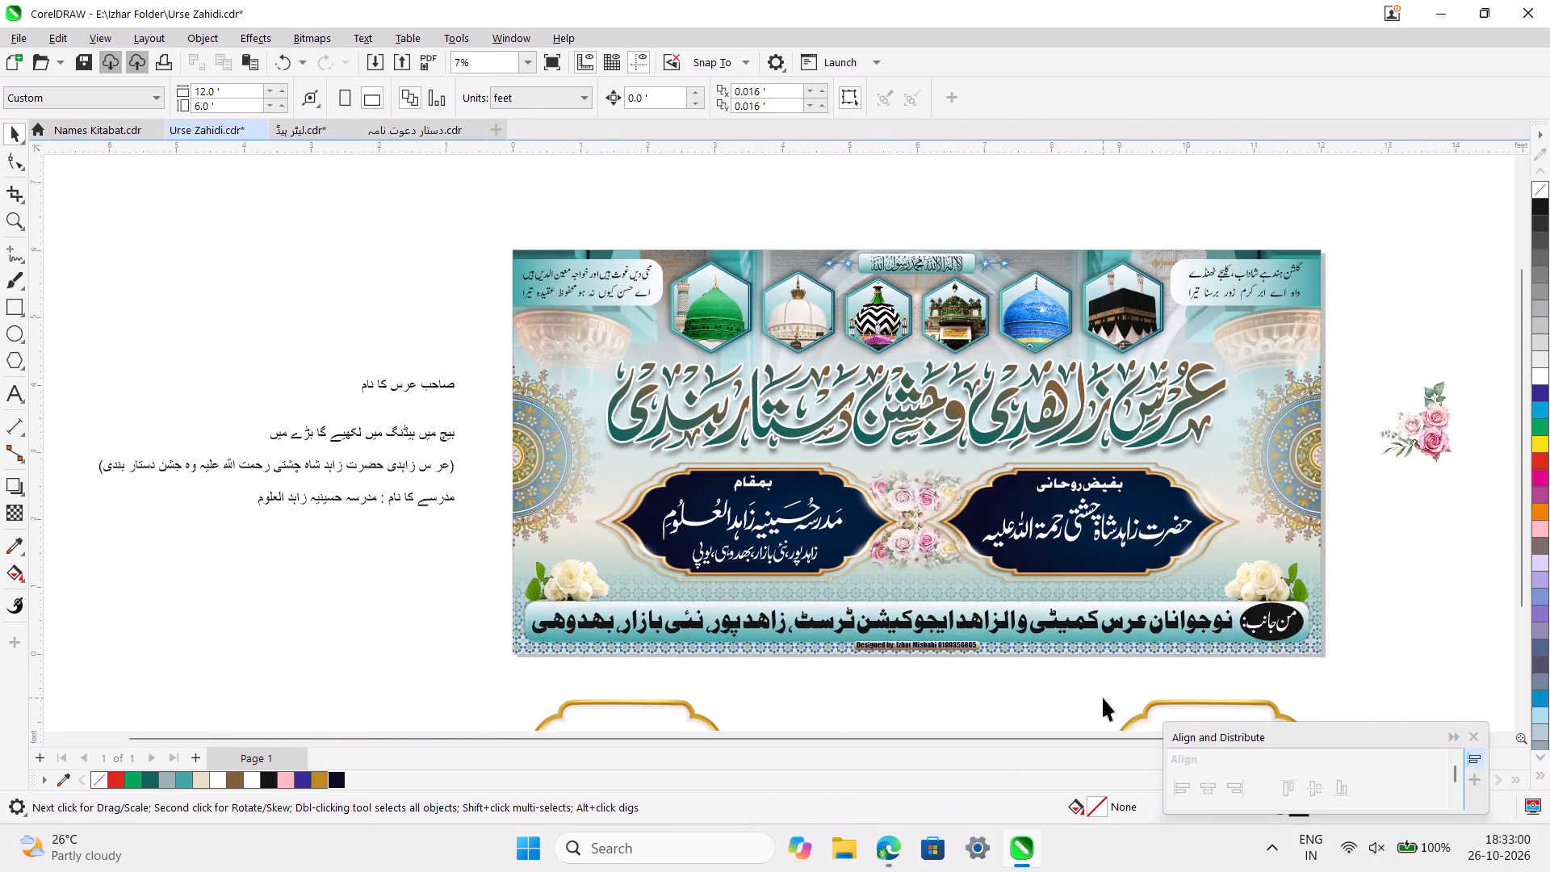
{"action": "key", "text": "ctrl+s"}
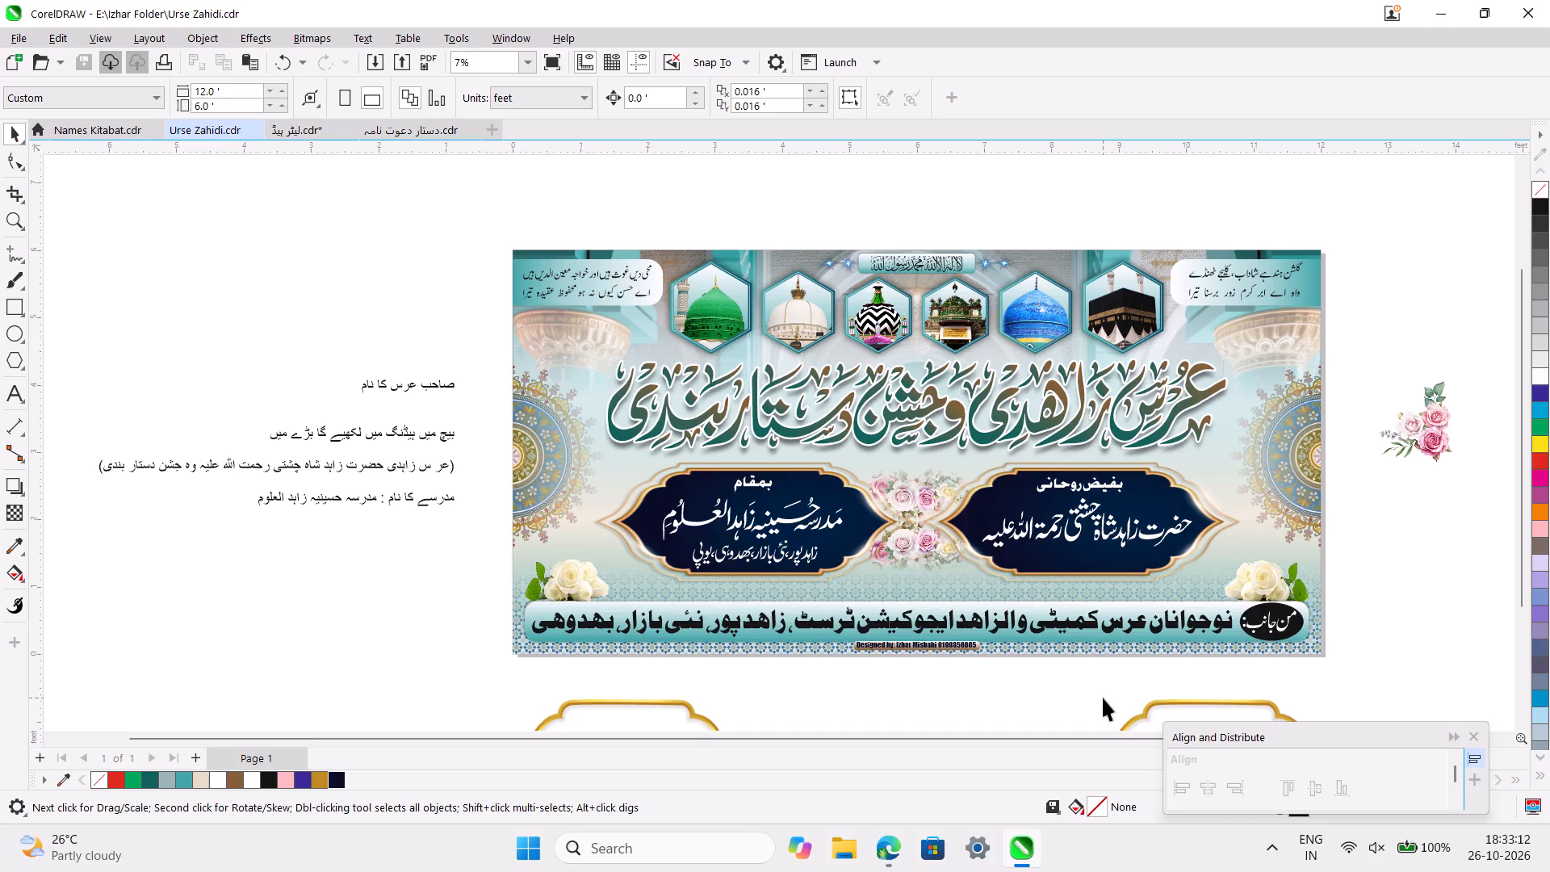
{"action": "scroll", "coordinate": [948, 692], "scroll_direction": "up", "scroll_amount": 4, "text": "ctrl"}
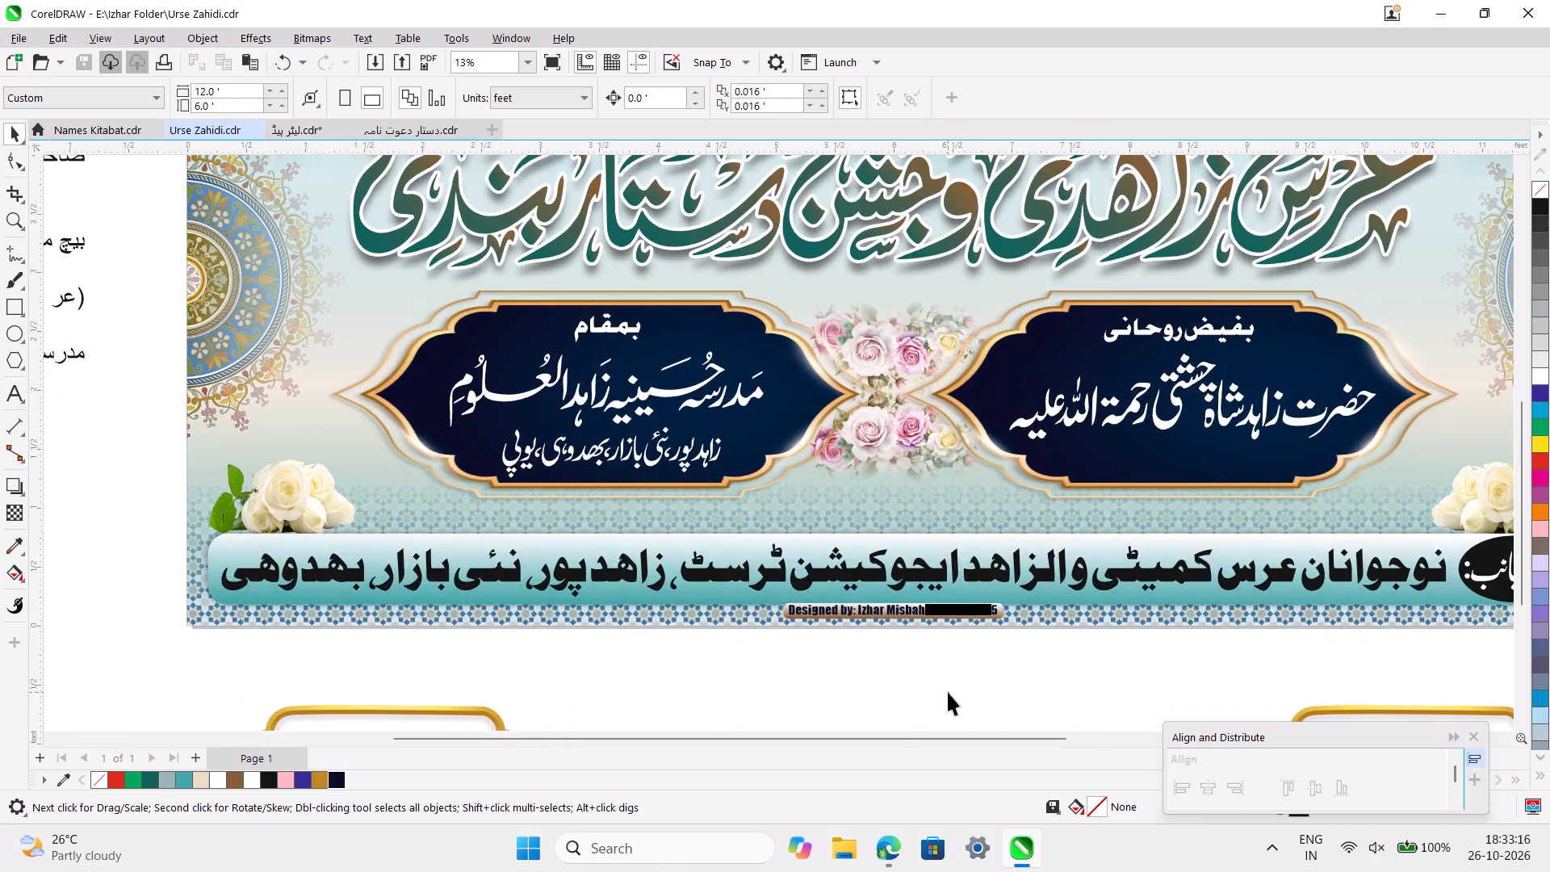
{"action": "scroll", "coordinate": [807, 681], "scroll_direction": "down", "scroll_amount": 3, "text": "ctrl"}
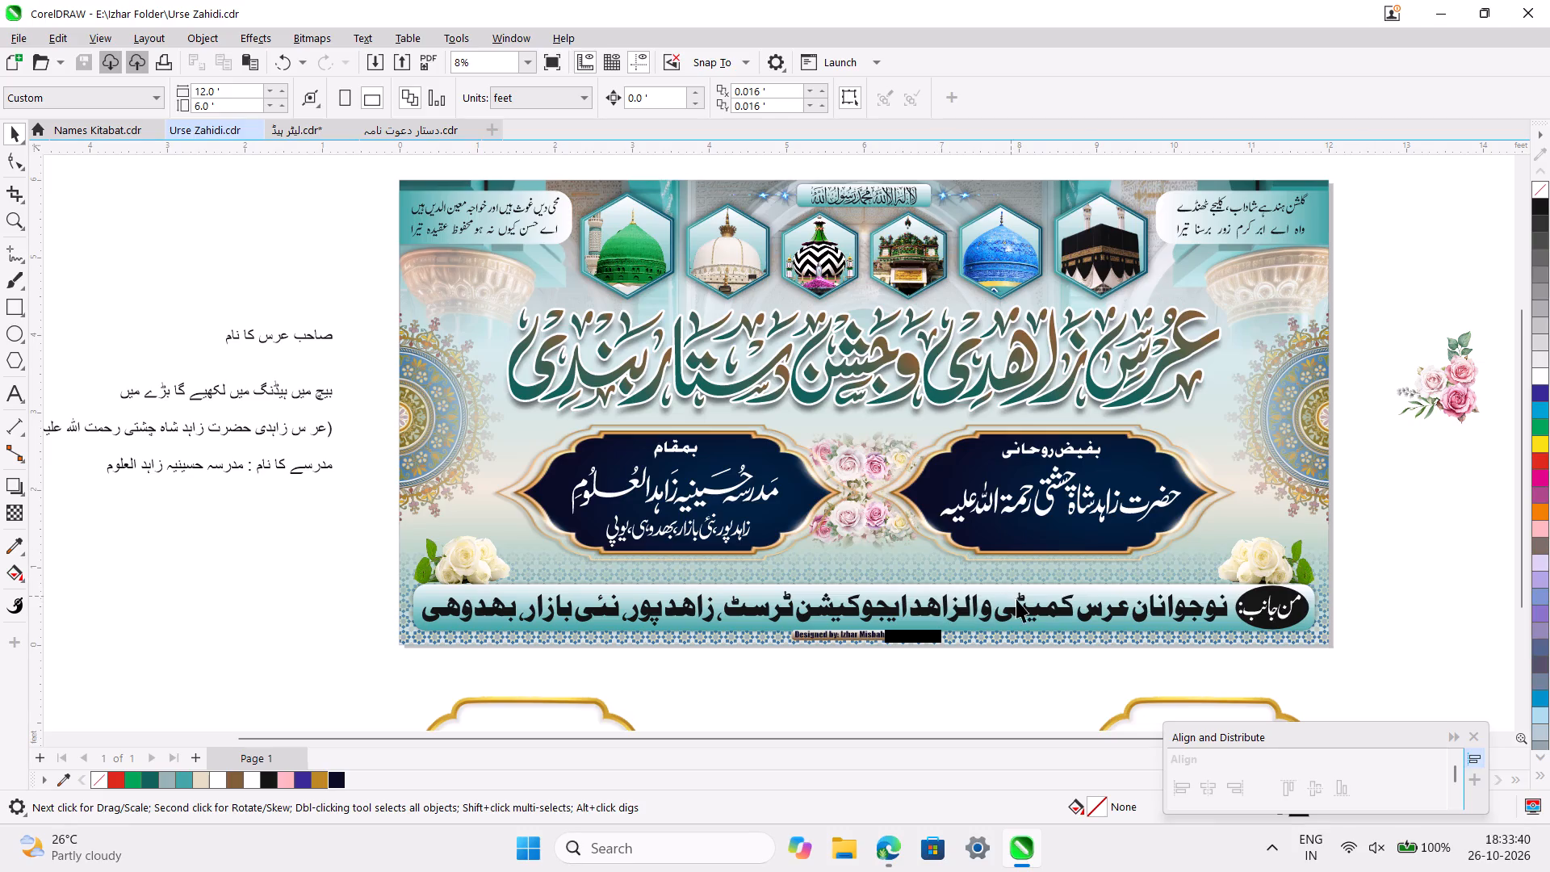
{"action": "left_click", "coordinate": [996, 704]}
{"action": "key", "text": "ctrl+s"}
Change the fill of the designer credit text on the brown gradient bar to the document palette's black.
{"action": "scroll", "coordinate": [871, 678], "scroll_direction": "up", "scroll_amount": 4, "text": "ctrl"}
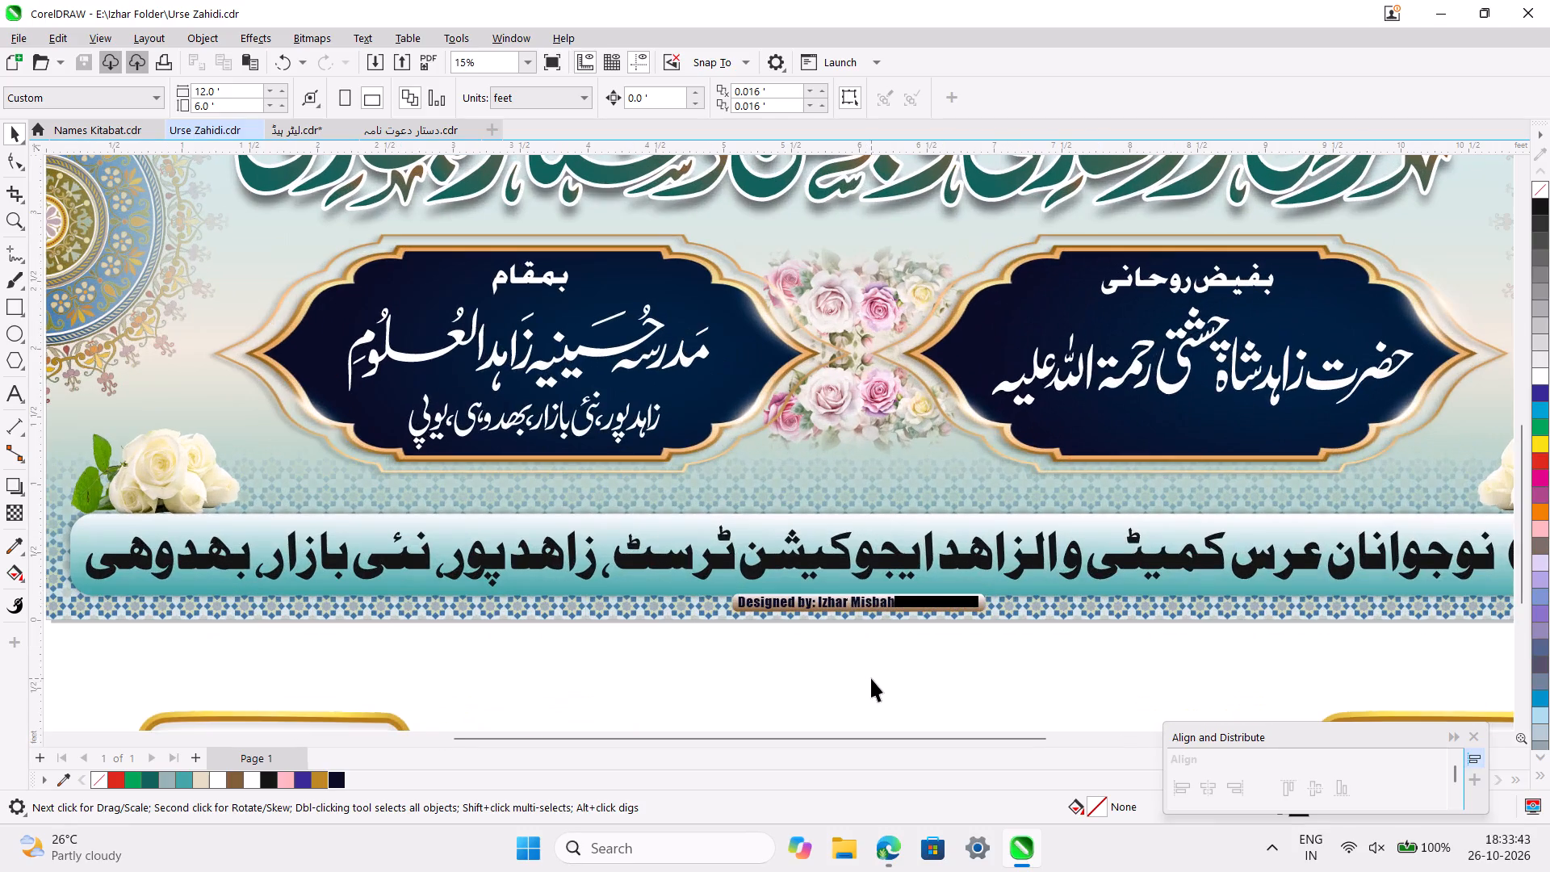
{"action": "left_click", "coordinate": [903, 606]}
{"action": "scroll", "coordinate": [903, 606], "scroll_direction": "up", "scroll_amount": 4, "text": "ctrl"}
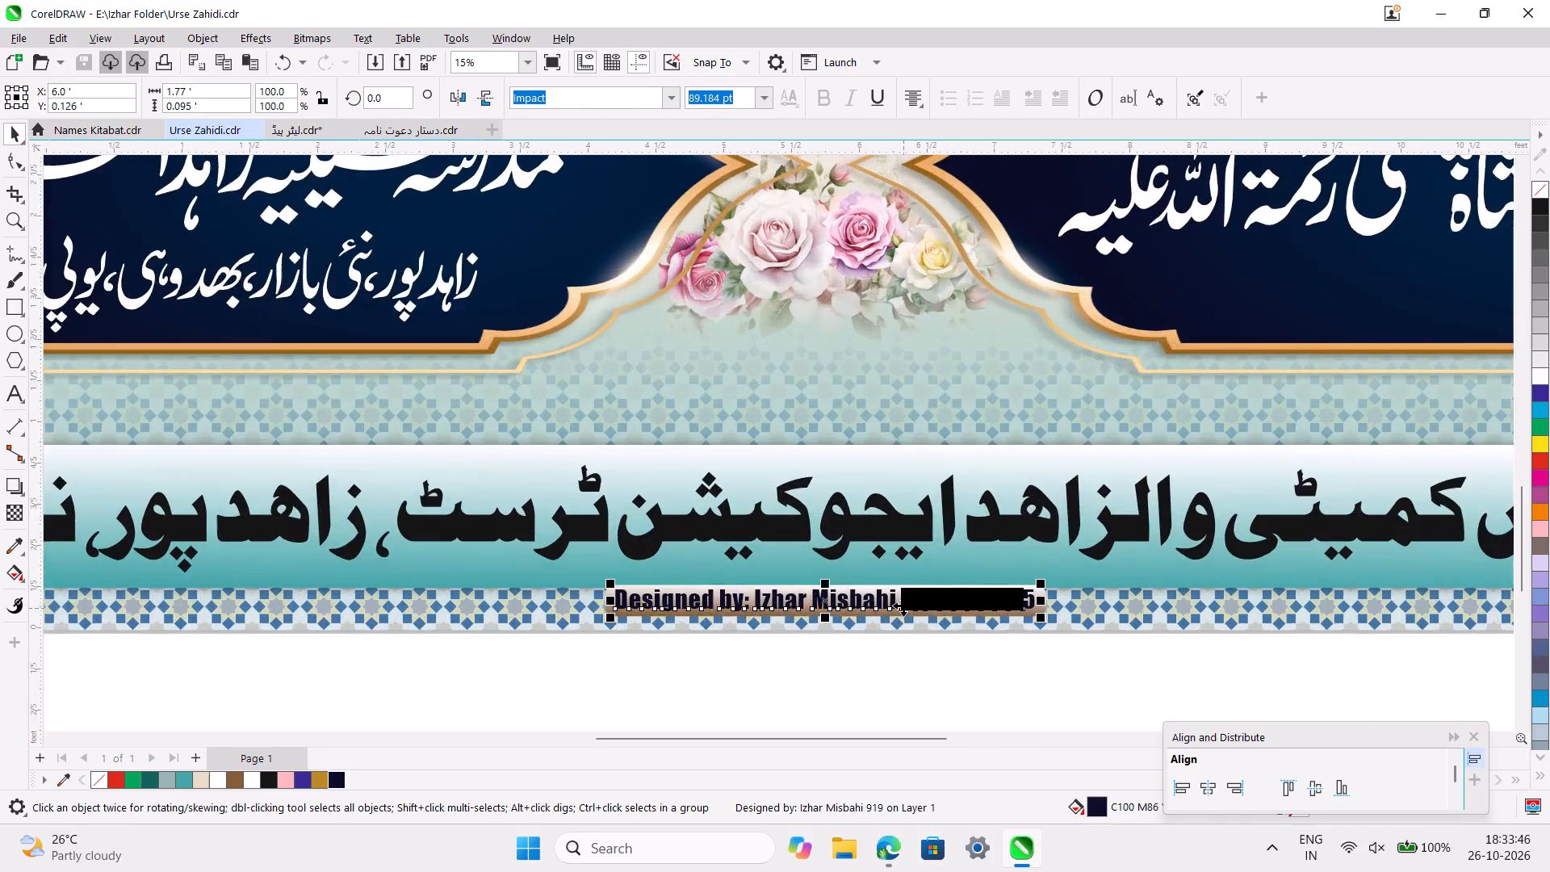
{"action": "scroll", "coordinate": [903, 606], "scroll_direction": "up", "scroll_amount": 4, "text": "ctrl"}
{"action": "left_click", "coordinate": [916, 685]}
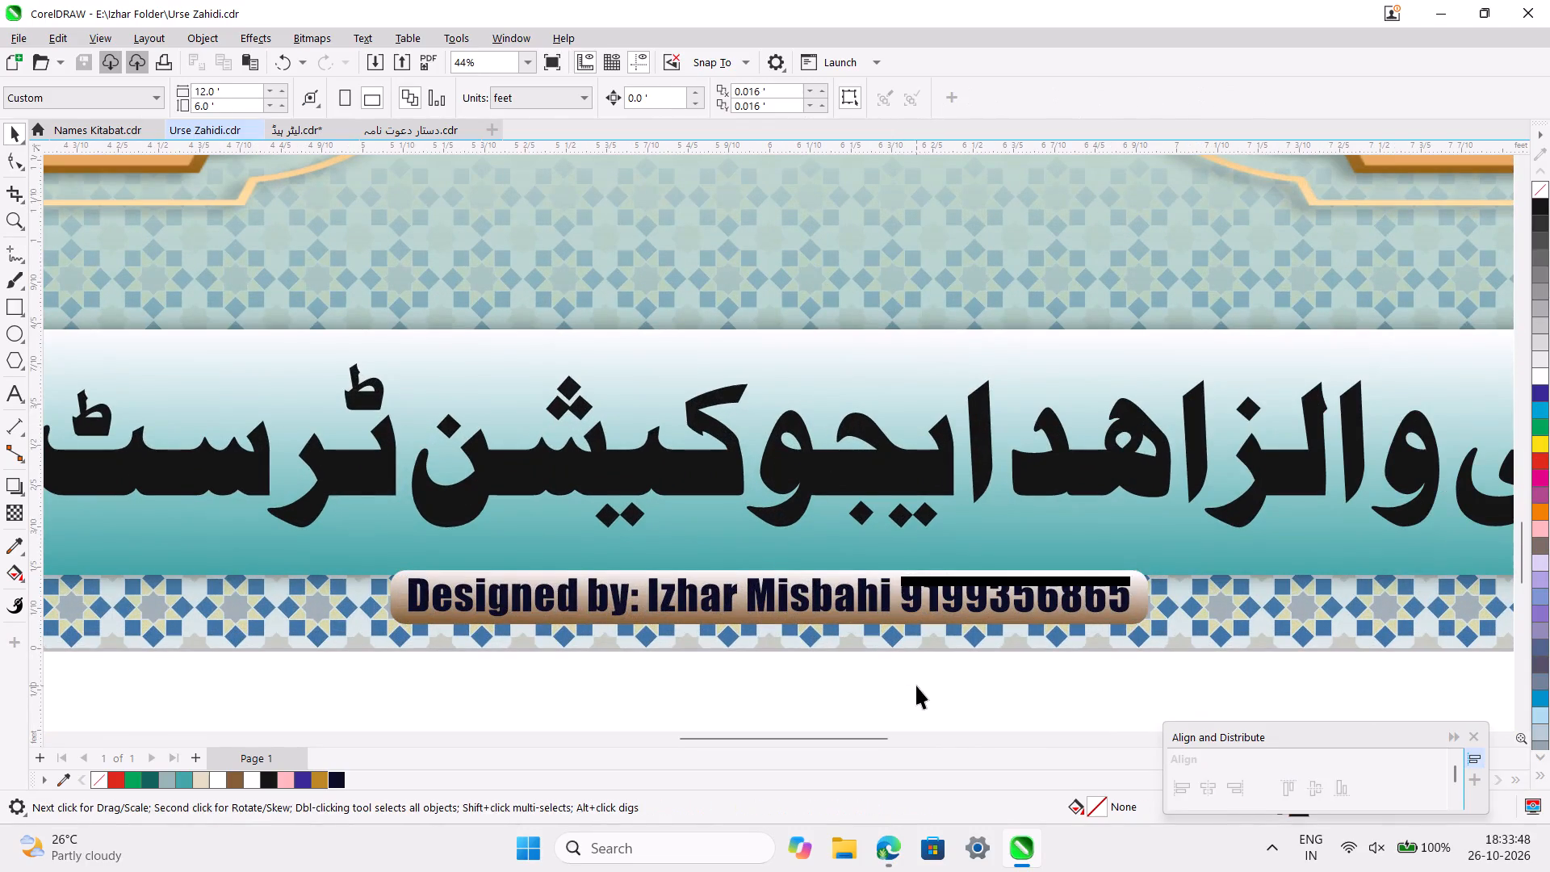
{"action": "left_click", "coordinate": [933, 594]}
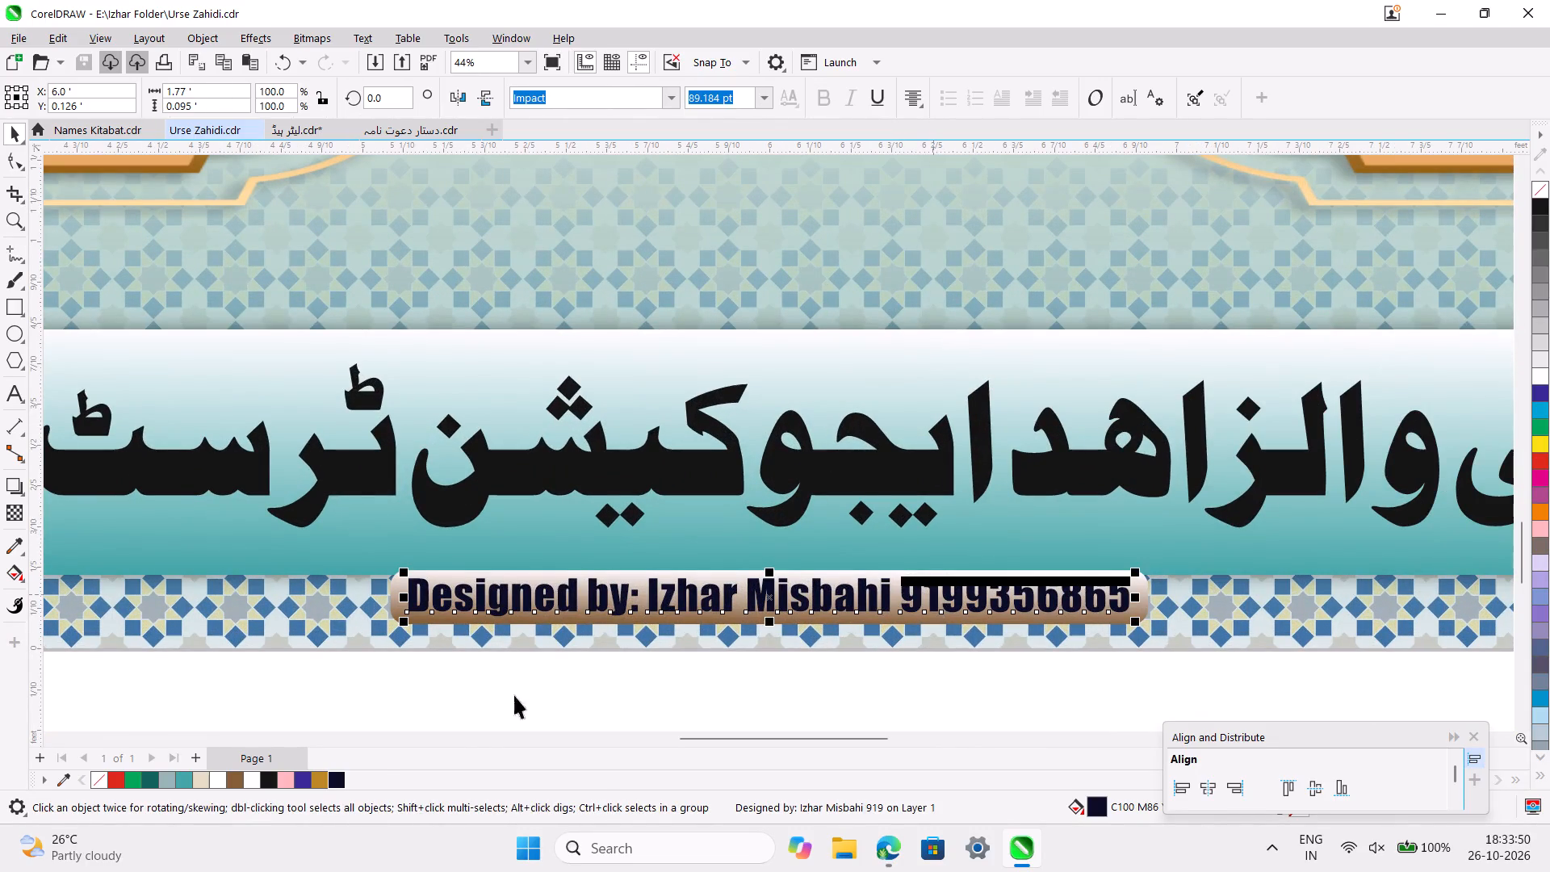
{"action": "left_click", "coordinate": [267, 784]}
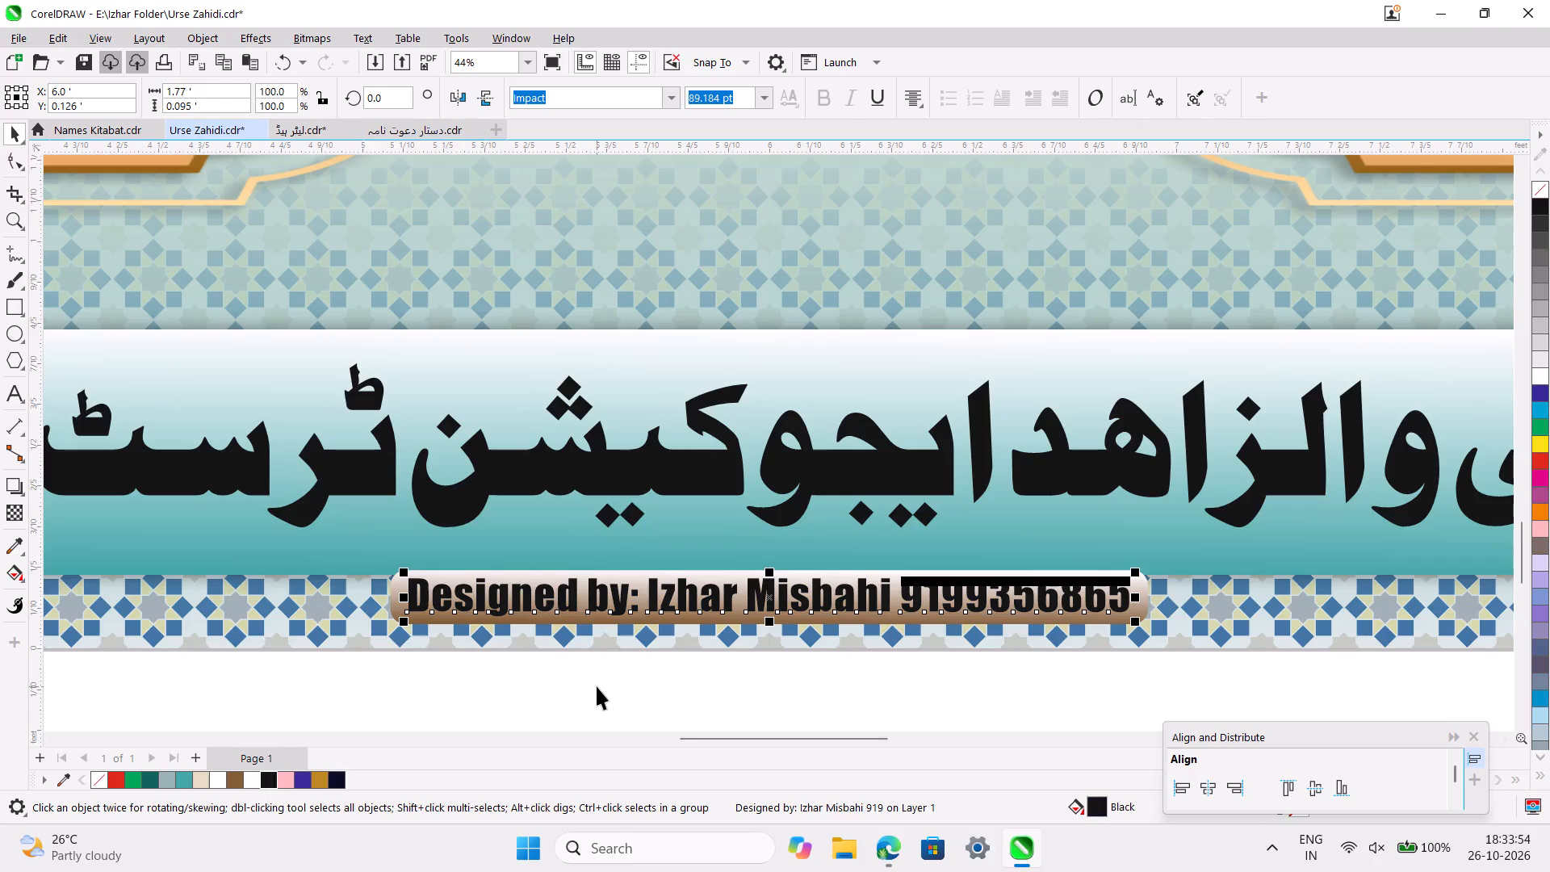
{"action": "left_click", "coordinate": [597, 686]}
Recolour the large Urdu organiser line on the teal footer bar to the document palette's dark navy and save the document.
{"action": "scroll", "coordinate": [597, 686], "scroll_direction": "down", "scroll_amount": 4, "text": "ctrl"}
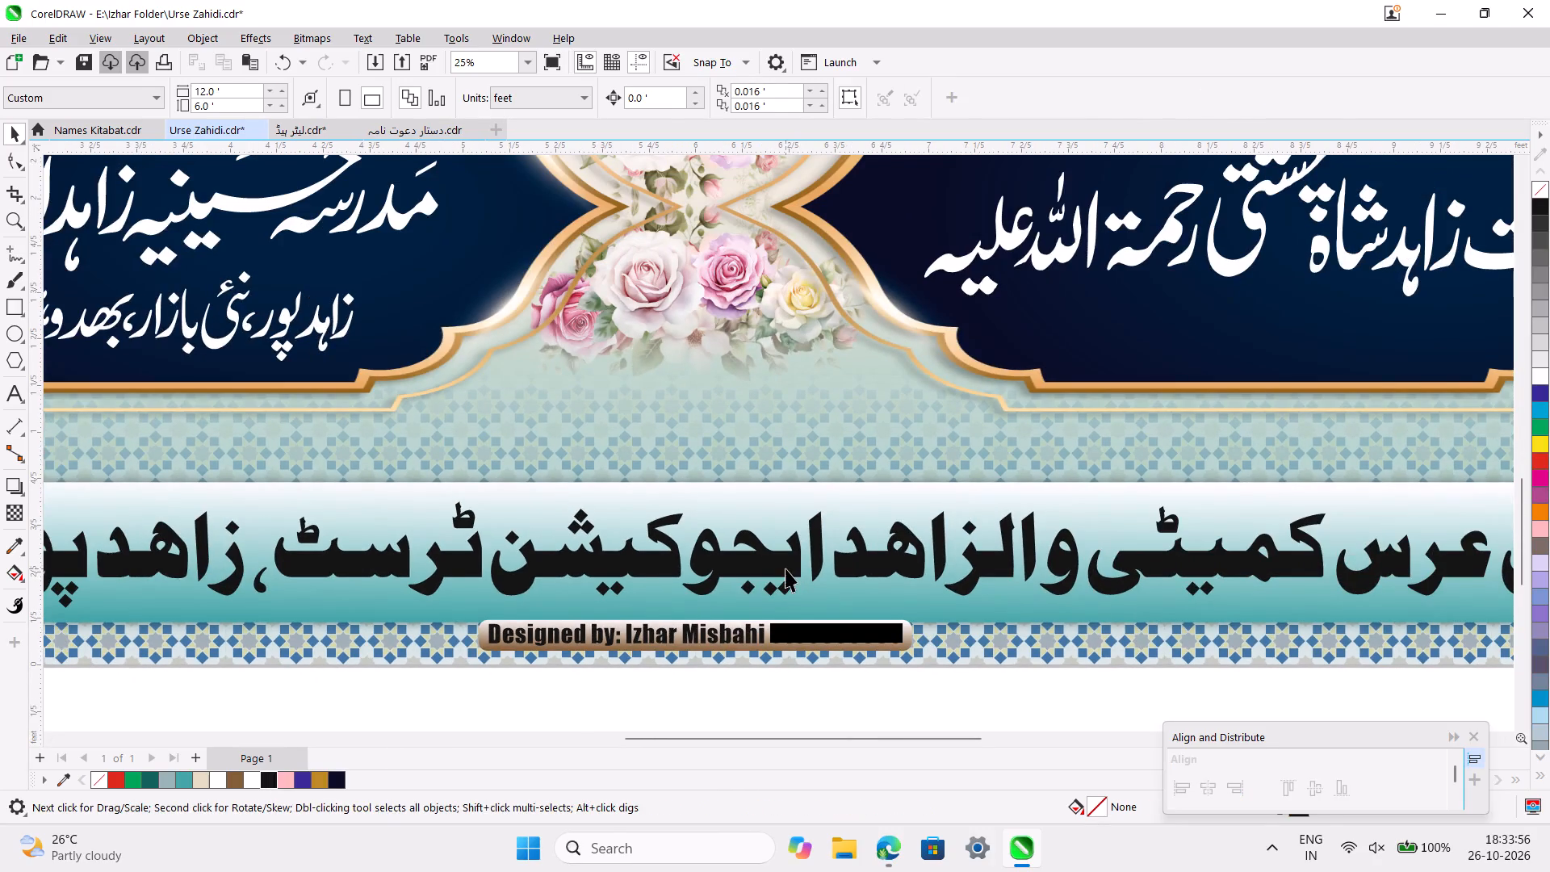
{"action": "left_click", "coordinate": [785, 568]}
{"action": "scroll", "coordinate": [785, 568], "scroll_direction": "down", "scroll_amount": 5, "text": "ctrl"}
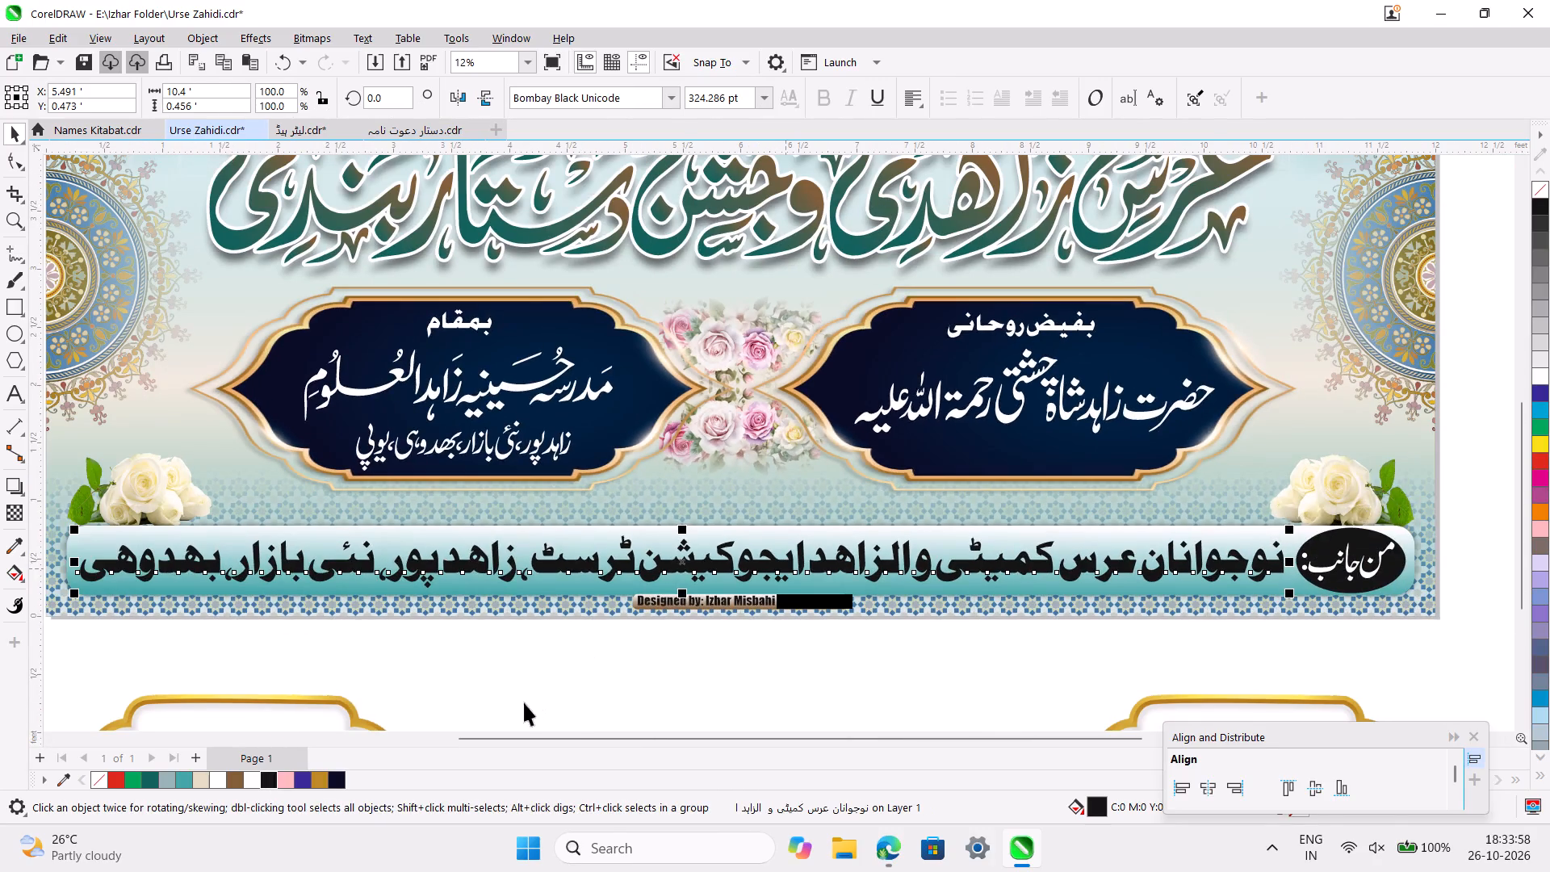
{"action": "left_click", "coordinate": [335, 781]}
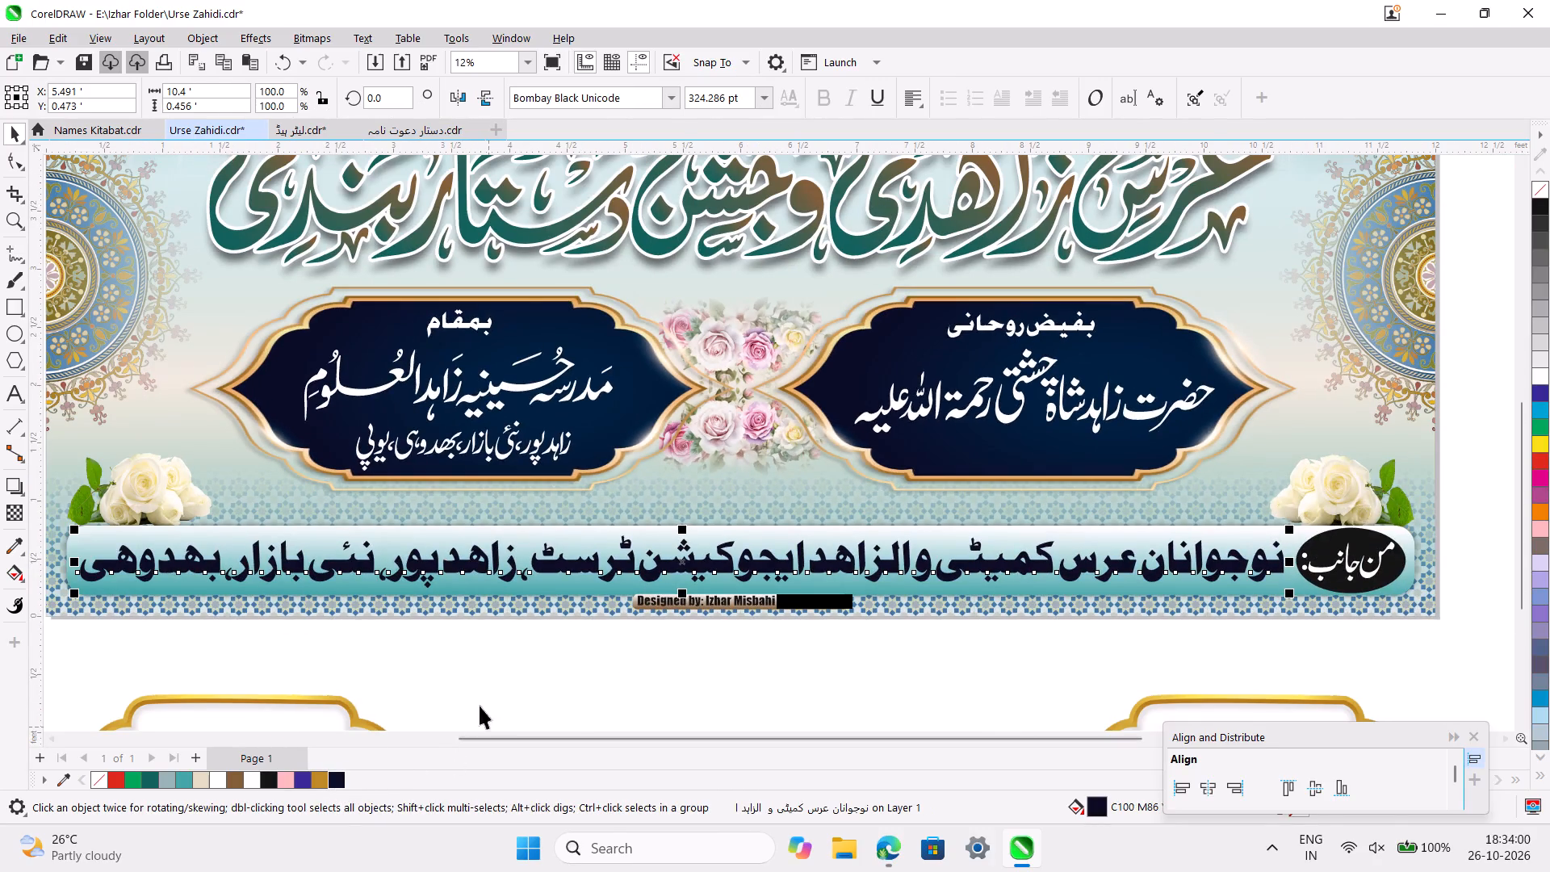
{"action": "left_click", "coordinate": [579, 673]}
{"action": "key", "text": "ctrl+s"}
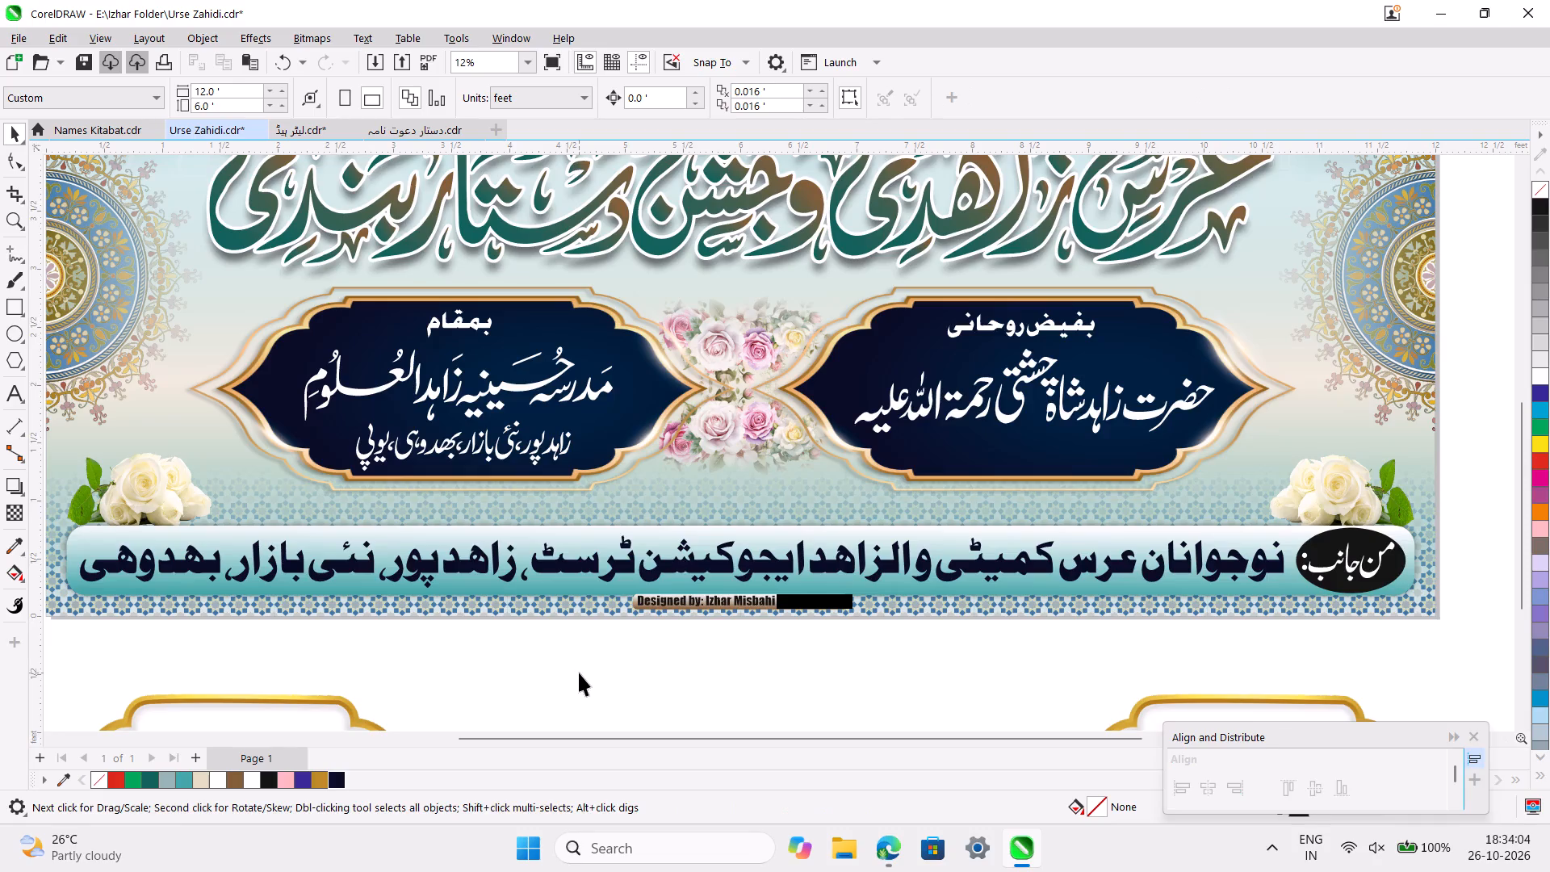
Centre the black designer credit text horizontally on the page once more and check its placement on the backing bar.
{"action": "scroll", "coordinate": [699, 618], "scroll_direction": "down", "scroll_amount": 1, "text": "ctrl"}
{"action": "left_click", "coordinate": [1443, 493]}
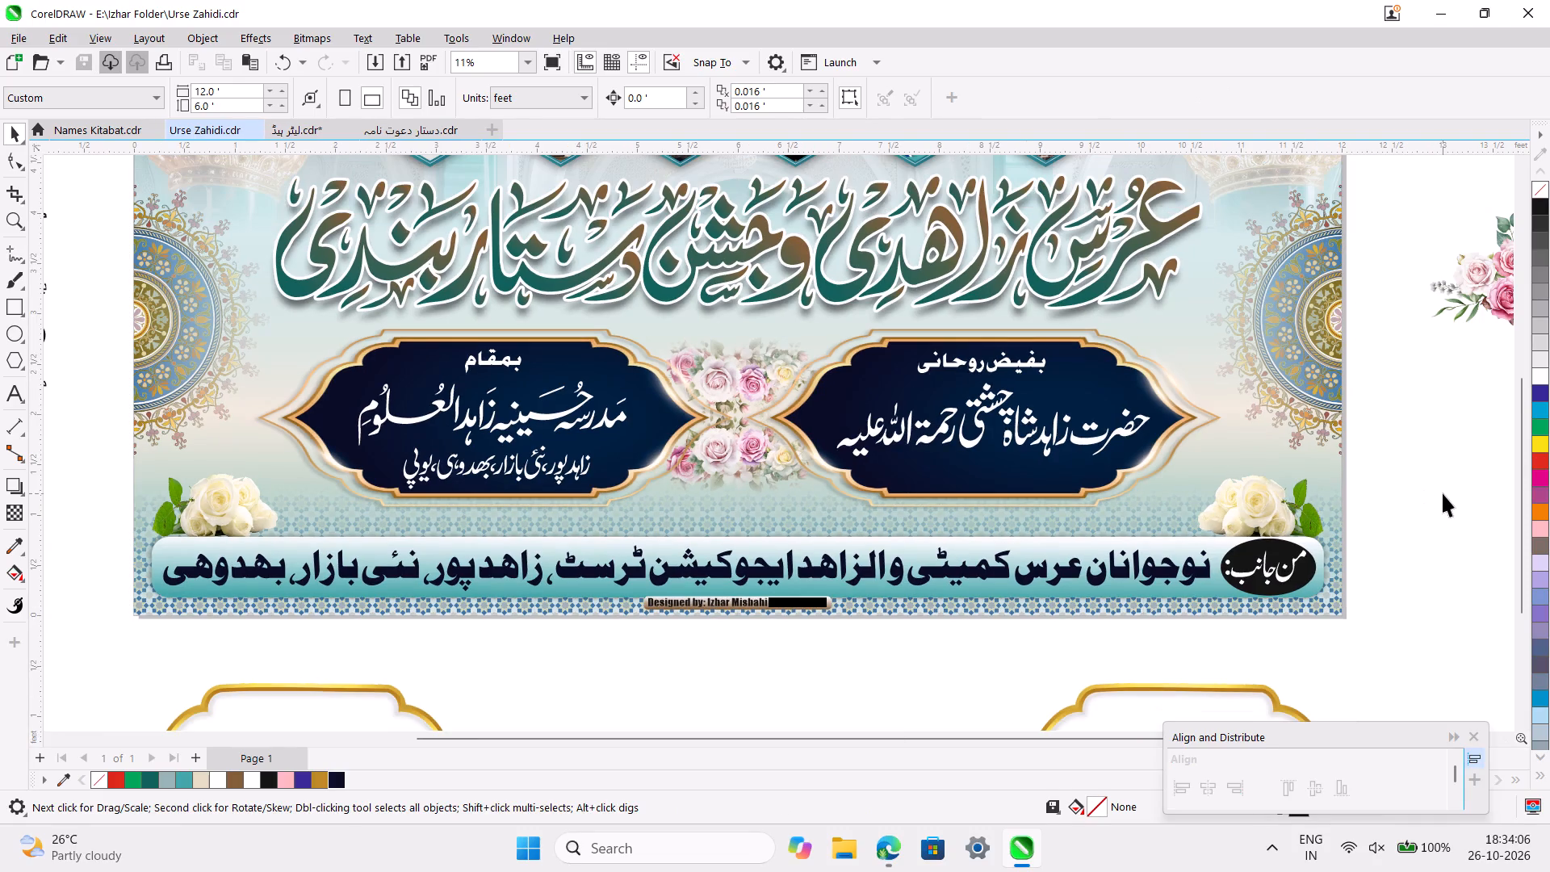
{"action": "scroll", "coordinate": [686, 688], "scroll_direction": "up", "scroll_amount": 4, "text": "ctrl"}
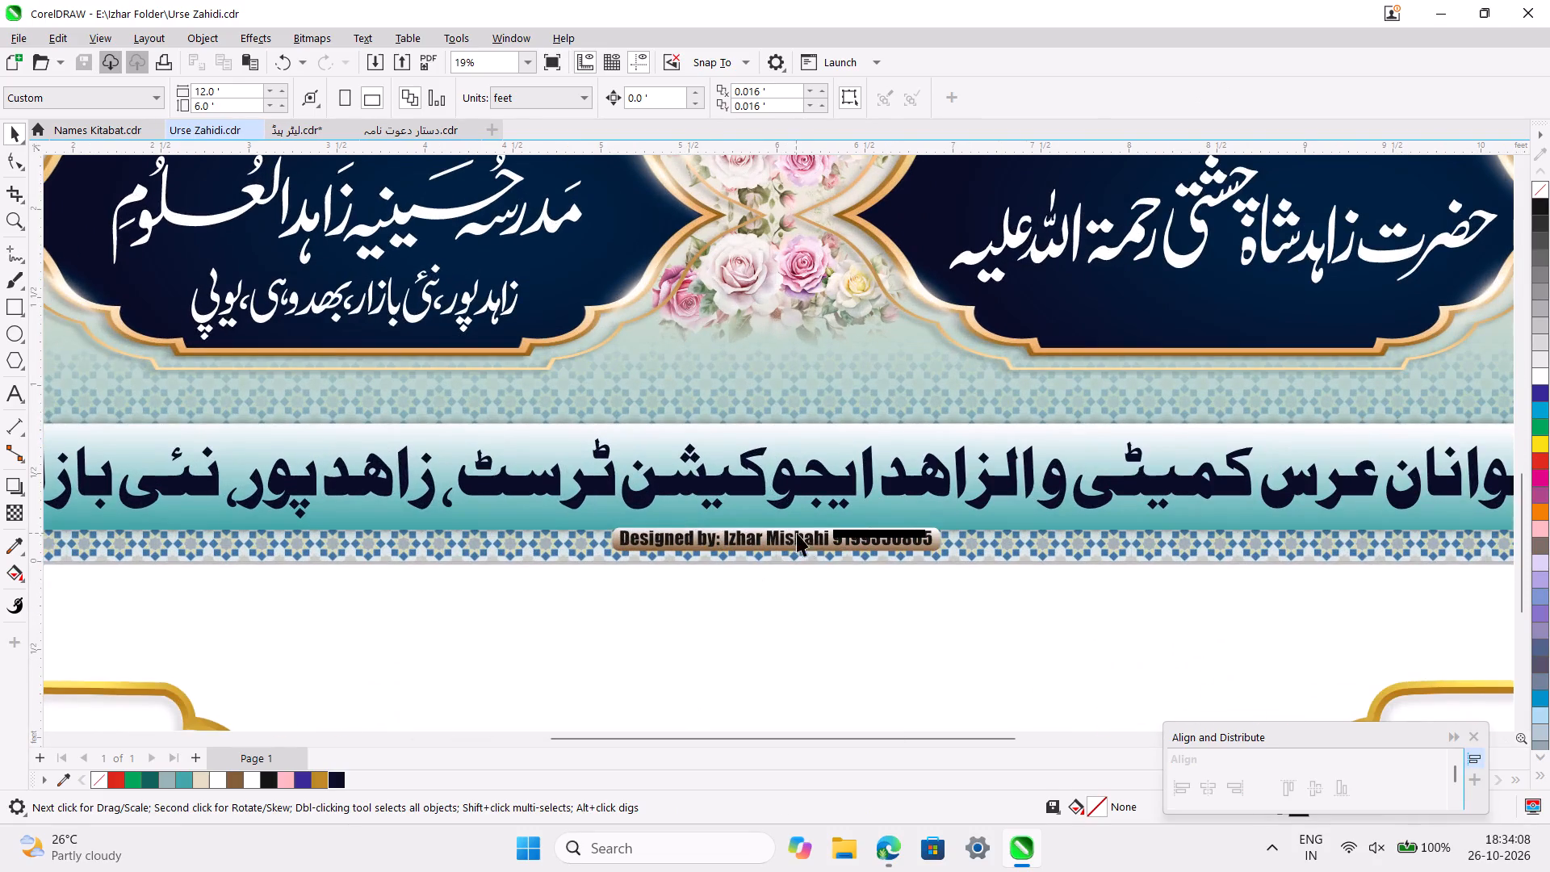
{"action": "left_click", "coordinate": [804, 543]}
{"action": "scroll", "coordinate": [804, 543], "scroll_direction": "up", "scroll_amount": 6, "text": "ctrl"}
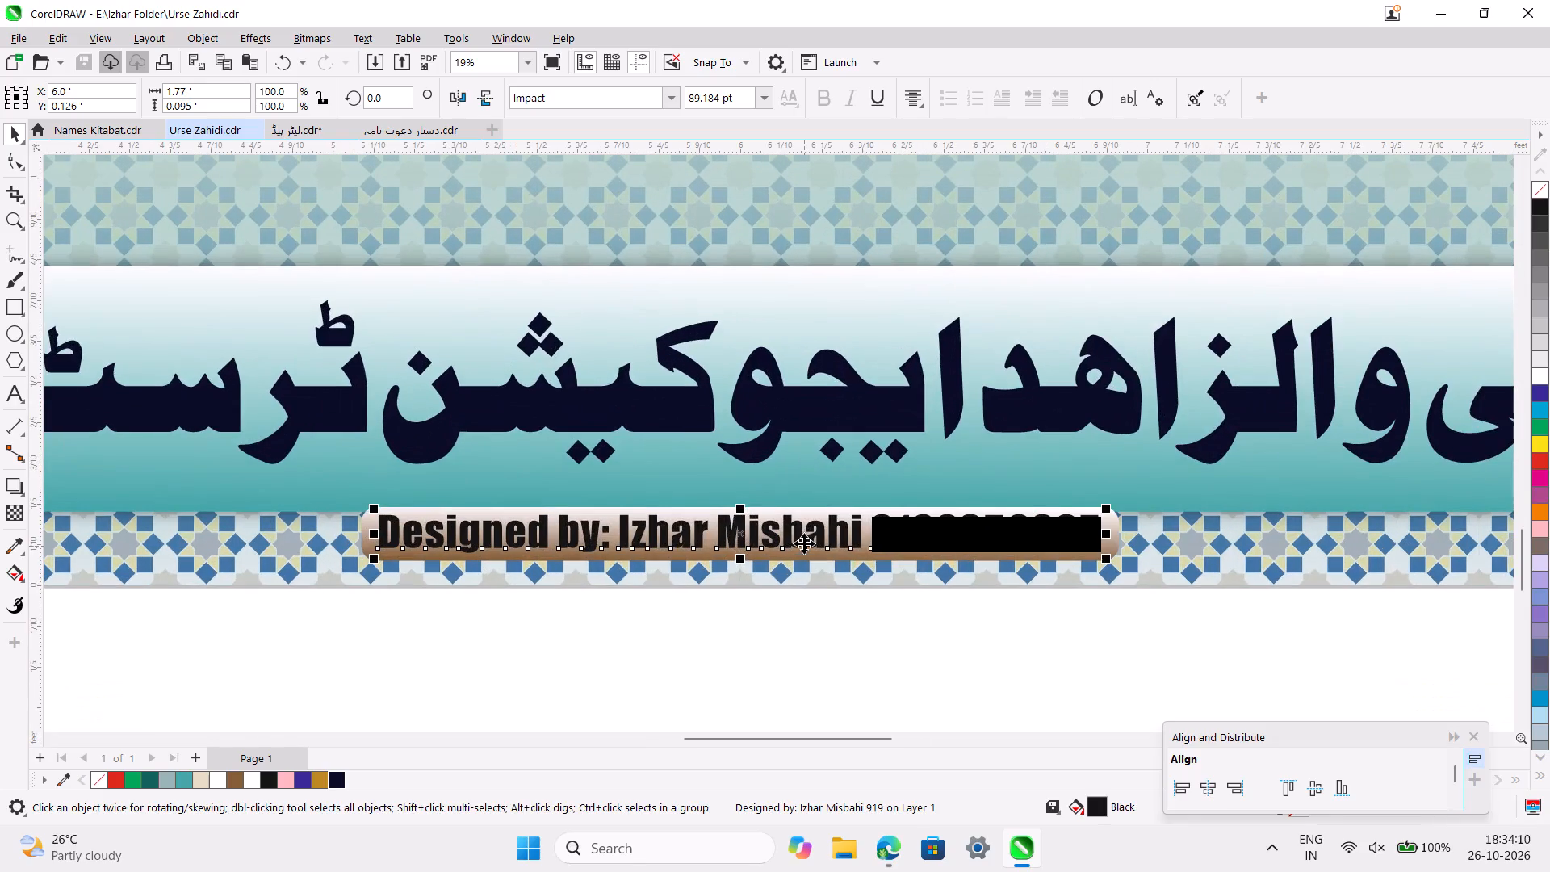
{"action": "left_click", "coordinate": [1215, 786]}
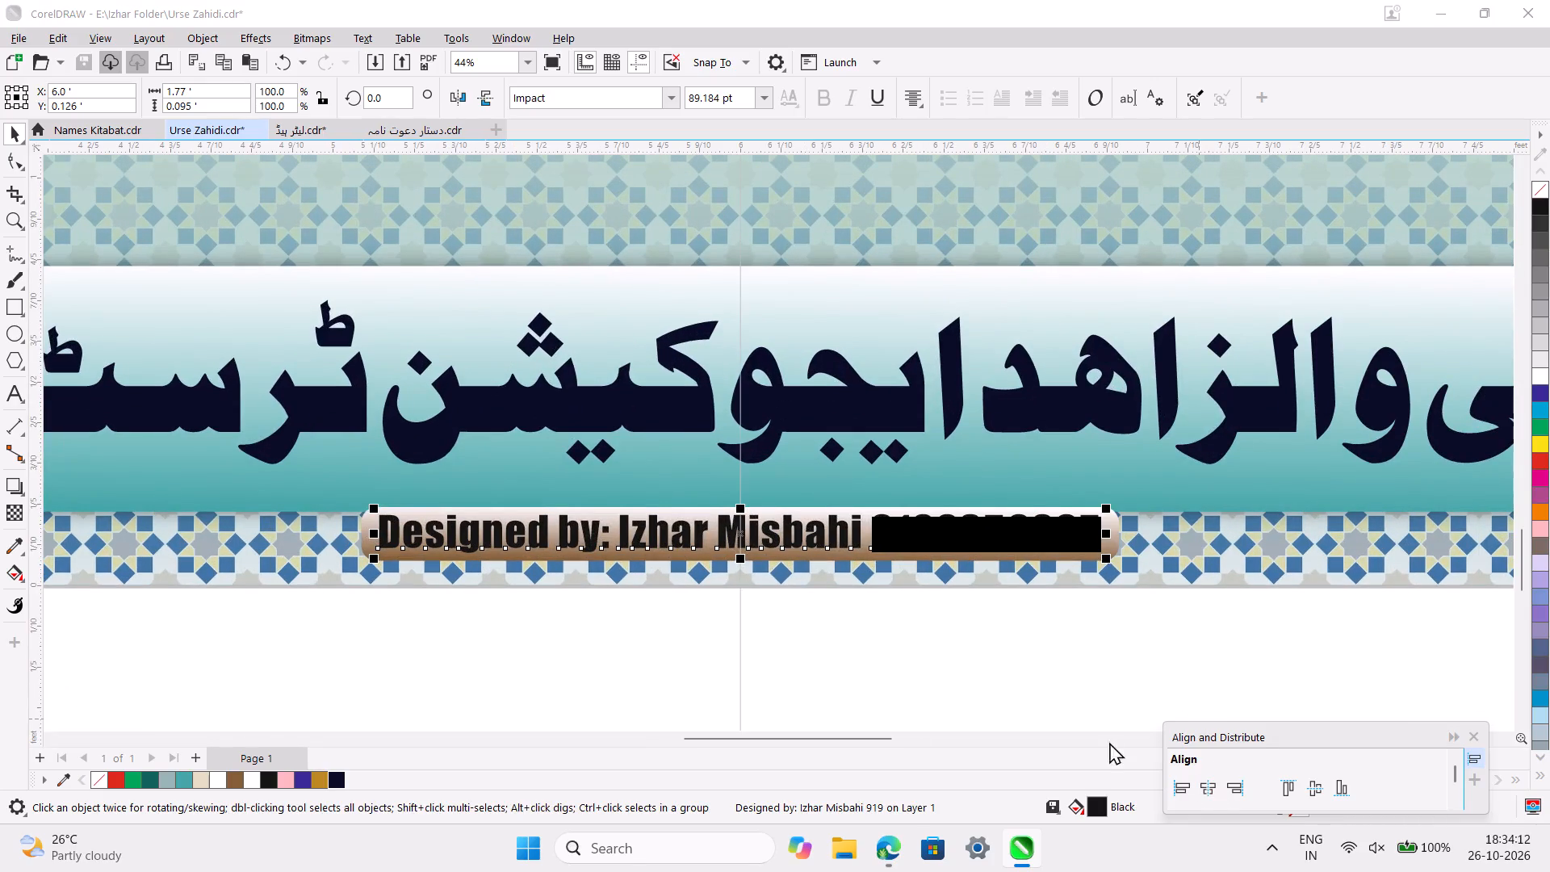
{"action": "left_click", "coordinate": [1003, 675]}
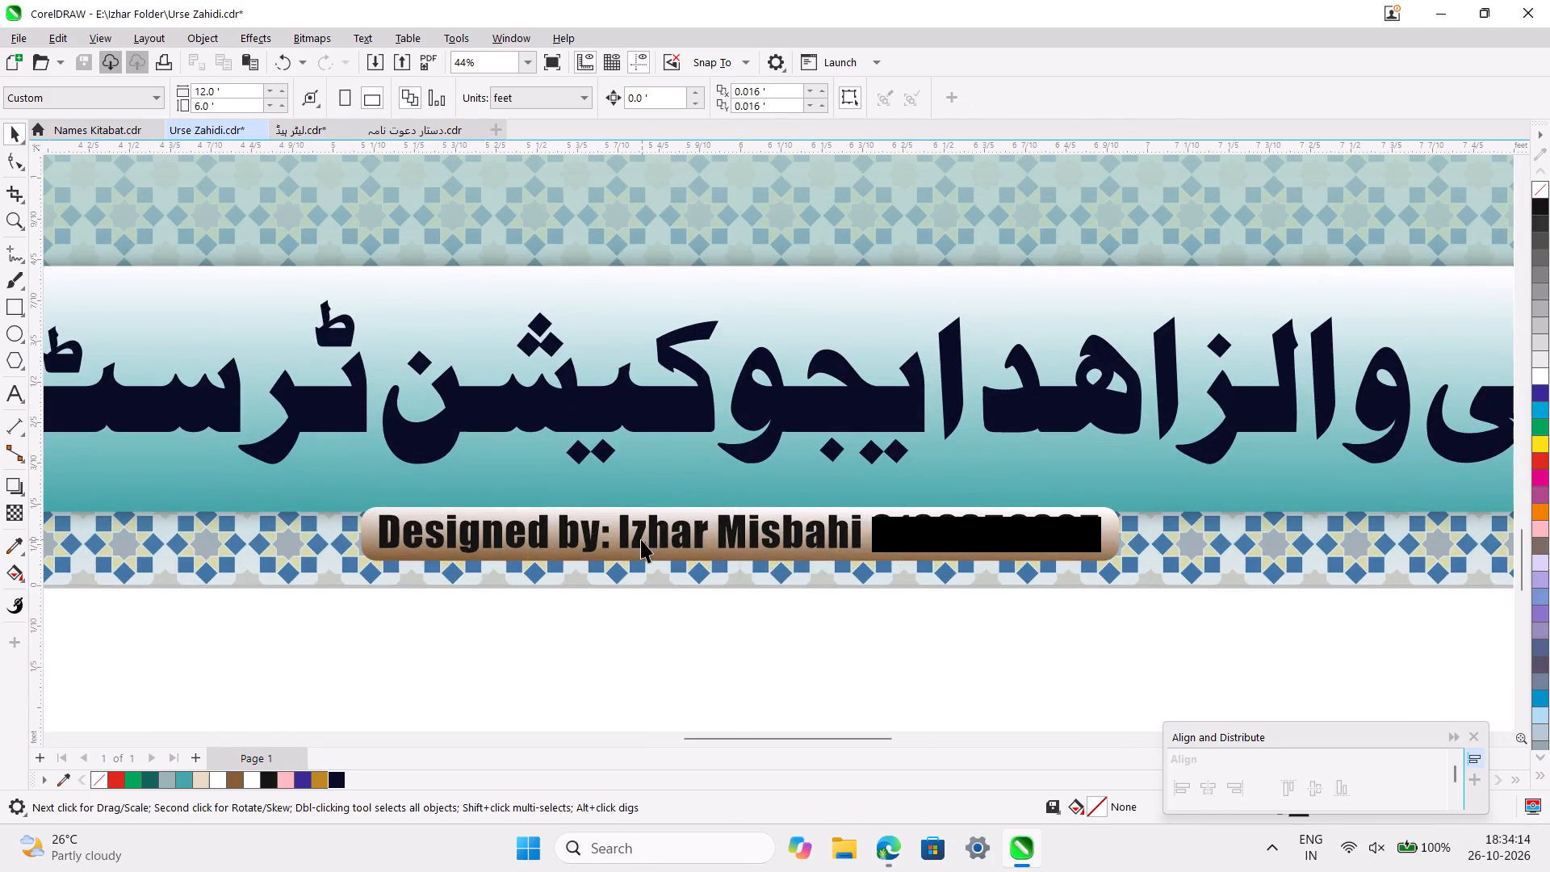
{"action": "left_click", "coordinate": [652, 539]}
{"action": "left_click", "coordinate": [755, 639]}
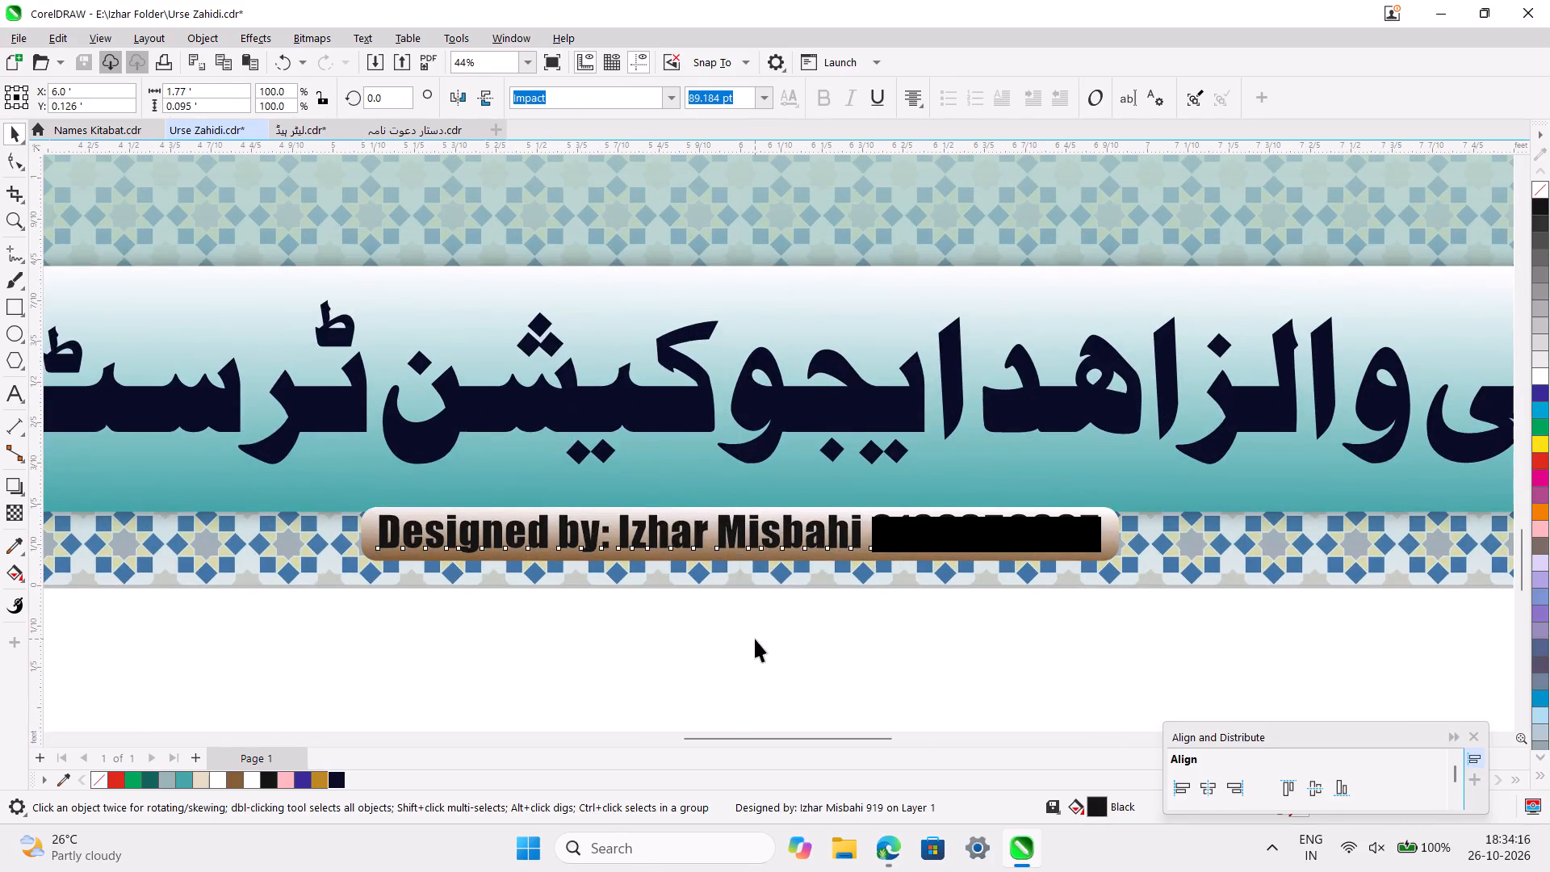
Check the whole banner with nothing selected and save the document.
{"action": "scroll", "coordinate": [755, 639], "scroll_direction": "down", "scroll_amount": 10, "text": "ctrl"}
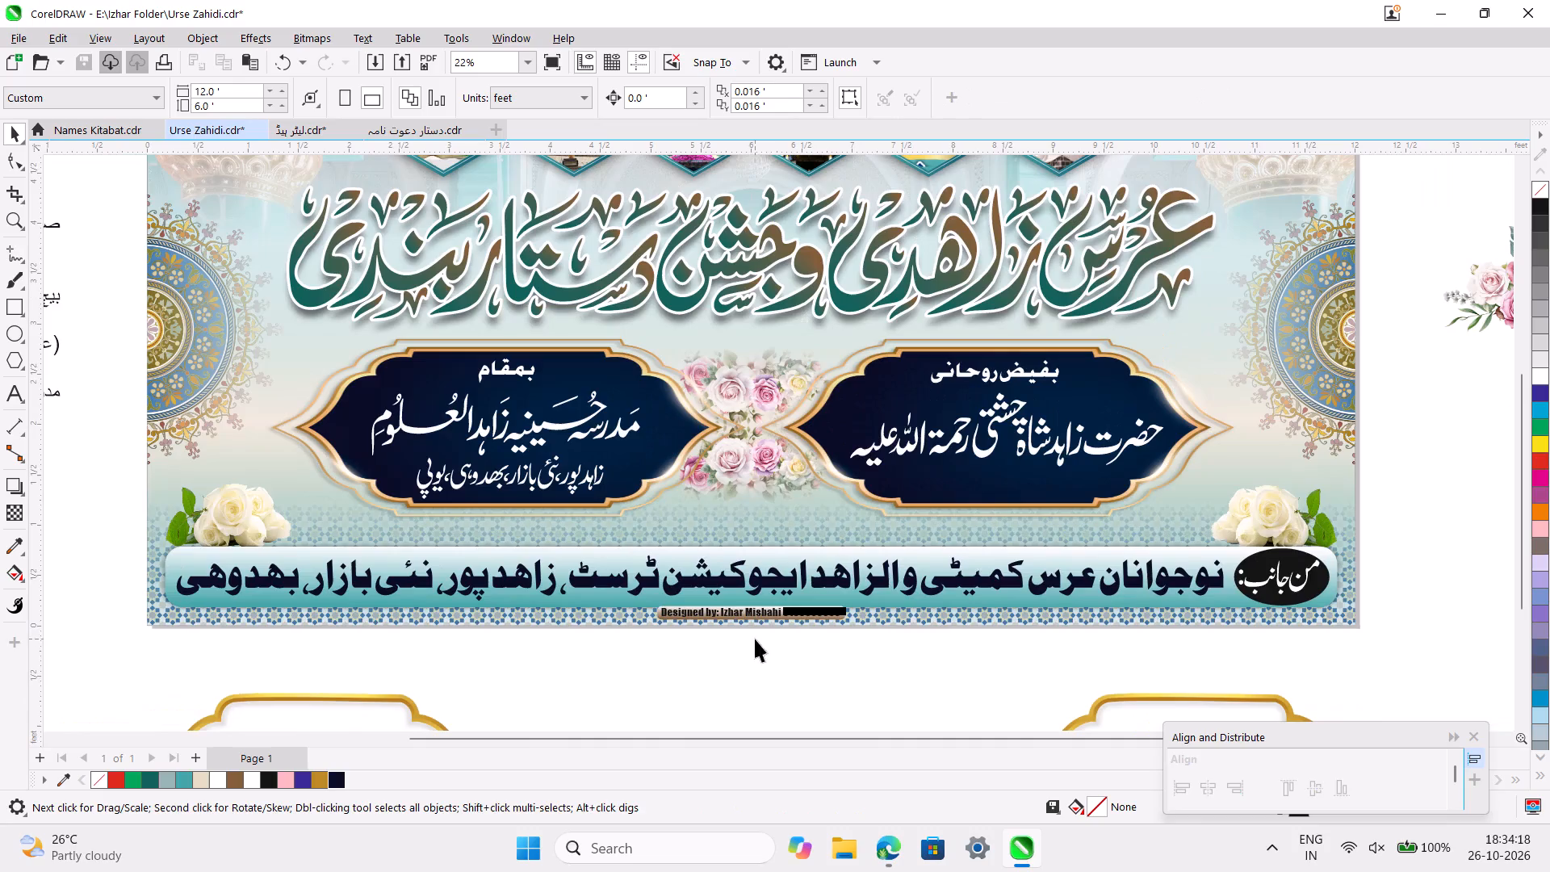
{"action": "left_click", "coordinate": [836, 659]}
{"action": "scroll", "coordinate": [836, 659], "scroll_direction": "down", "scroll_amount": 4, "text": "ctrl"}
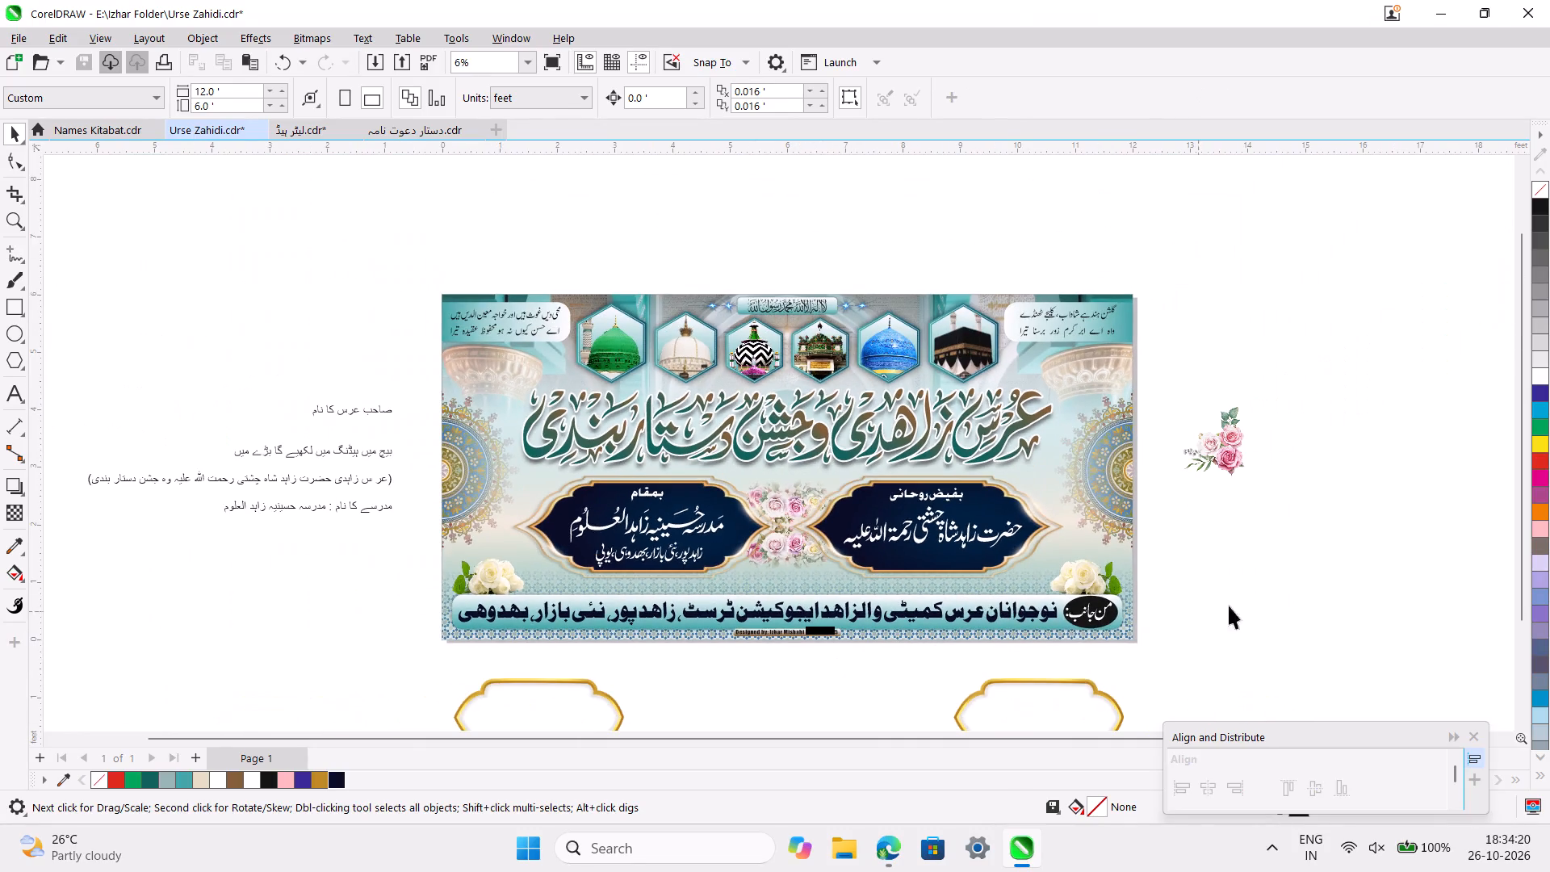
{"action": "left_click", "coordinate": [1330, 589]}
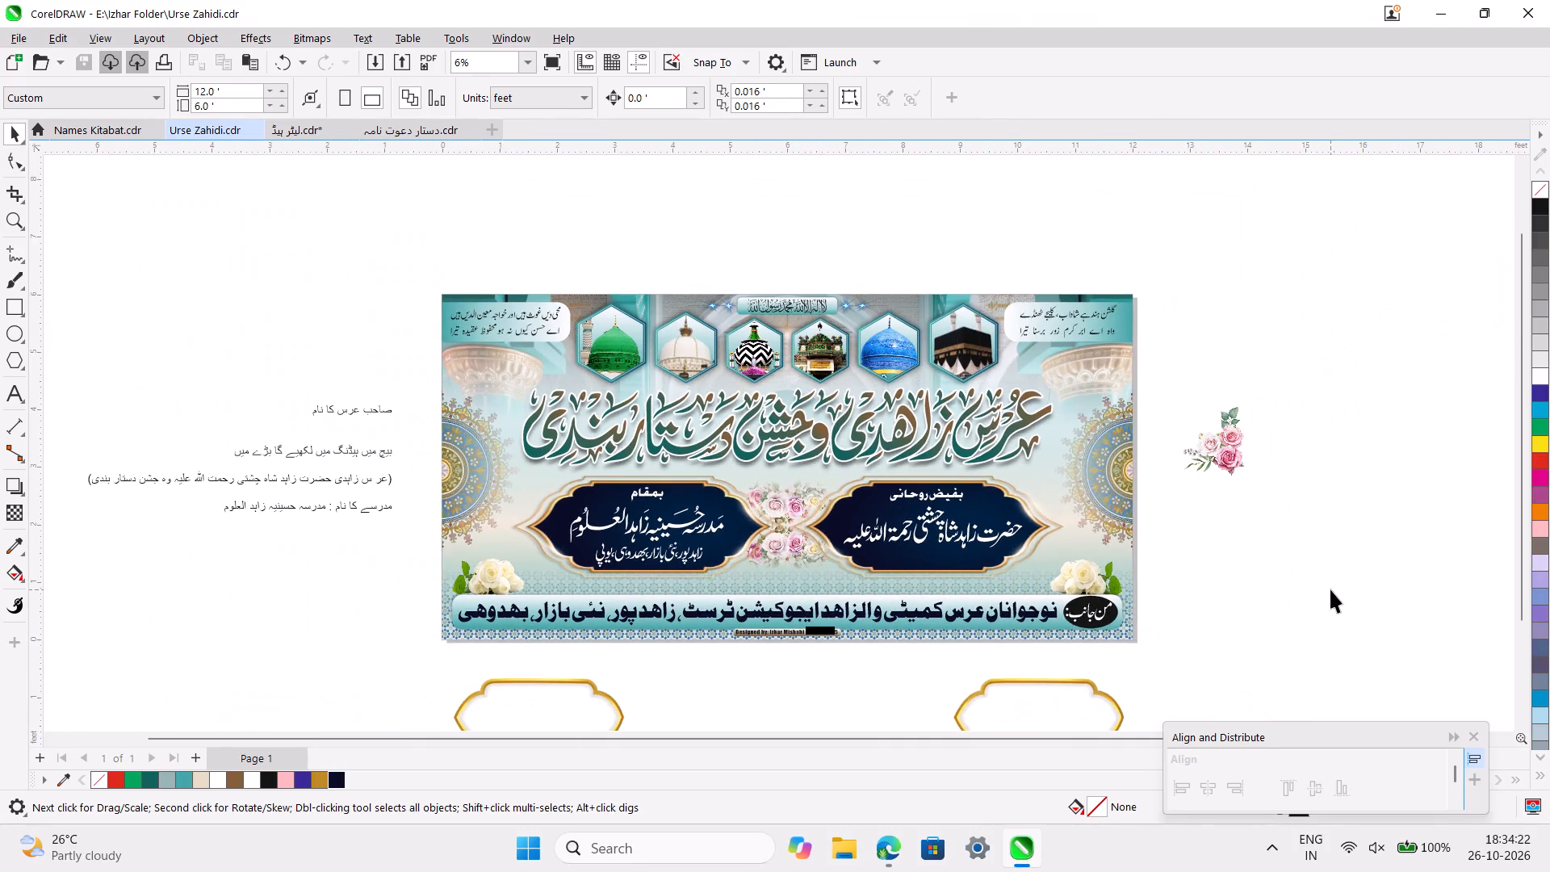
{"action": "key", "text": "ctrl+s"}
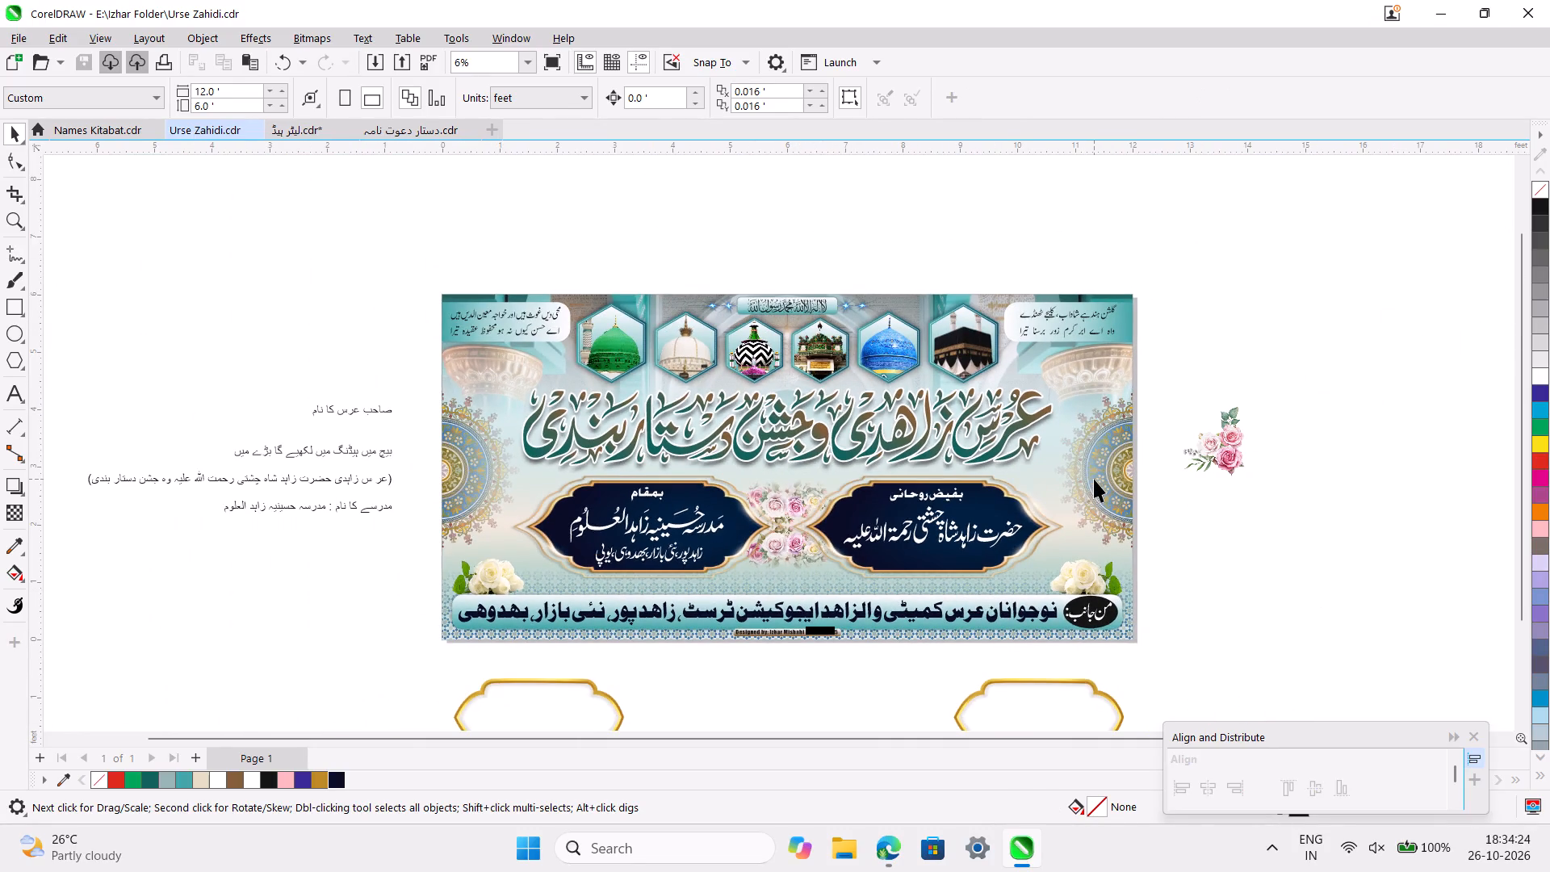
Examine the verse in the banner's upper corner and the rose bouquets between the navy plaques, saving the document again in between.
{"action": "left_click", "coordinate": [1094, 479]}
{"action": "left_click", "coordinate": [1302, 535]}
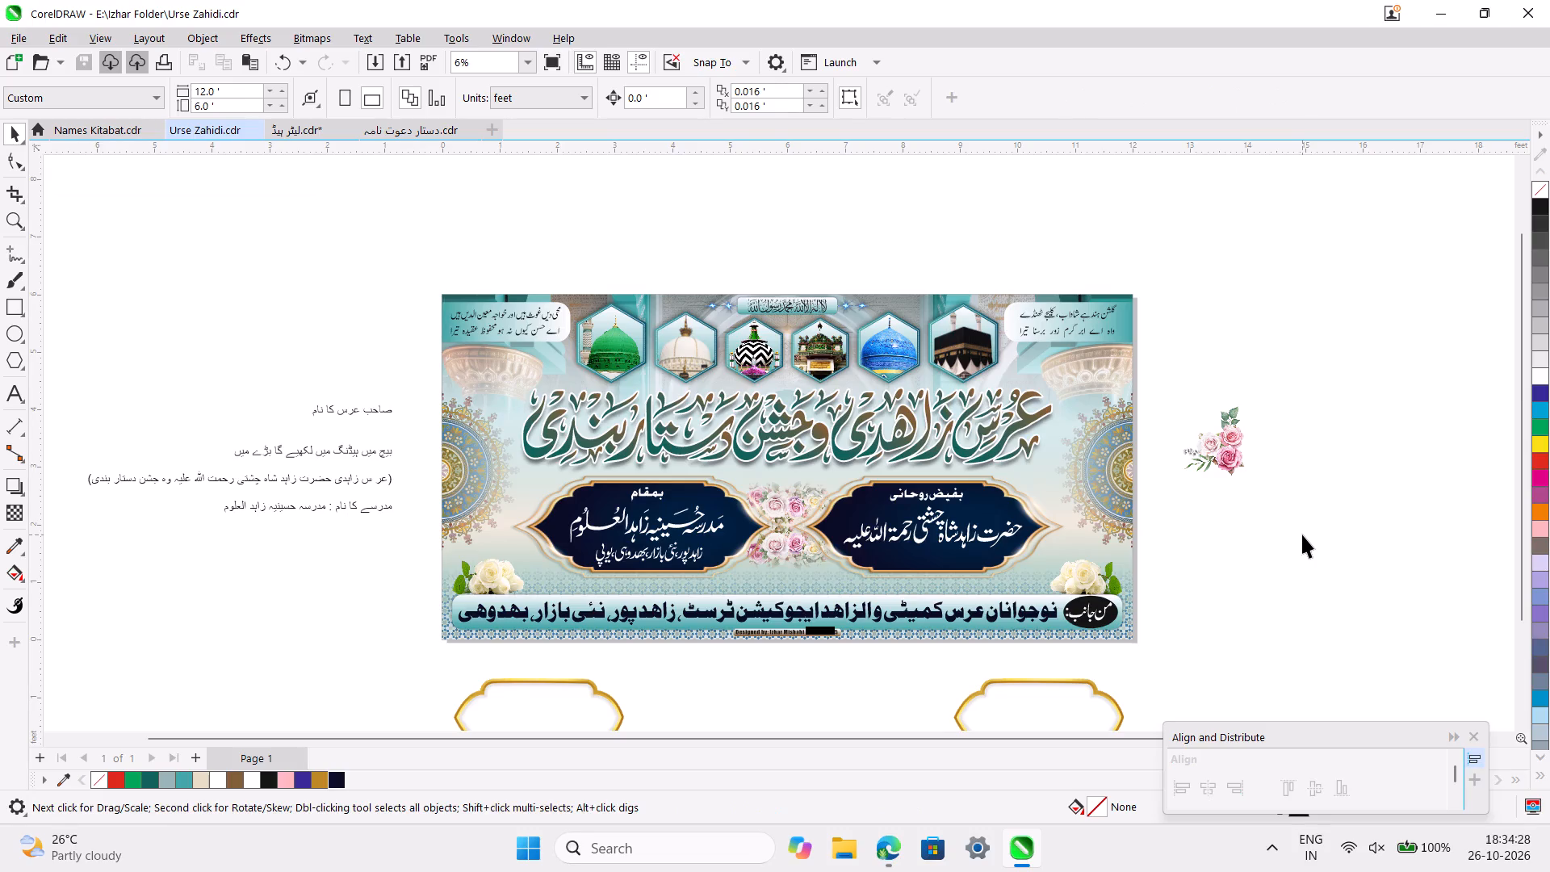
{"action": "left_click", "coordinate": [1064, 330]}
{"action": "scroll", "coordinate": [1064, 330], "scroll_direction": "up", "scroll_amount": 7, "text": "ctrl"}
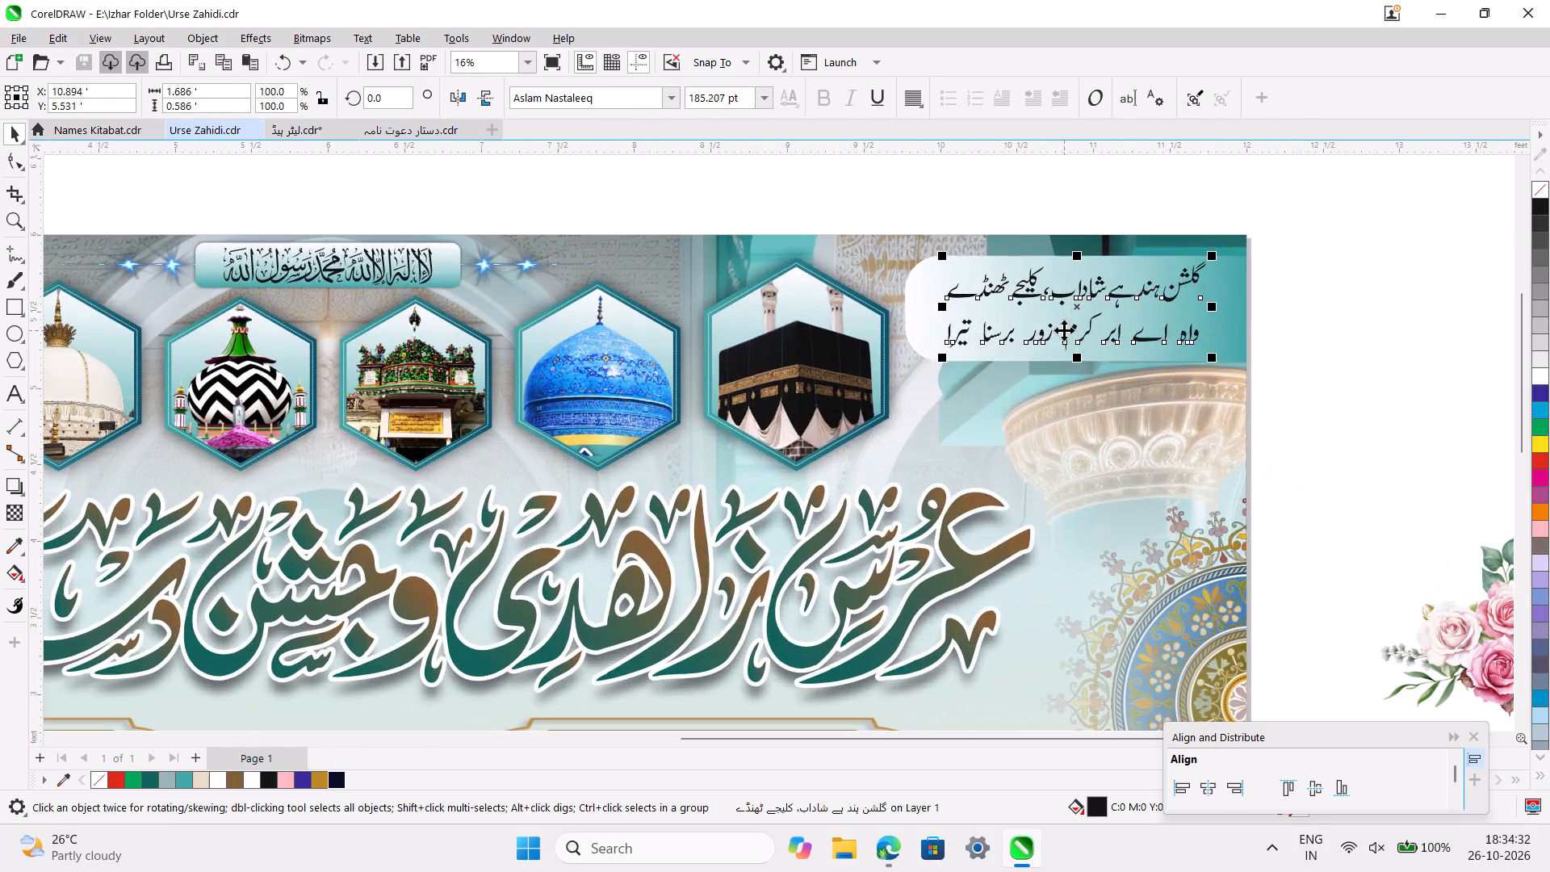
{"action": "left_click", "coordinate": [1366, 369]}
{"action": "scroll", "coordinate": [1366, 369], "scroll_direction": "down", "scroll_amount": 6, "text": "ctrl"}
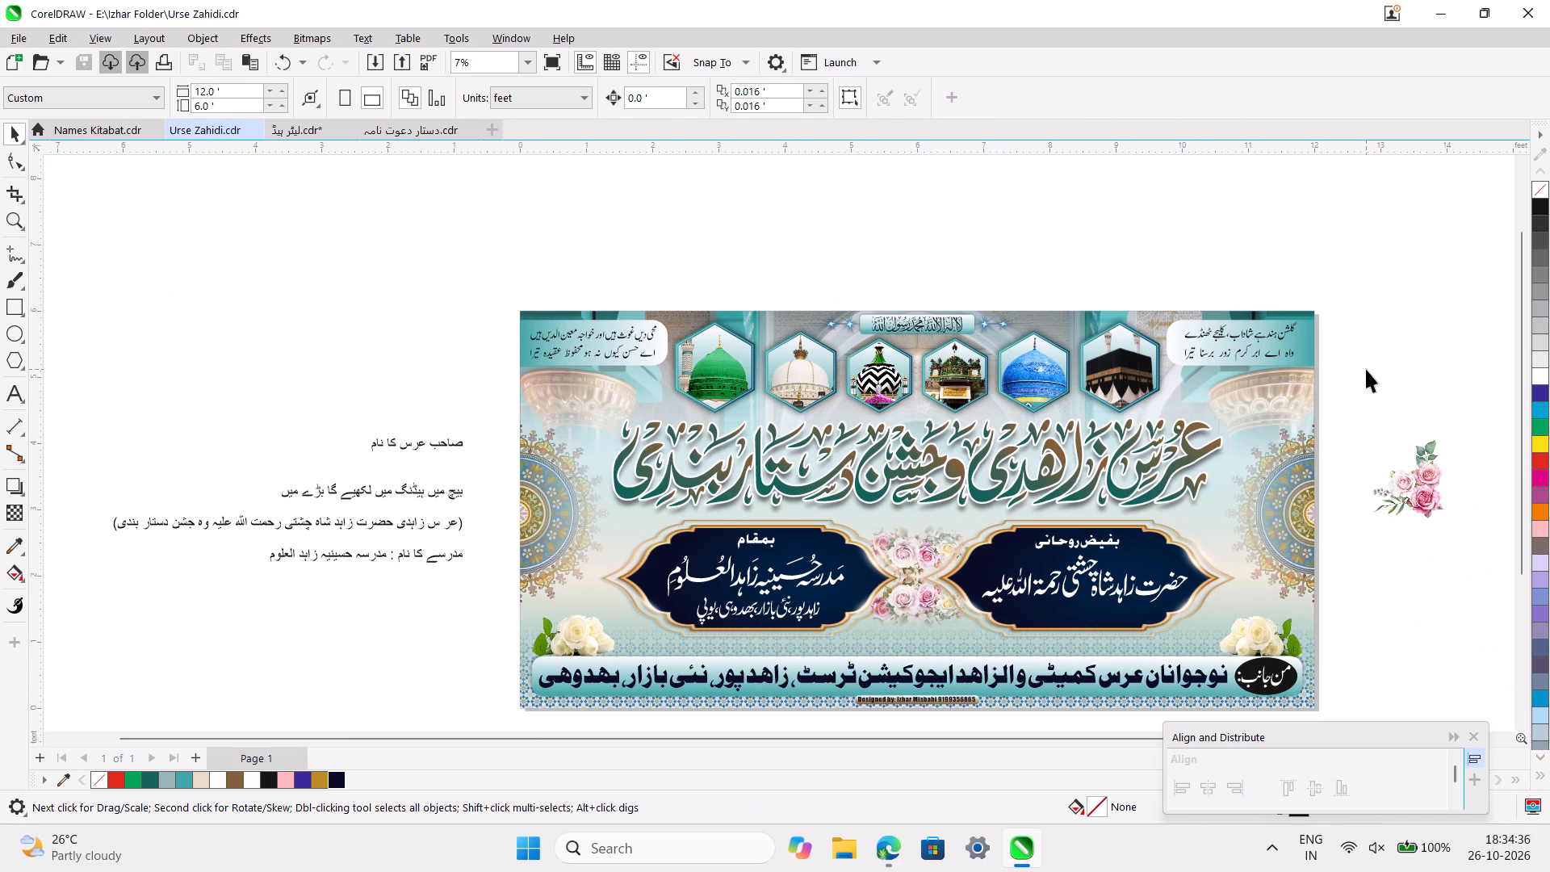
{"action": "key", "text": "ctrl+s"}
{"action": "scroll", "coordinate": [1366, 369], "scroll_direction": "down", "scroll_amount": 1}
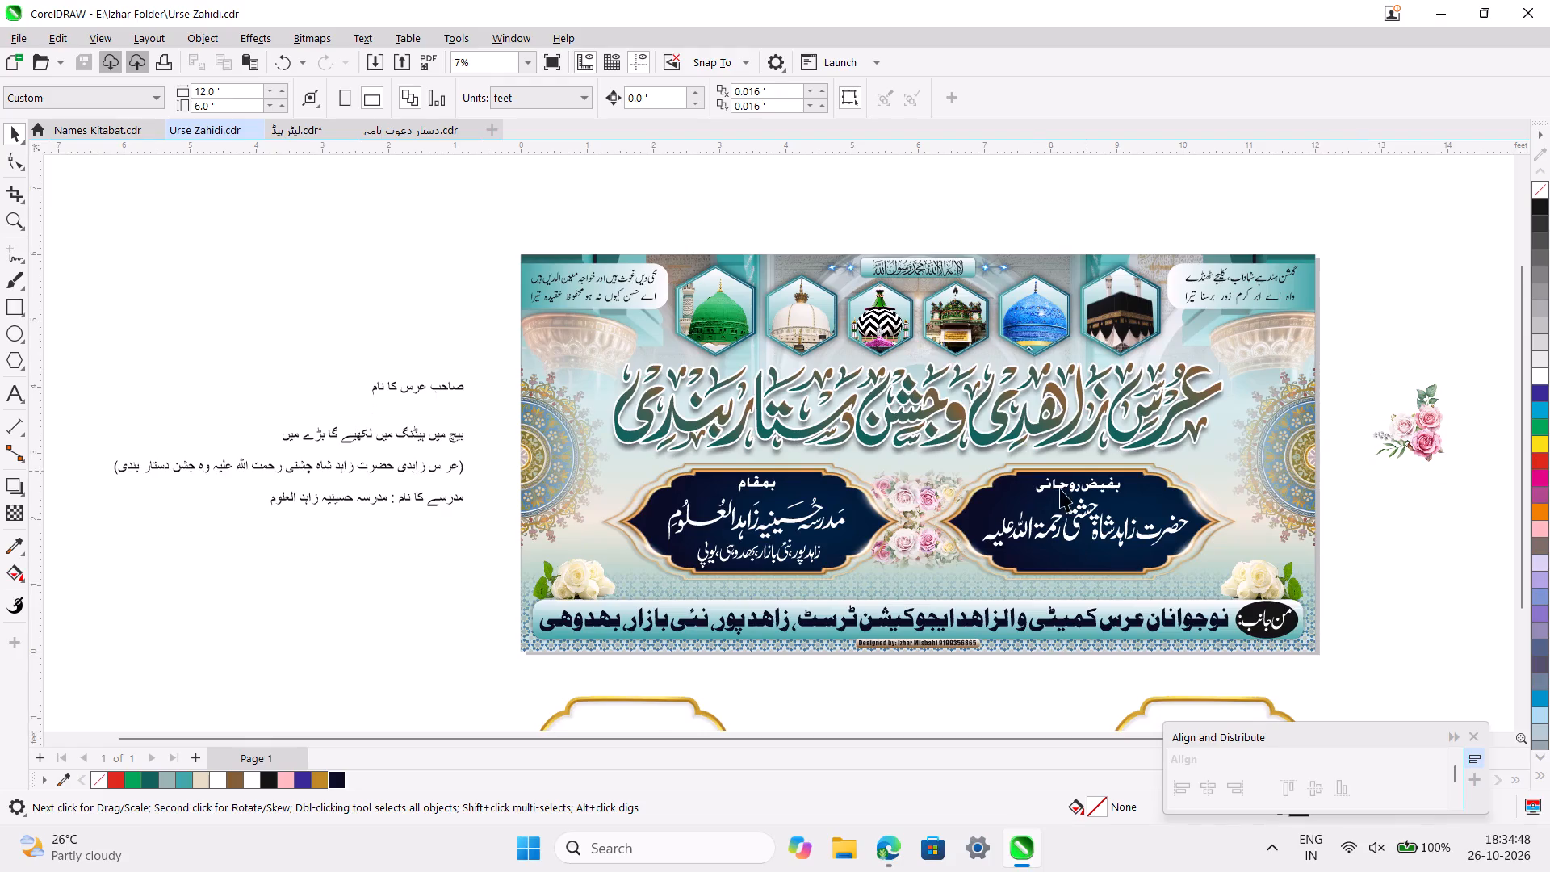
{"action": "left_click", "coordinate": [931, 555]}
{"action": "scroll", "coordinate": [931, 555], "scroll_direction": "up", "scroll_amount": 6, "text": "ctrl"}
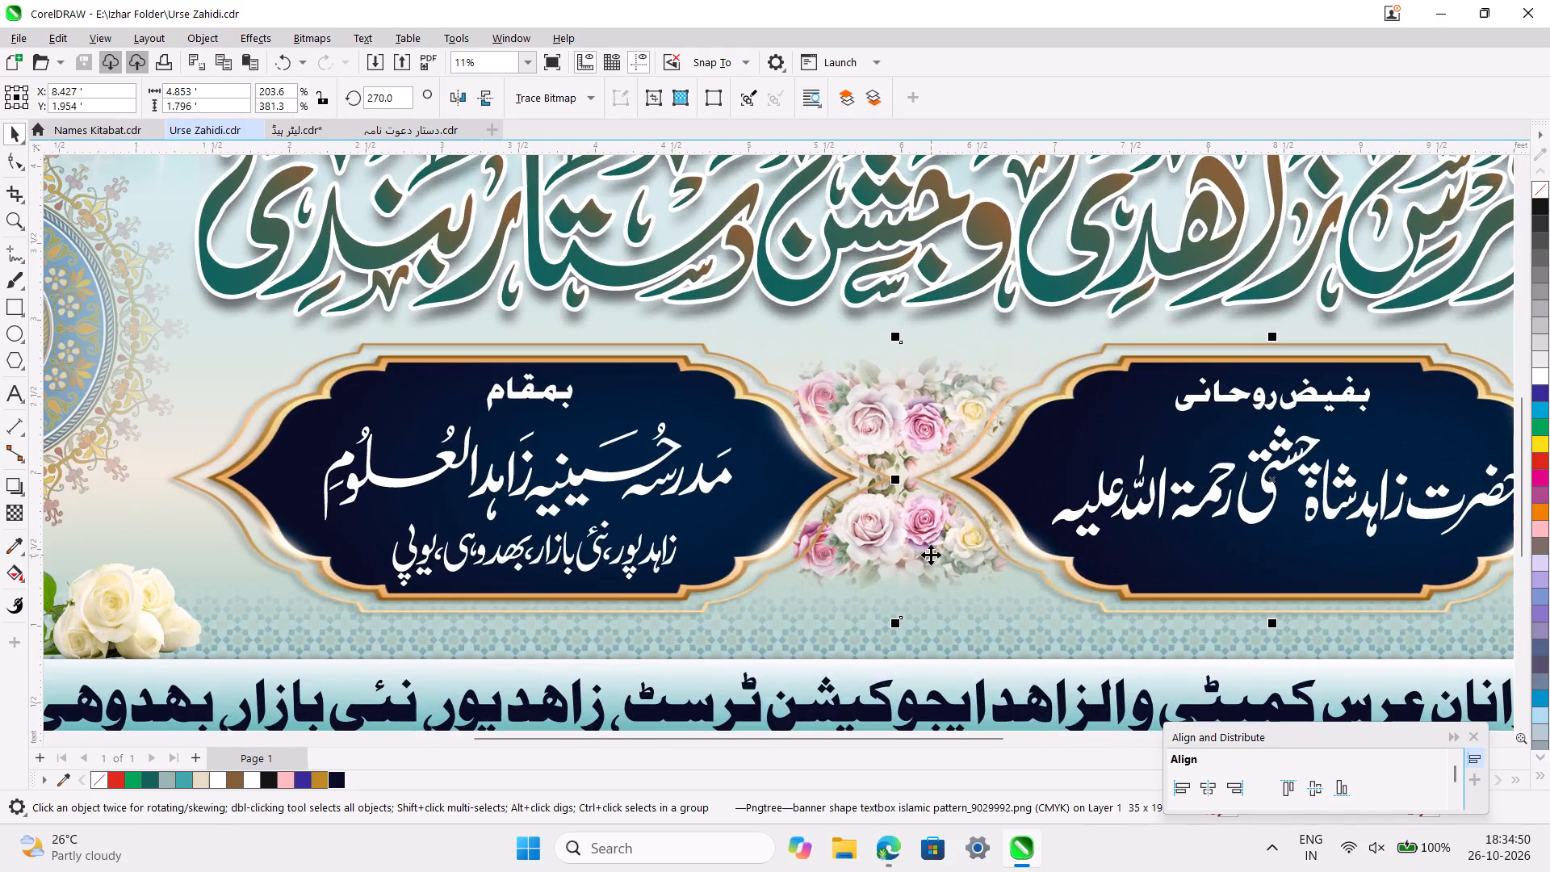
{"action": "scroll", "coordinate": [931, 555], "scroll_direction": "down", "scroll_amount": 7, "text": "ctrl"}
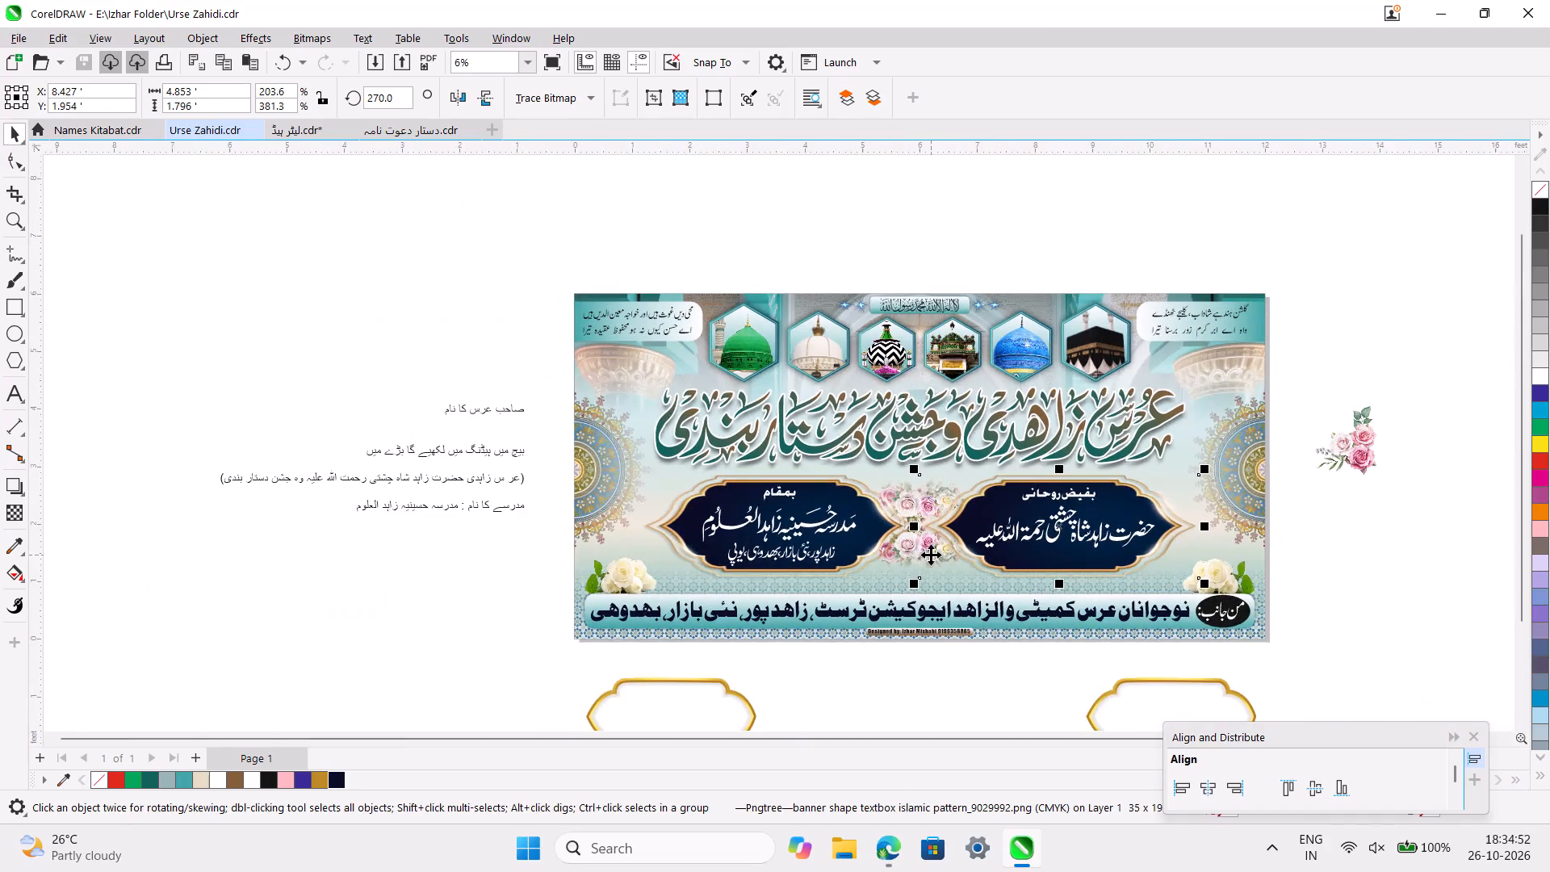
{"action": "left_click", "coordinate": [420, 581]}
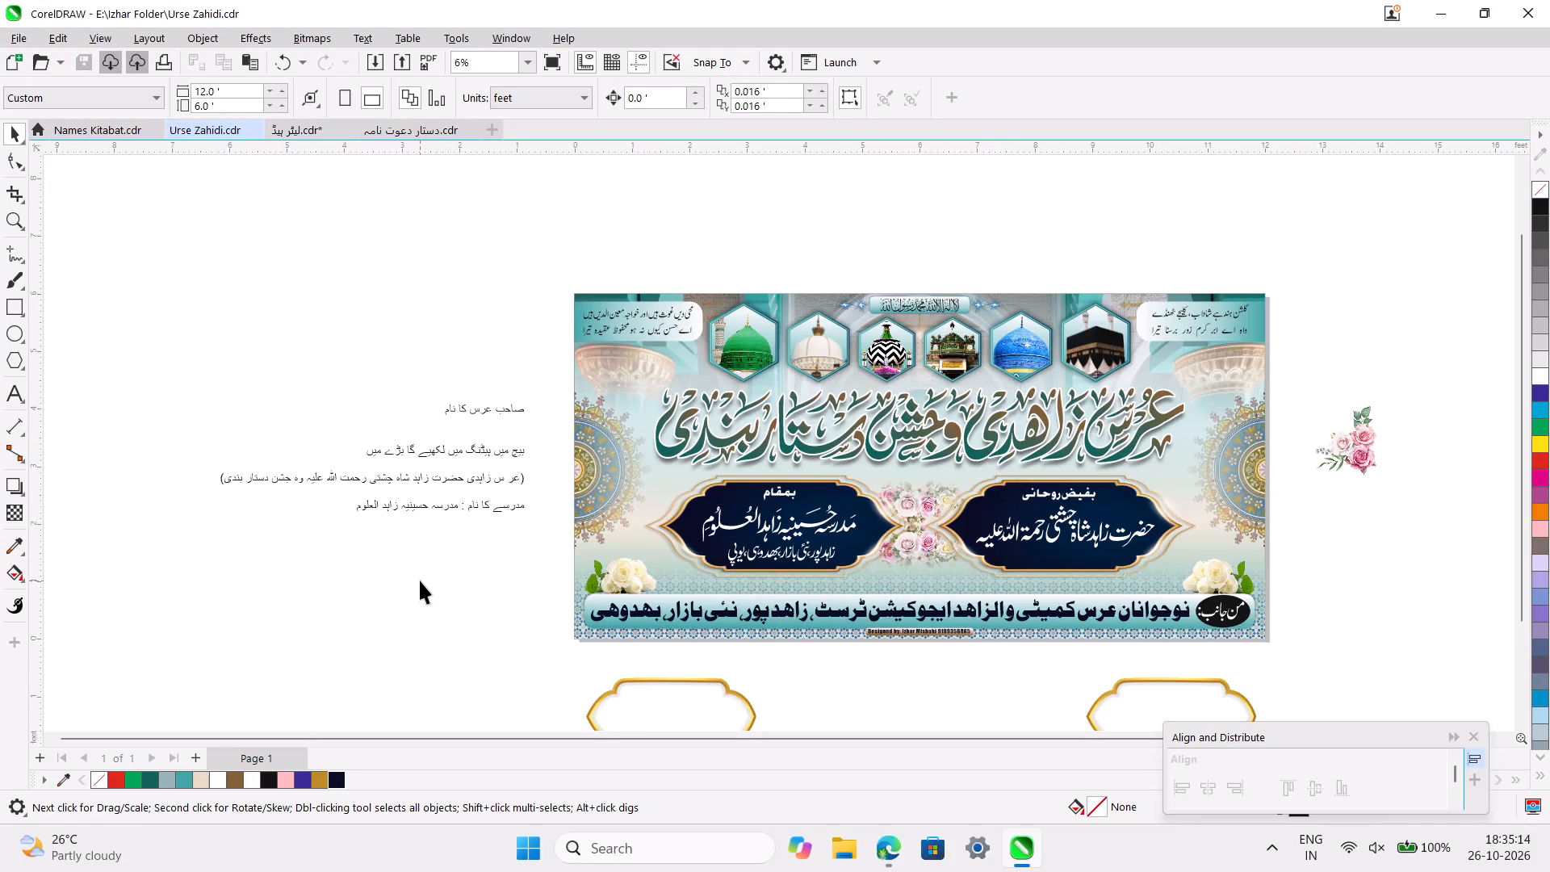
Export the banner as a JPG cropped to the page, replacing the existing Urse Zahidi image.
{"action": "left_click", "coordinate": [408, 68]}
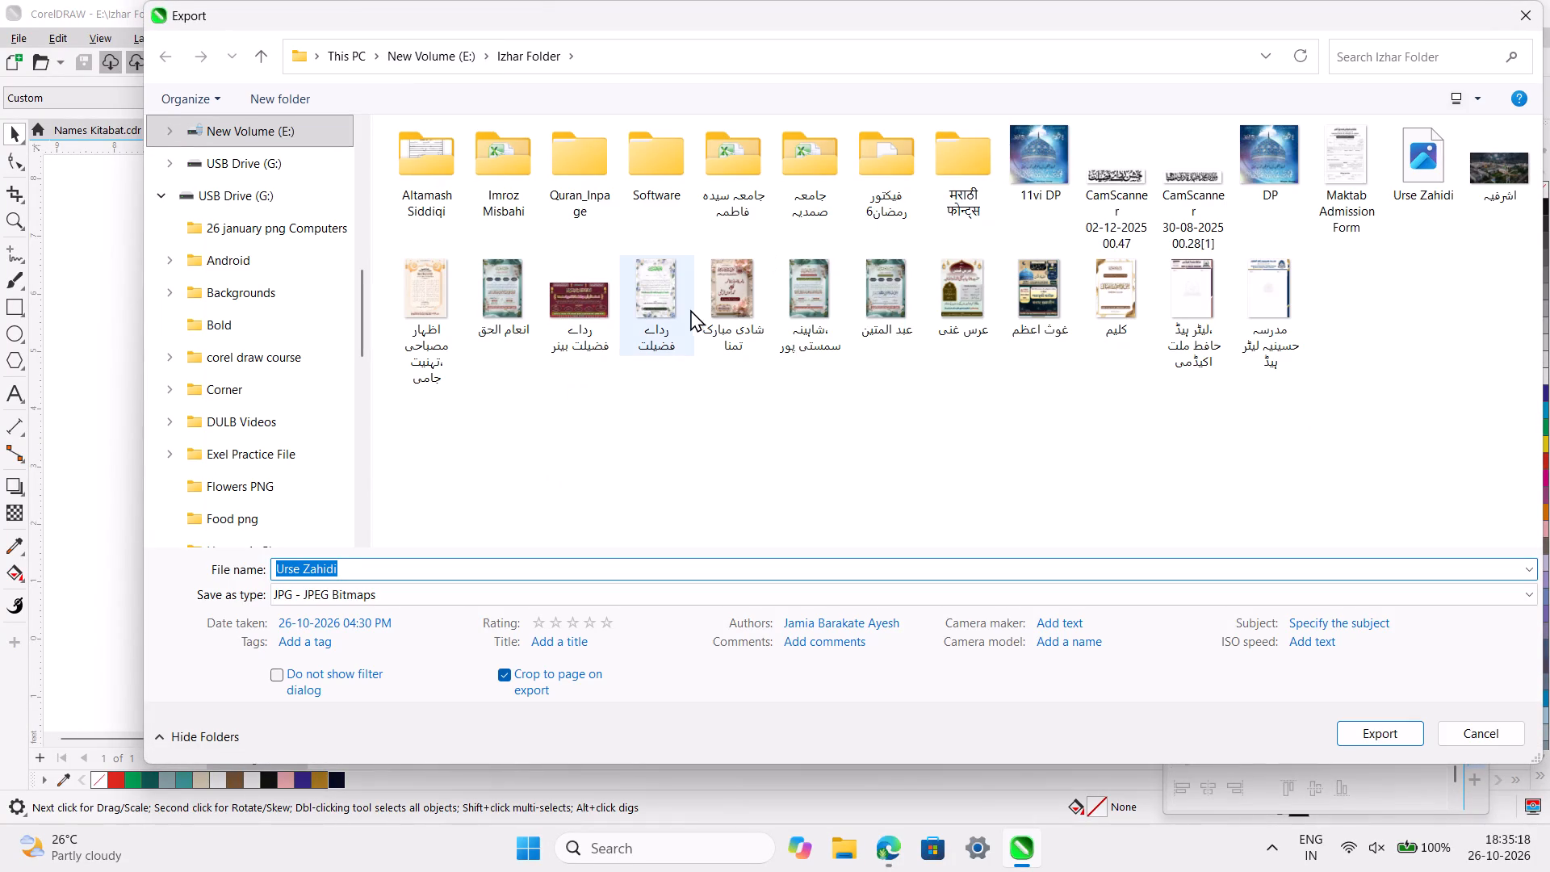
{"action": "double_click", "coordinate": [1418, 159]}
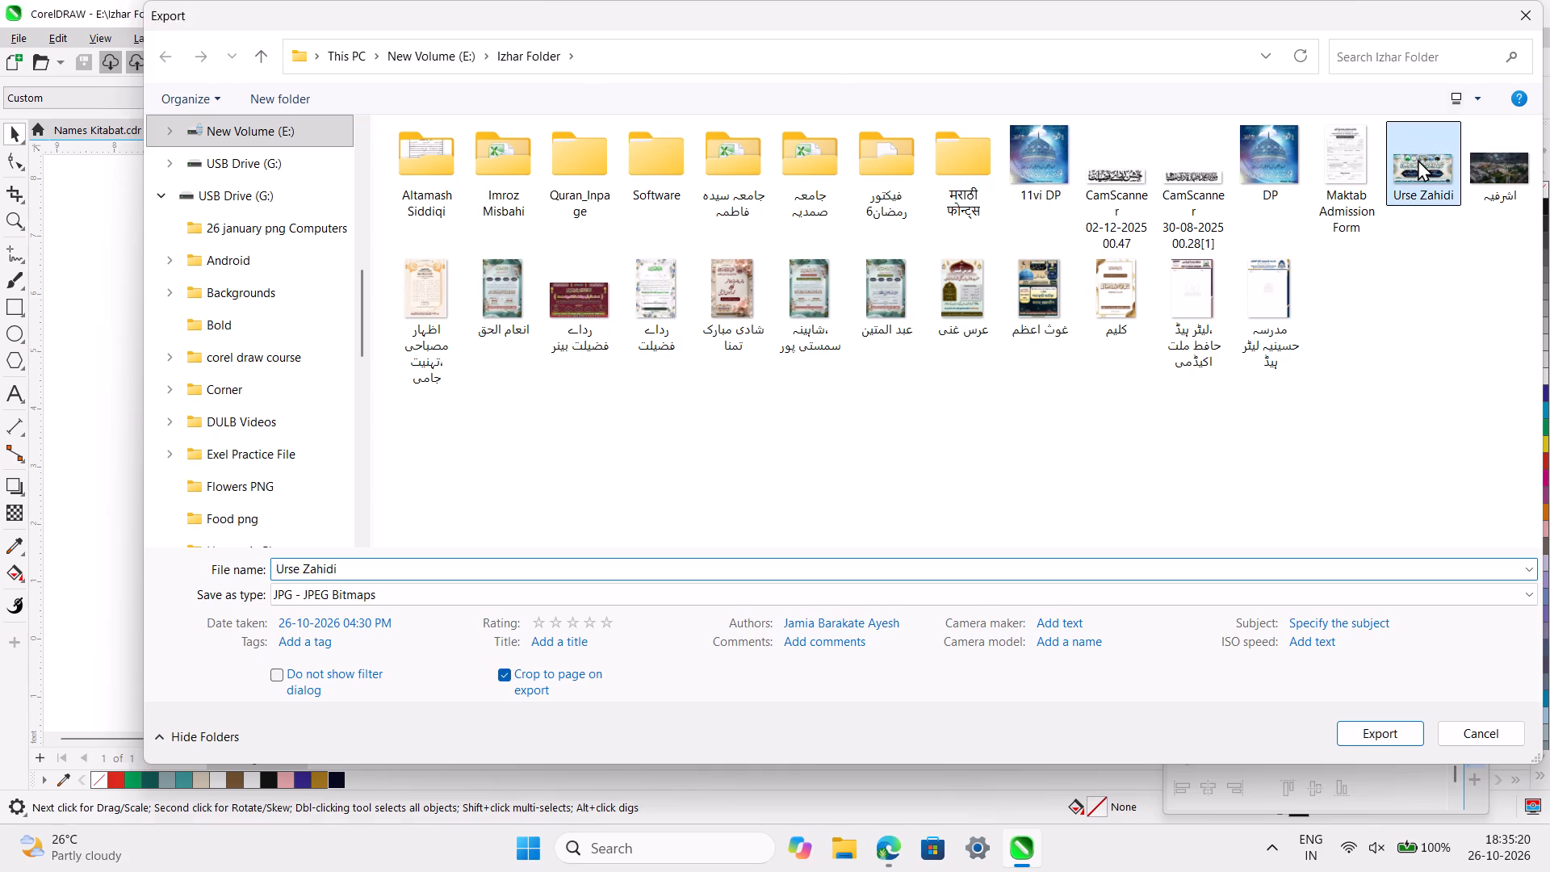
{"action": "left_click", "coordinate": [867, 473]}
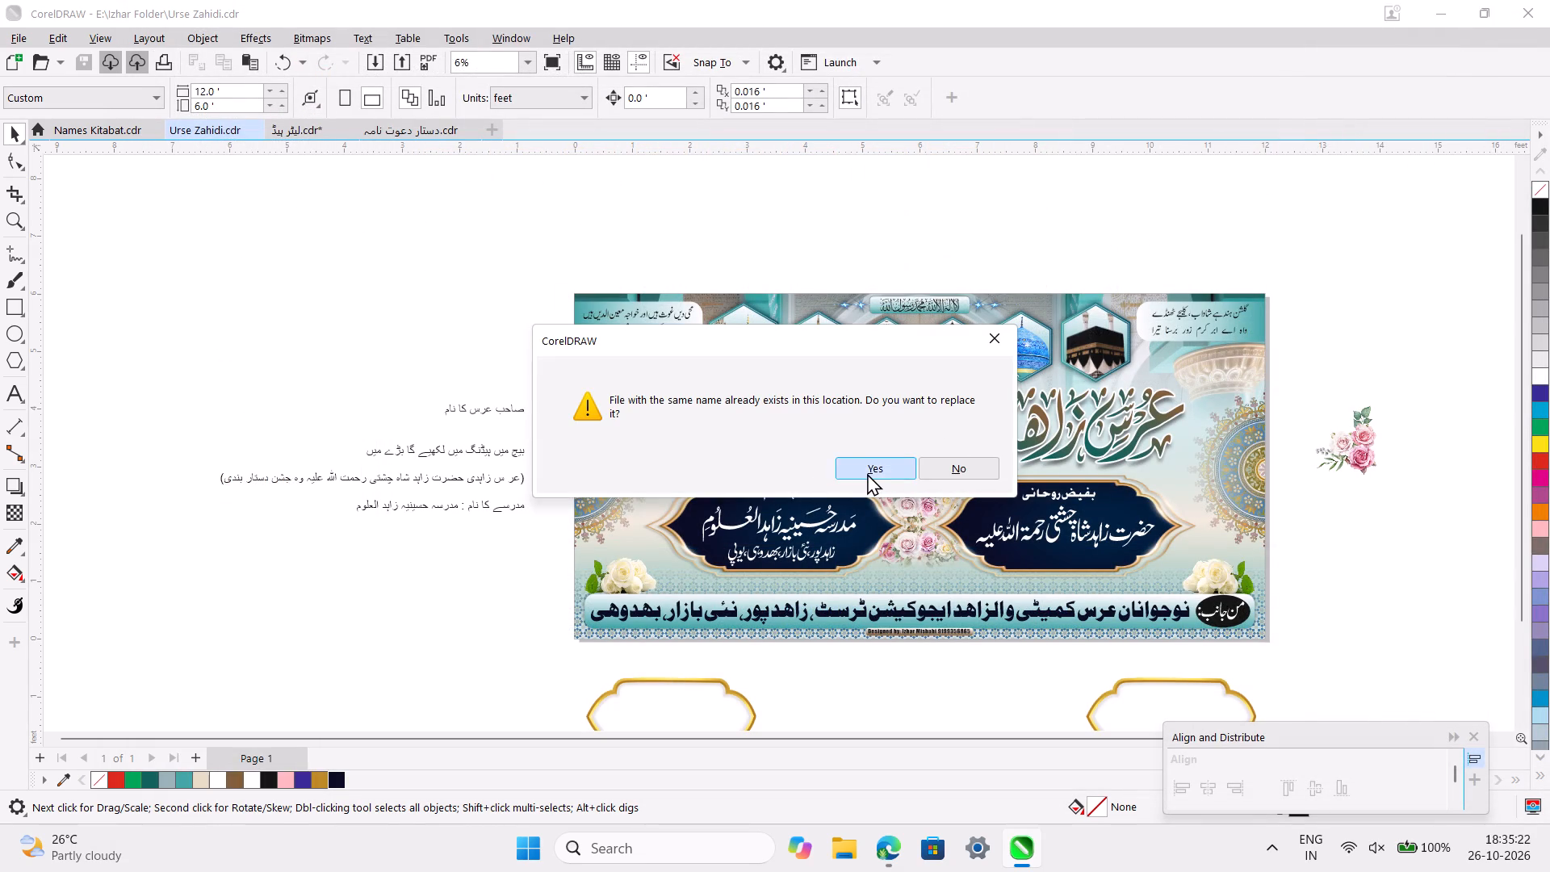